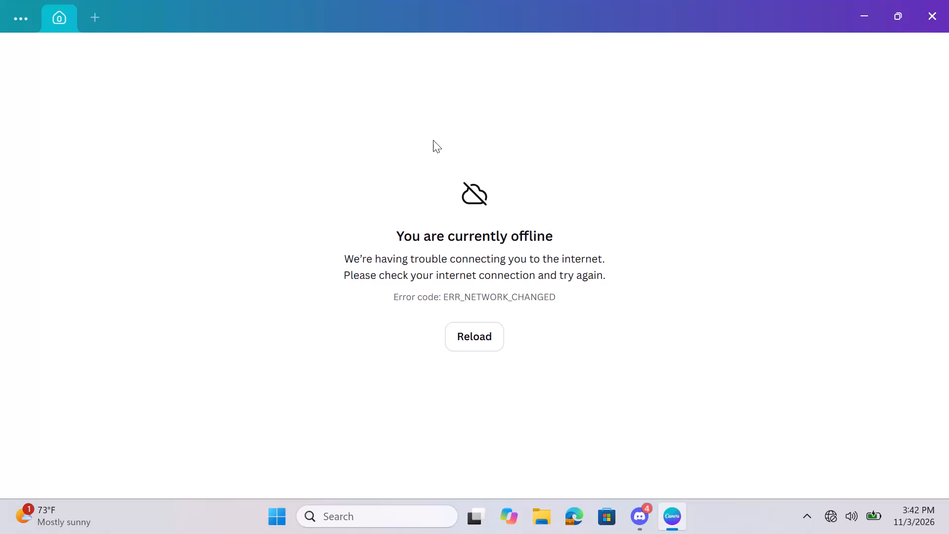
# Close the offline Canva window.
pyautogui.rightClick(433, 140)
pyautogui.click(924, 14)
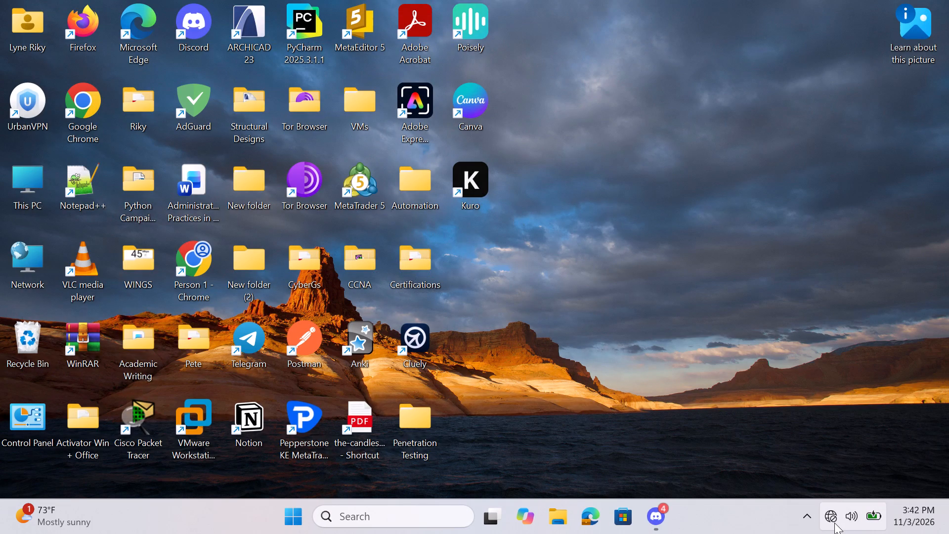
# Connect the computer to the Ctrl+Alt+Defend Wi-Fi network with automatic connection enabled.
pyautogui.click(834, 523)
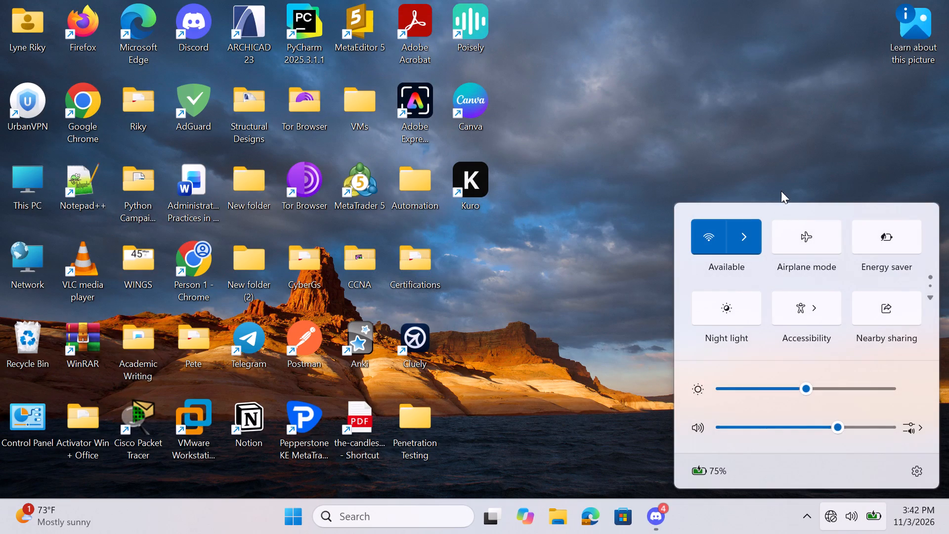
pyautogui.click(749, 241)
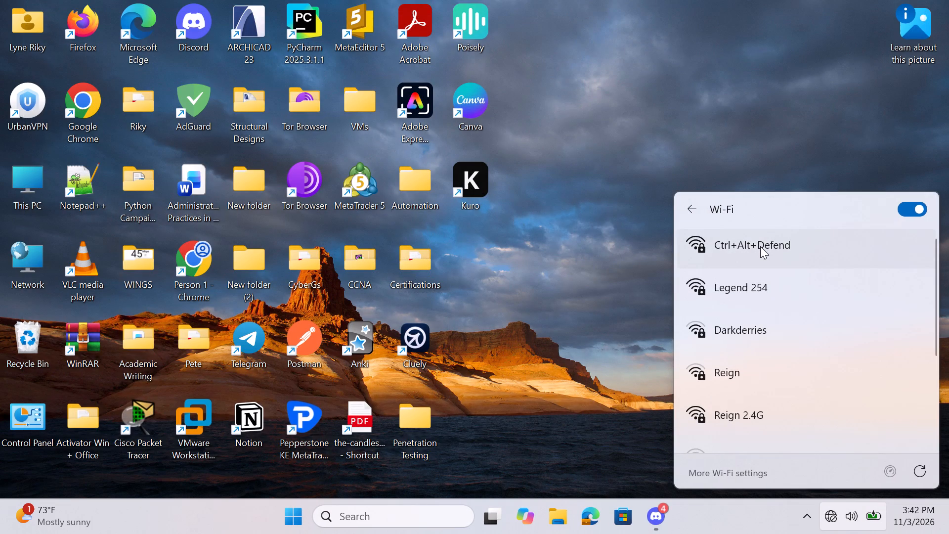
pyautogui.click(760, 246)
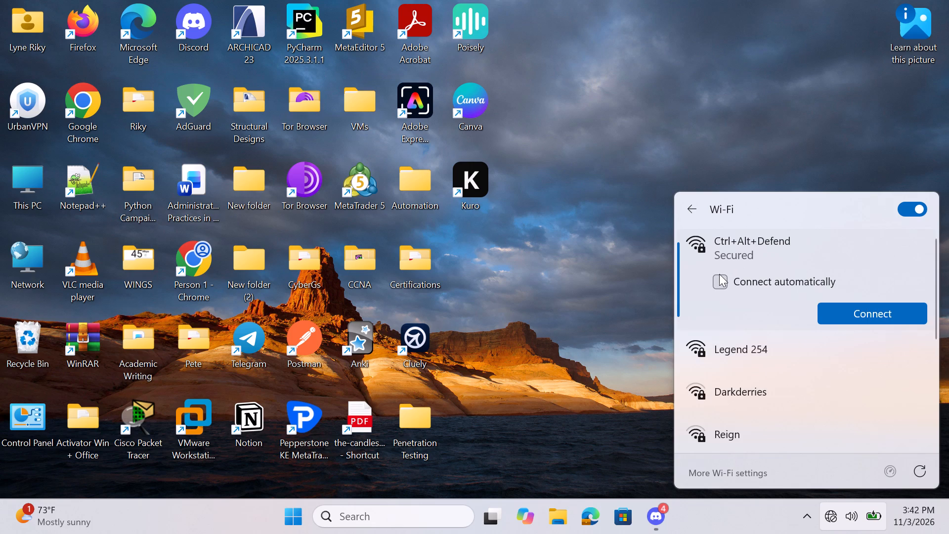
pyautogui.click(719, 274)
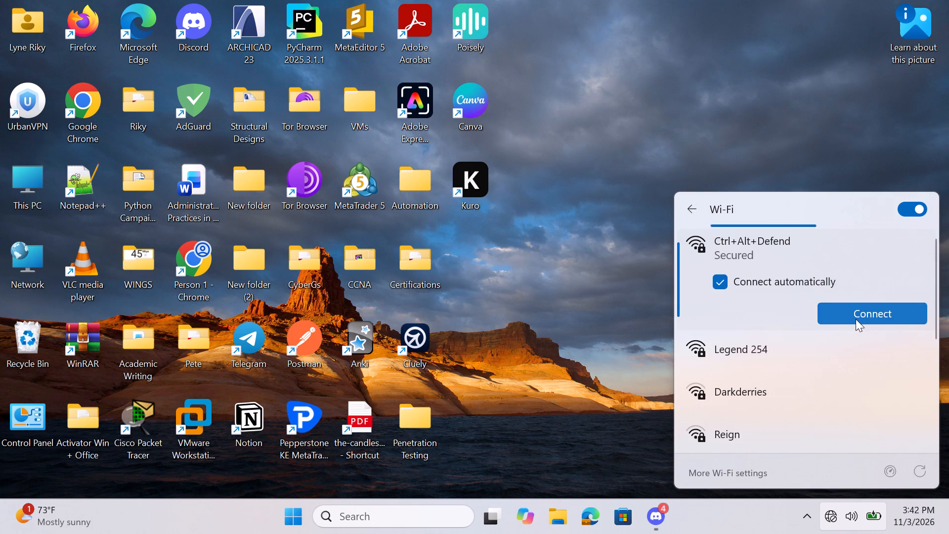
pyautogui.click(856, 319)
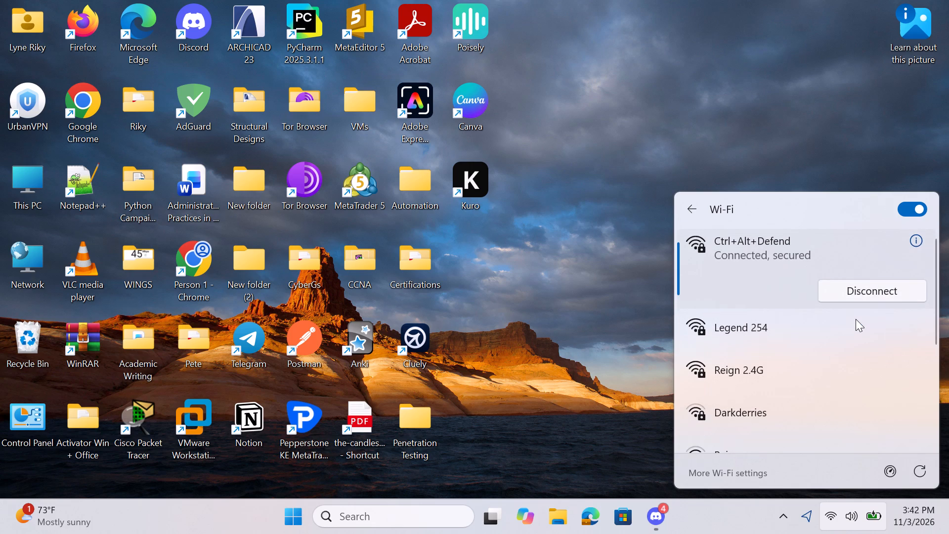
pyautogui.click(615, 290)
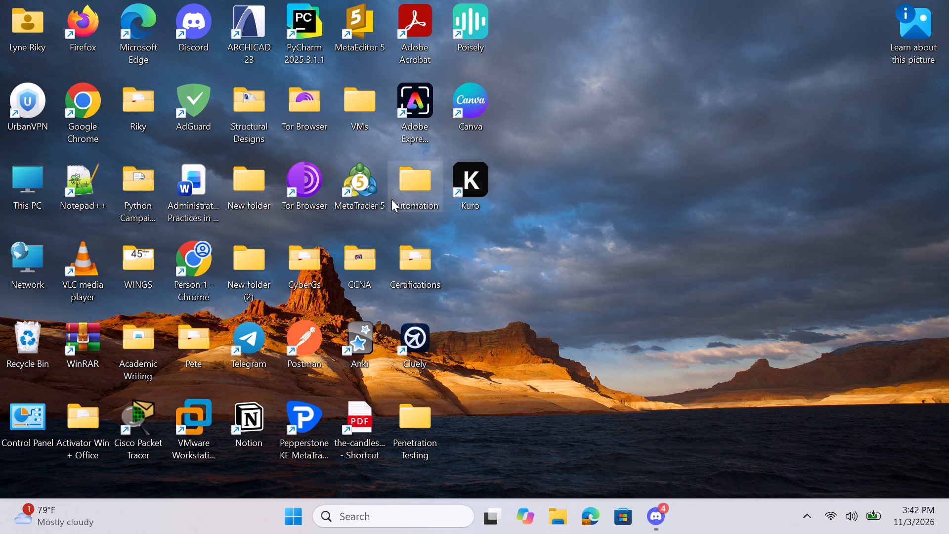
# Reopen the Canva desktop app.
pyautogui.click(350, 512)
# Open Canva and bring up the MAMA MUTHE SALON flyer from the recent designs for editing.
pyautogui.click(401, 134)
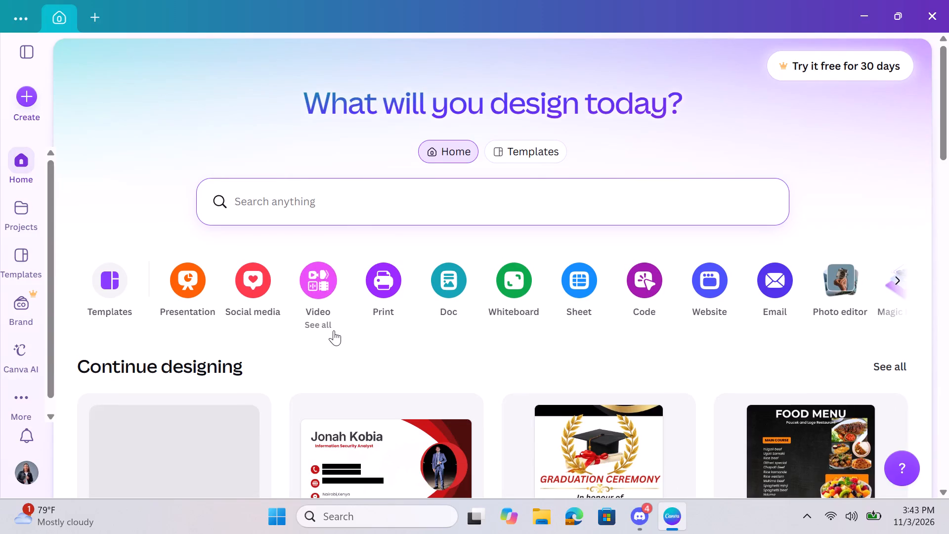
pyautogui.scroll(-1, 334, 330)
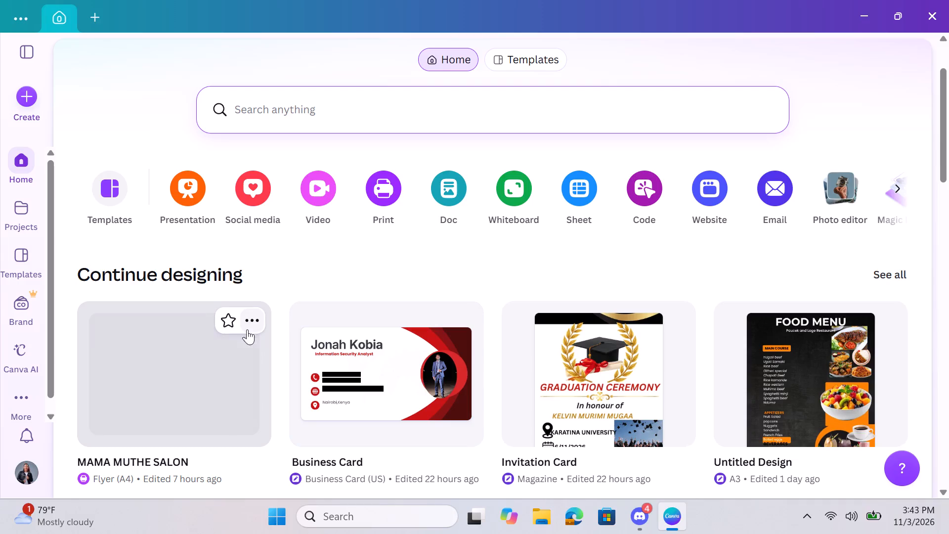
pyautogui.doubleClick(231, 353)
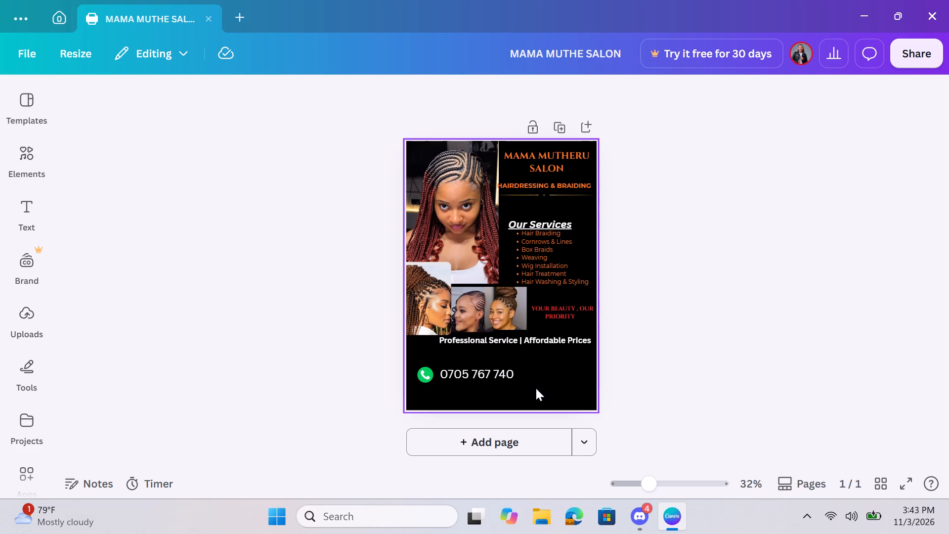
pyautogui.click(535, 385)
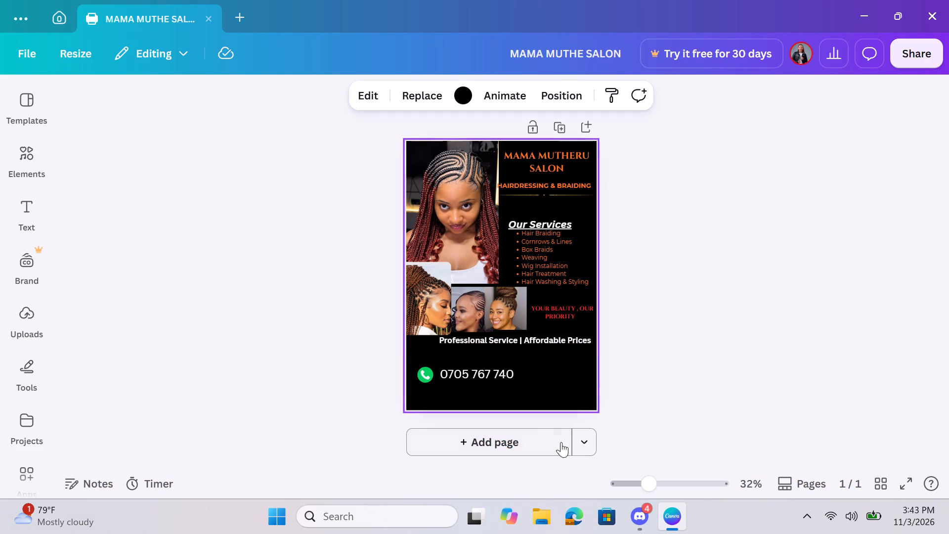
# Switch to Google Chrome using the main account profile.
pyautogui.click(333, 508)
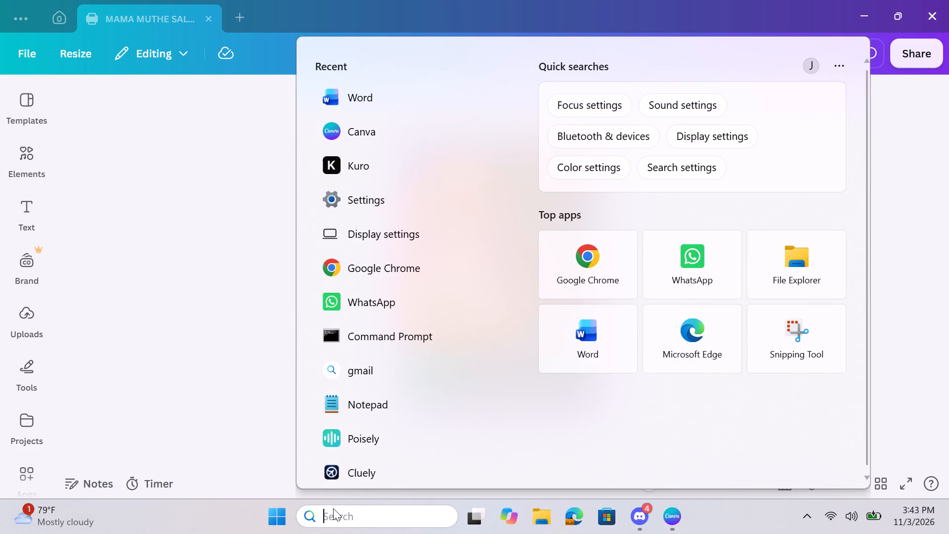
pyautogui.click(611, 274)
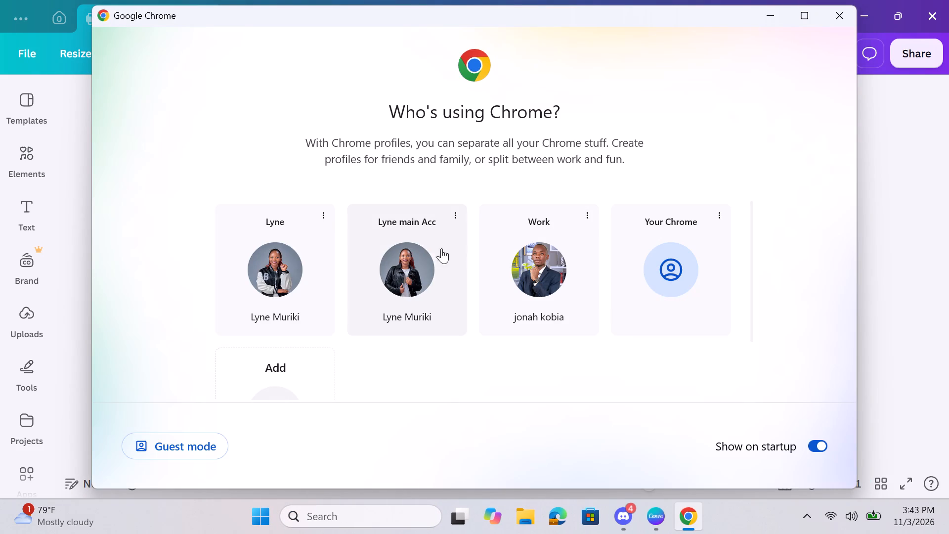
pyautogui.click(388, 260)
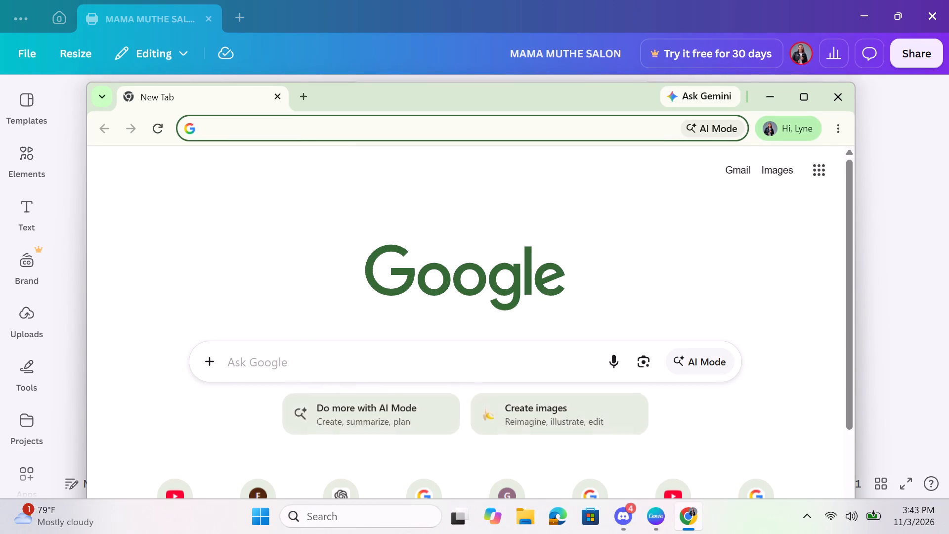
# Search Google for "salon promotion flyer" and examine the image results for design ideas.
pyautogui.click(293, 372)
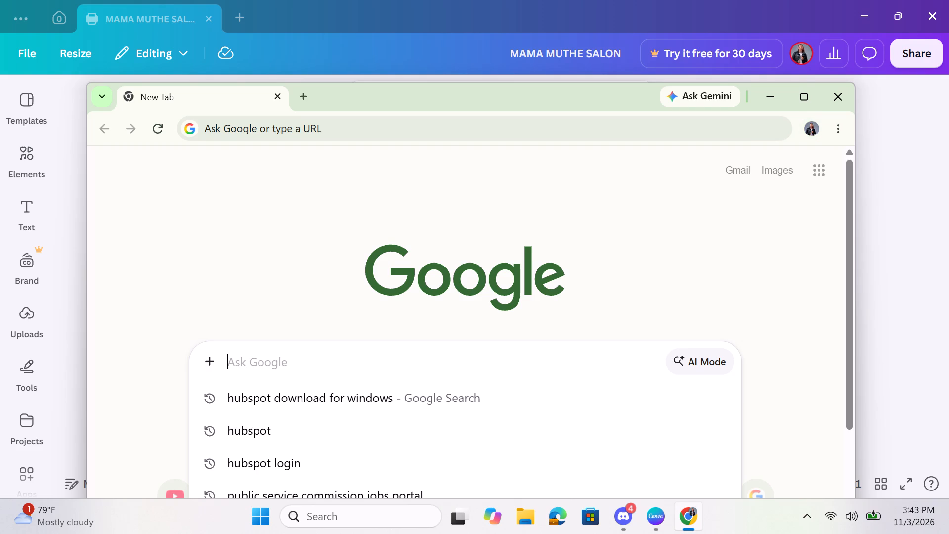
pyautogui.write('salon')
pyautogui.press('space')
pyautogui.press('p')
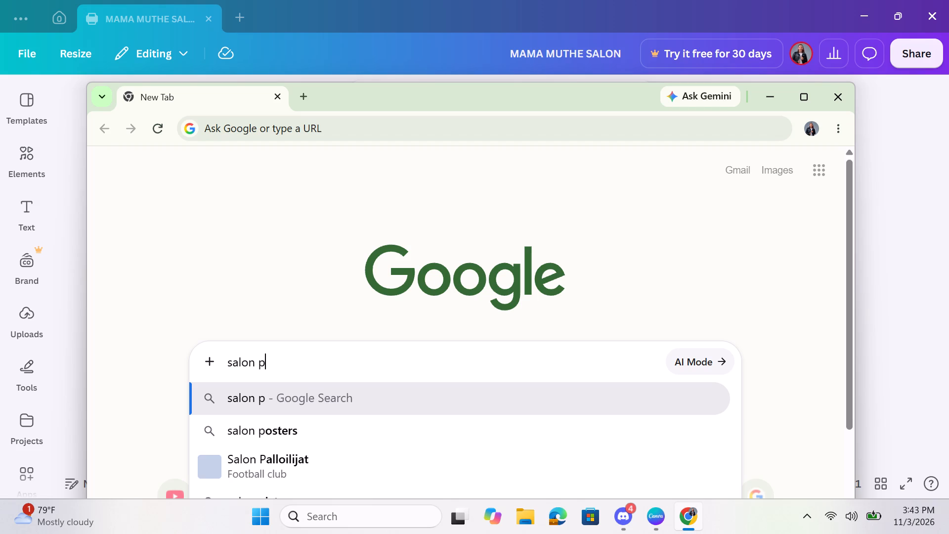
pyautogui.write('romoy')
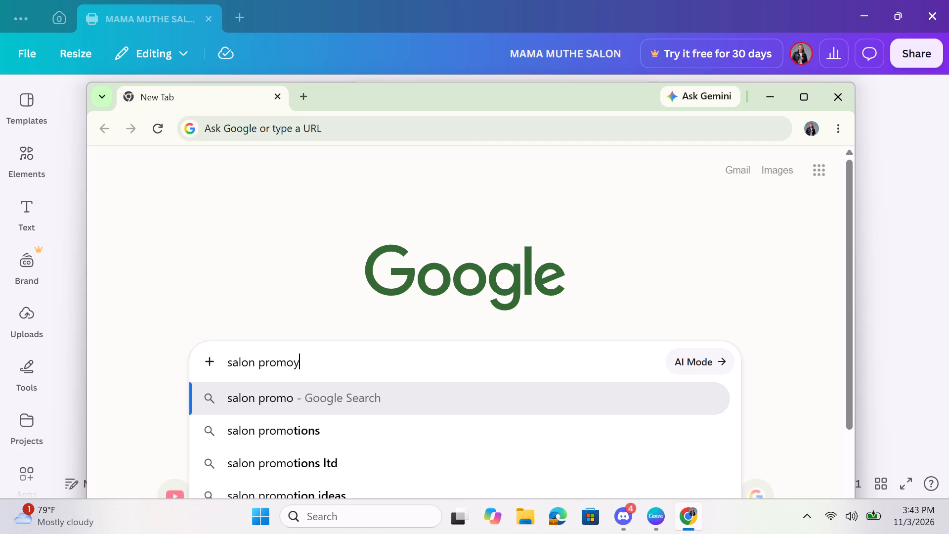
pyautogui.press('BackSpace')
pyautogui.write('tion')
pyautogui.write('al fly')
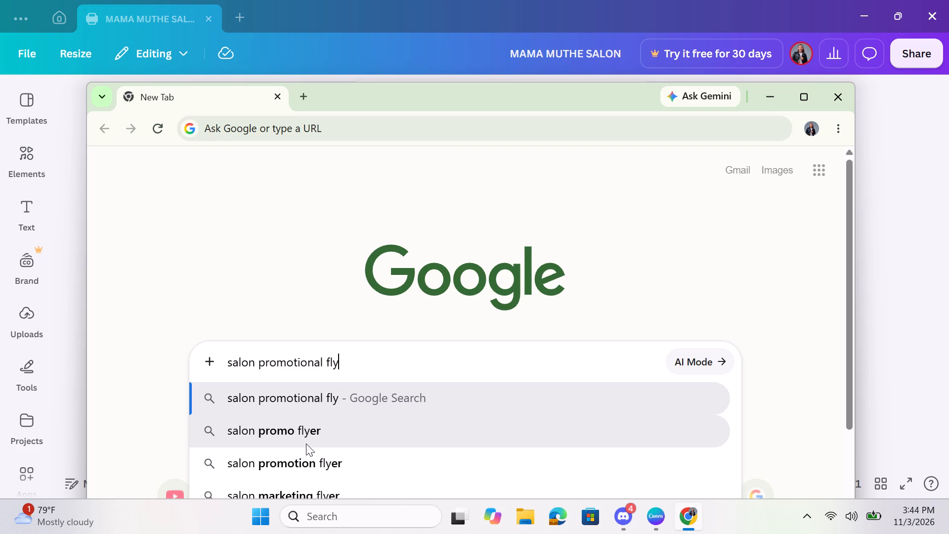
pyautogui.click(308, 467)
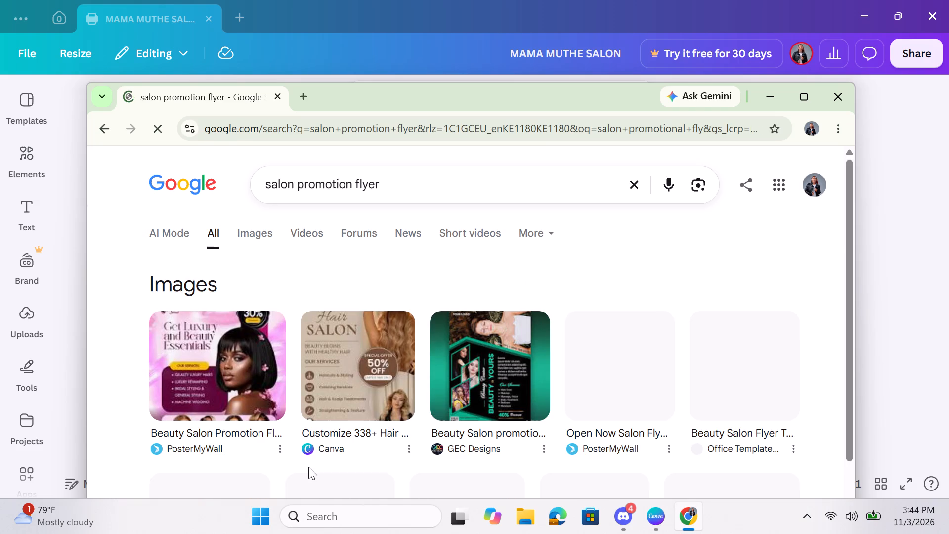
pyautogui.scroll(-1, 298, 443)
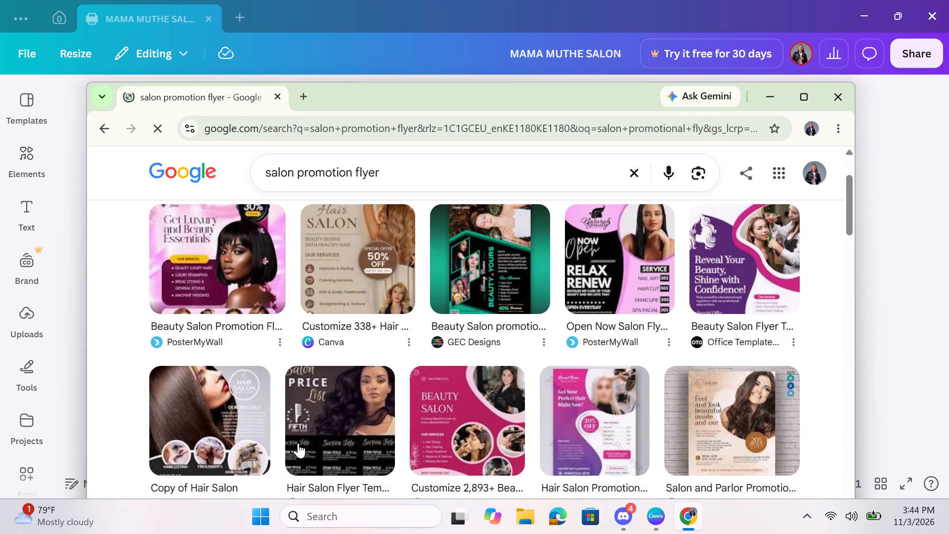
pyautogui.scroll(-1, 298, 443)
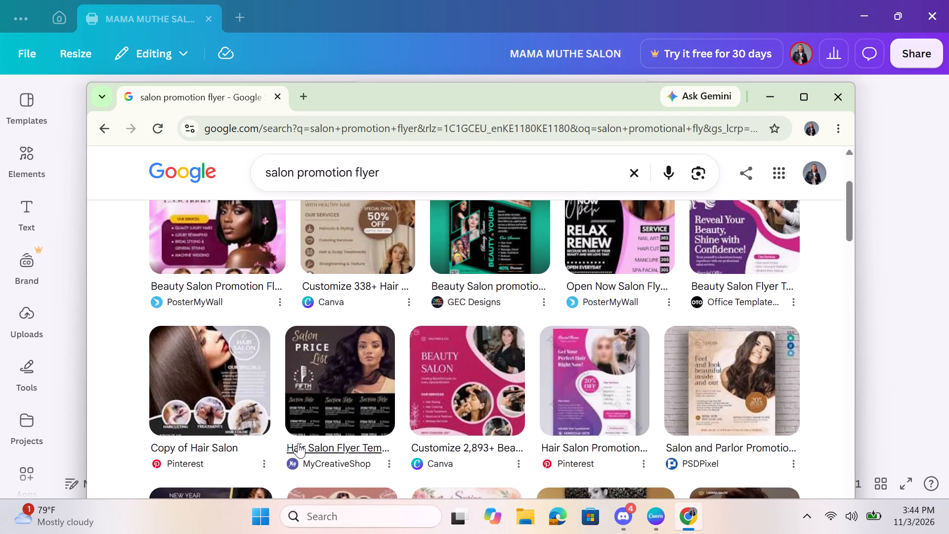
pyautogui.scroll(-1, 298, 443)
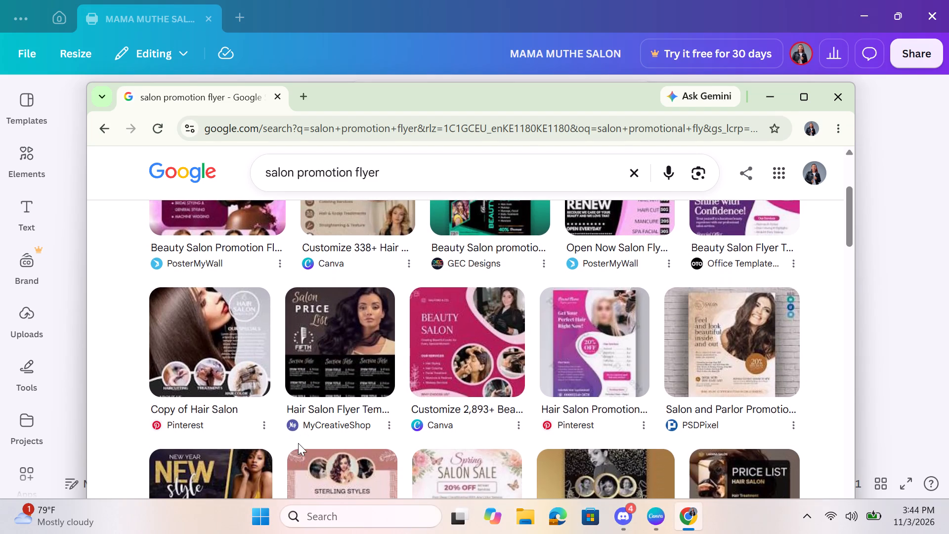
pyautogui.scroll(-2, 298, 443)
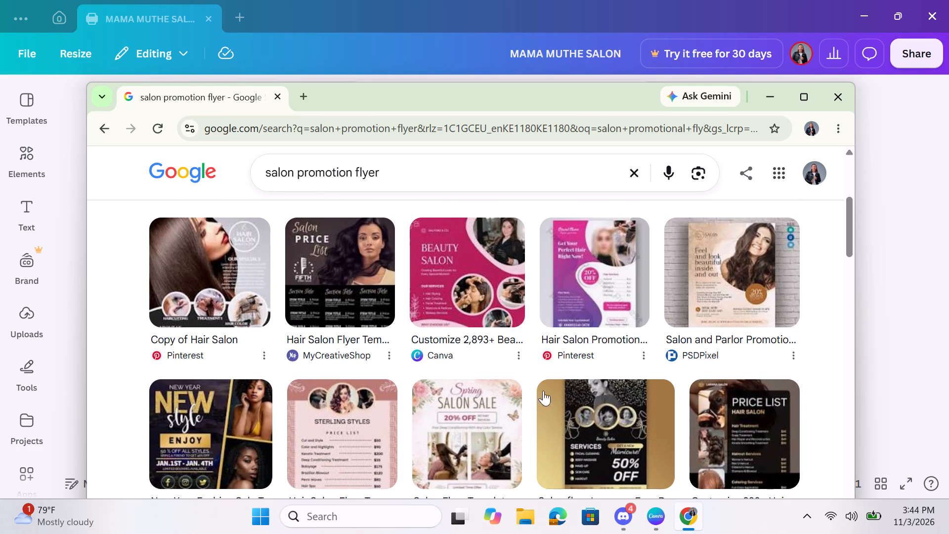
# Return to Canva, show the uploaded images, and delete the small photo of the smiling woman with the braided bun from the flyer.
pyautogui.click(659, 518)
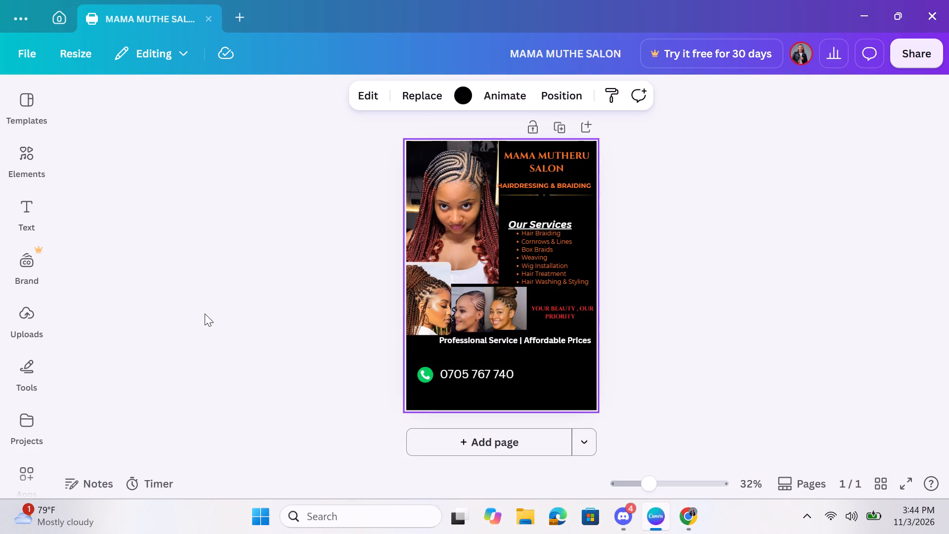
pyautogui.click(16, 308)
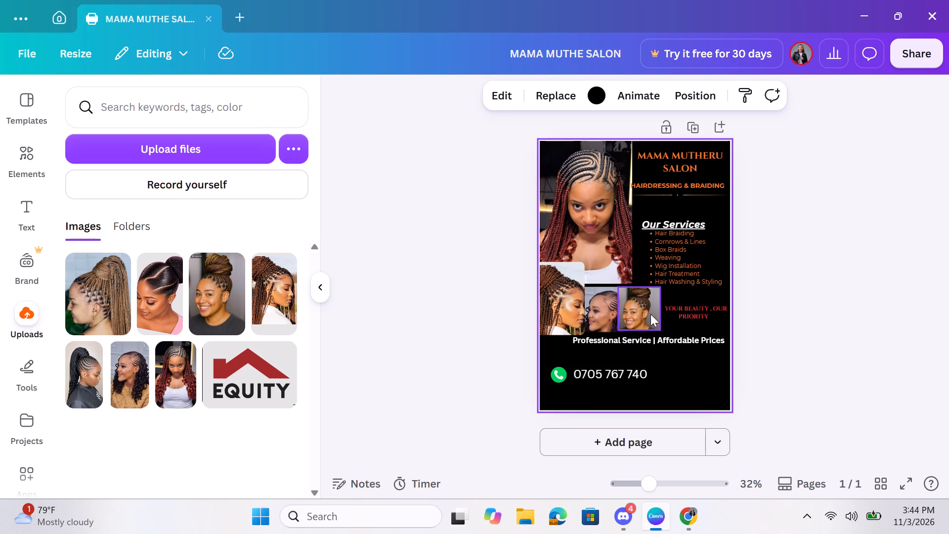
pyautogui.click(650, 314)
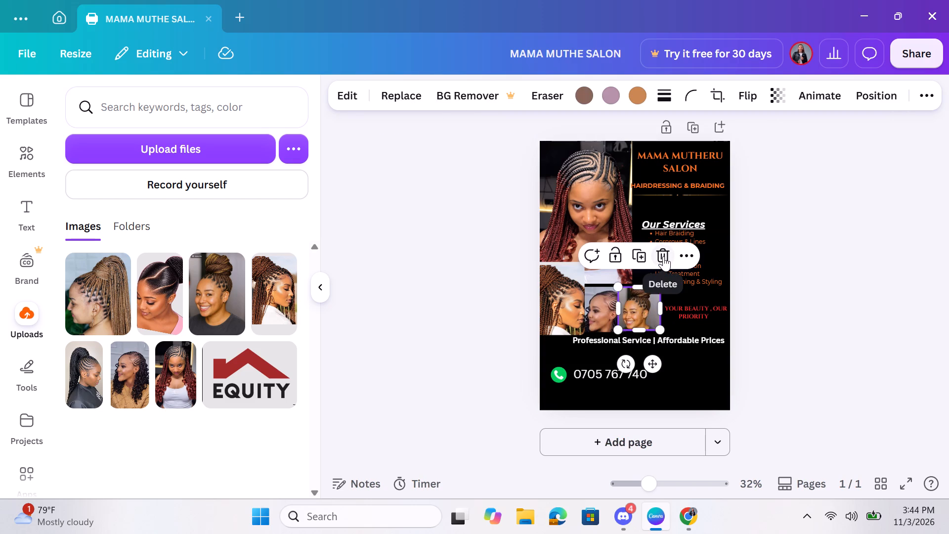
pyautogui.click(663, 256)
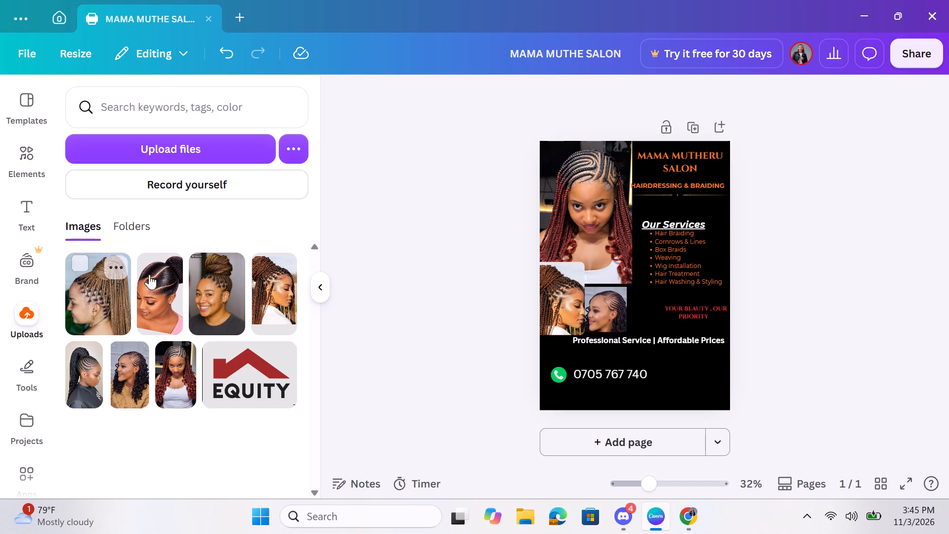
# Add the uploaded braided-ponytail photo, shrink it, and place it at the end of the small photo row beside "YOUR BEAUTY, OUR PRIORITY".
pyautogui.click(93, 299)
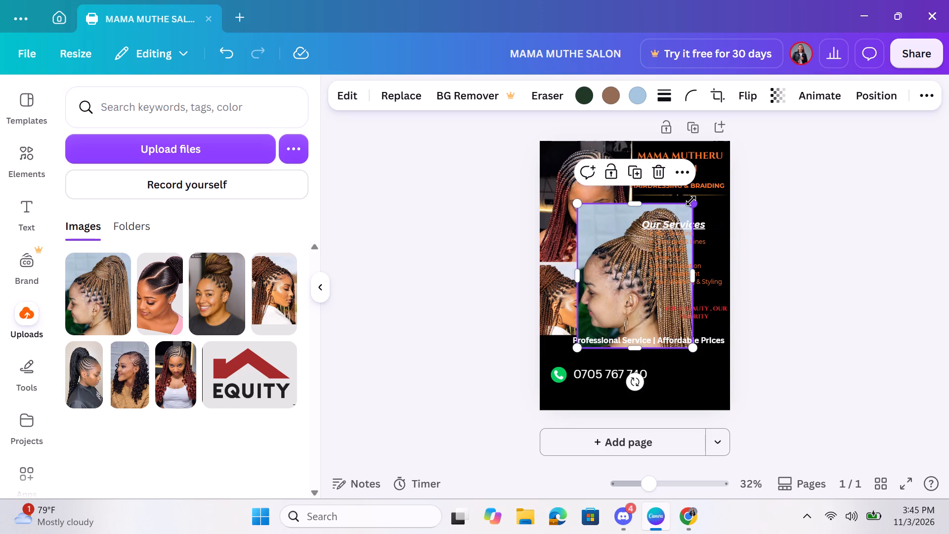
pyautogui.moveTo(691, 201); pyautogui.dragTo(633, 302)
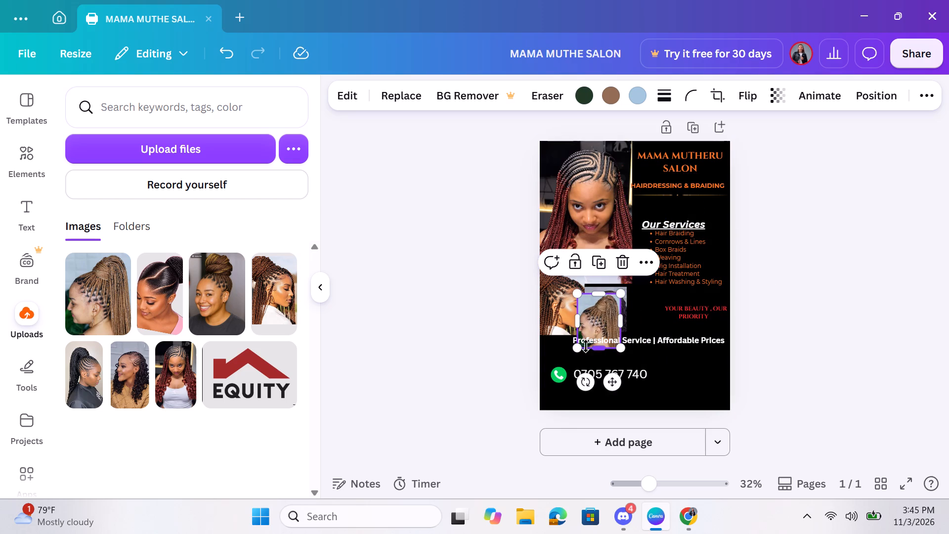
pyautogui.moveTo(580, 349); pyautogui.dragTo(599, 335)
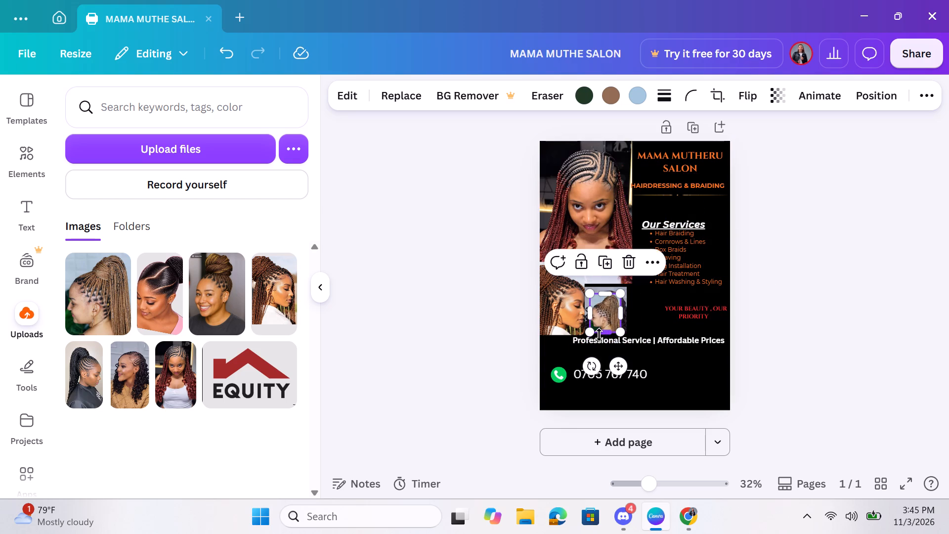
pyautogui.moveTo(610, 317); pyautogui.dragTo(643, 311)
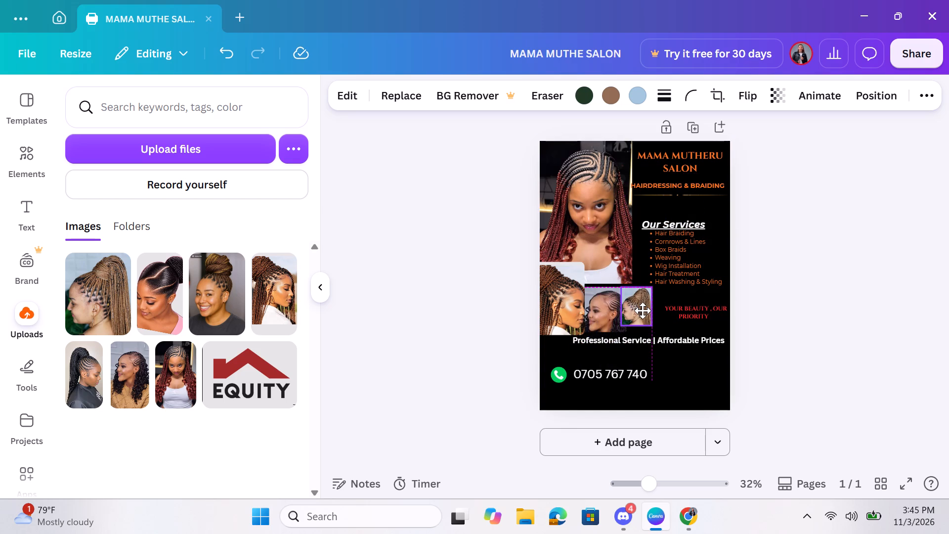
pyautogui.moveTo(643, 311); pyautogui.dragTo(650, 308)
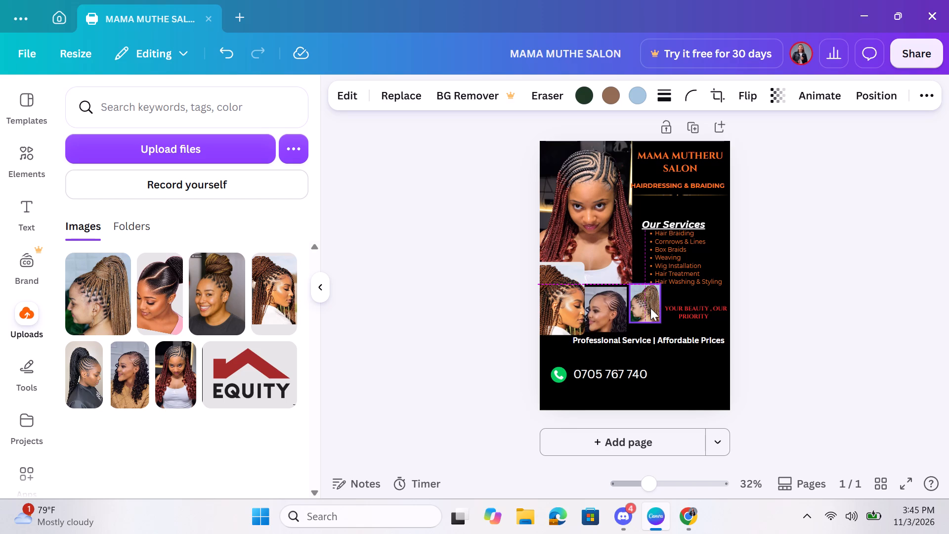
pyautogui.click(646, 306)
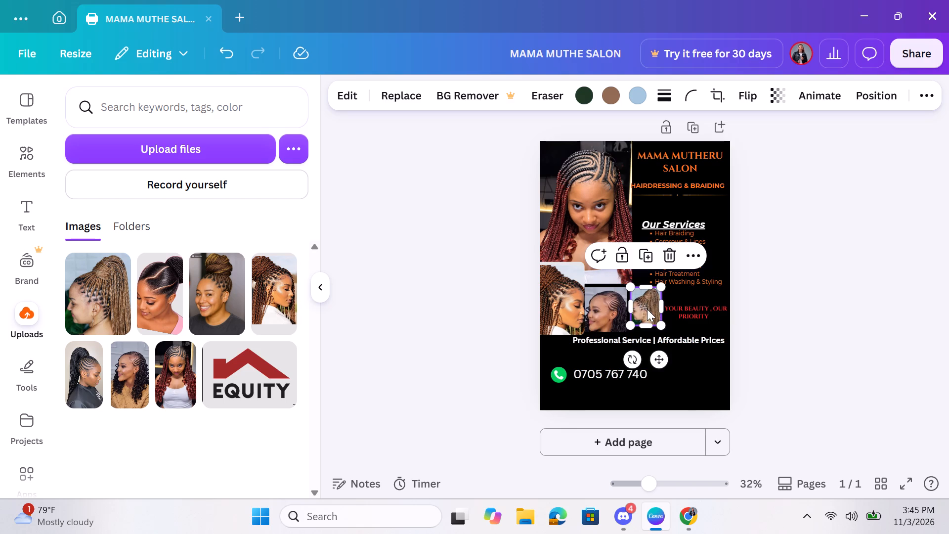
pyautogui.click(561, 339)
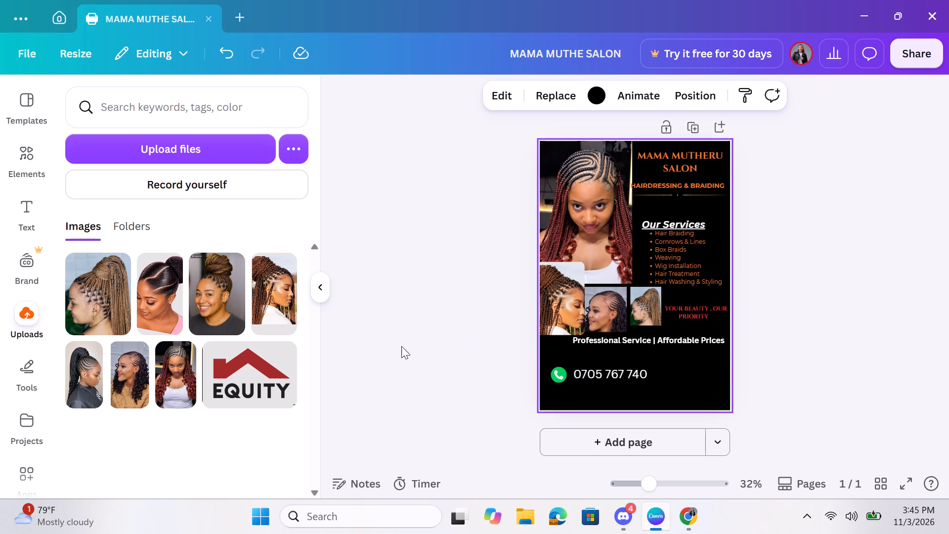
# Add the uploaded photo of the woman in pink with the sleek ponytail and shrink it to a small picture over the main photo.
pyautogui.click(160, 314)
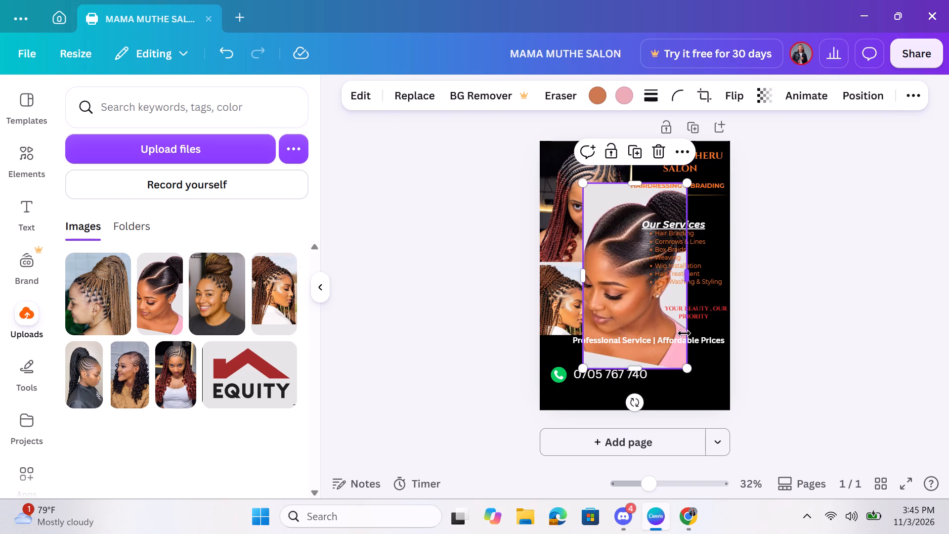
pyautogui.moveTo(685, 367); pyautogui.dragTo(676, 336)
pyautogui.scroll(-1, 680, 354)
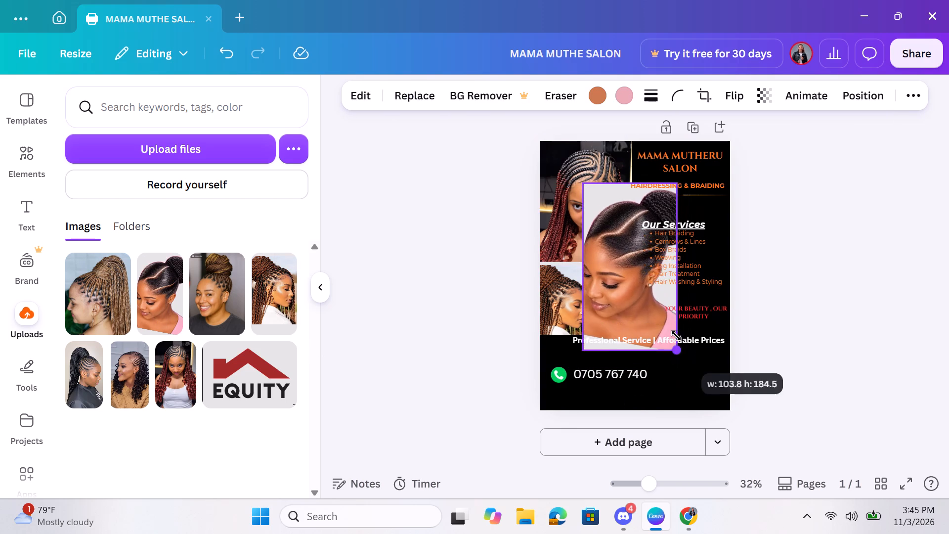
pyautogui.moveTo(676, 336); pyautogui.dragTo(631, 249)
pyautogui.scroll(-1, 676, 336)
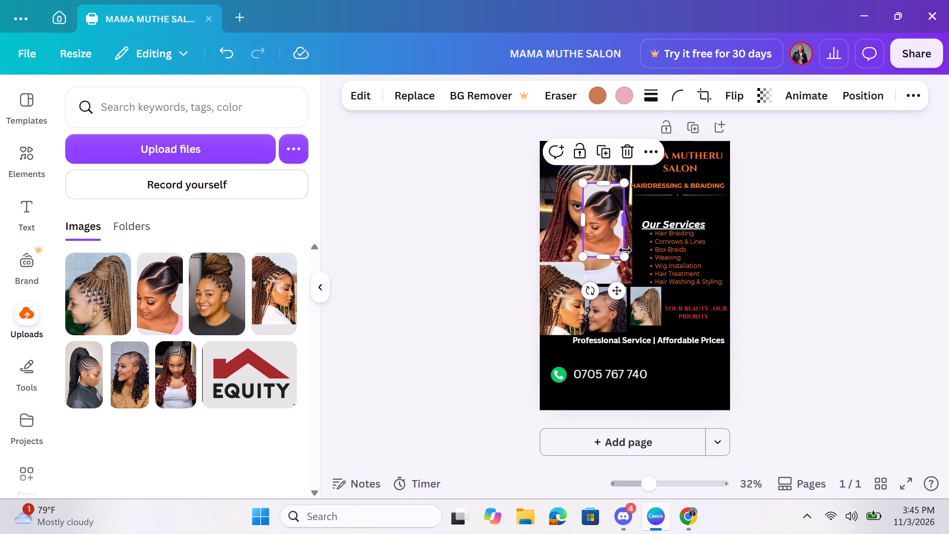
# Nudge the large main braids photo slightly down and sideways, and enlarge it slightly to meet the page's top edge.
pyautogui.moveTo(628, 178); pyautogui.dragTo(624, 181)
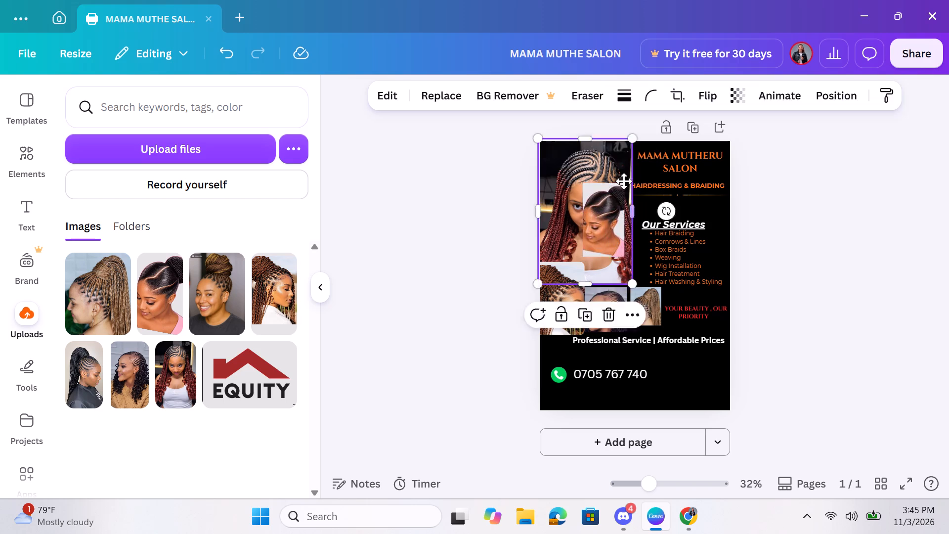
pyautogui.moveTo(624, 181); pyautogui.dragTo(627, 184)
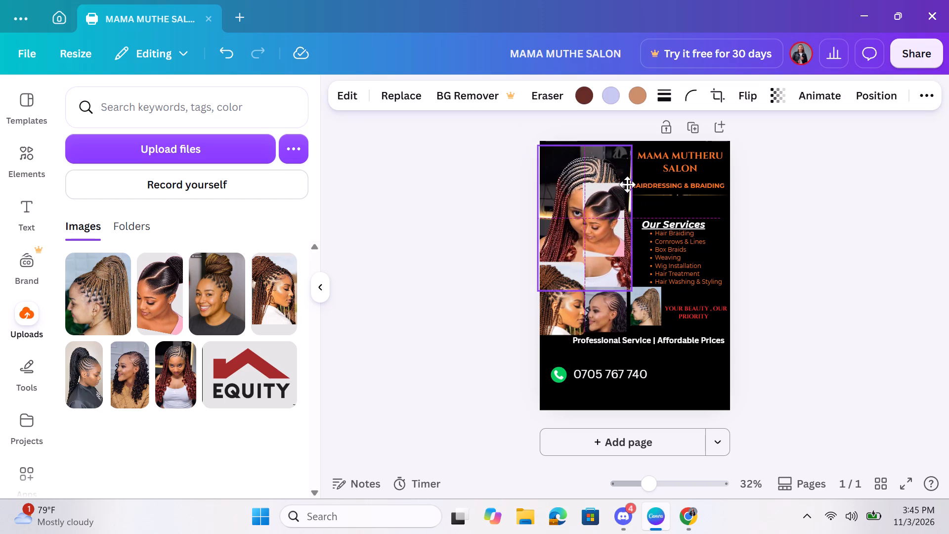
pyautogui.moveTo(627, 184); pyautogui.dragTo(635, 184)
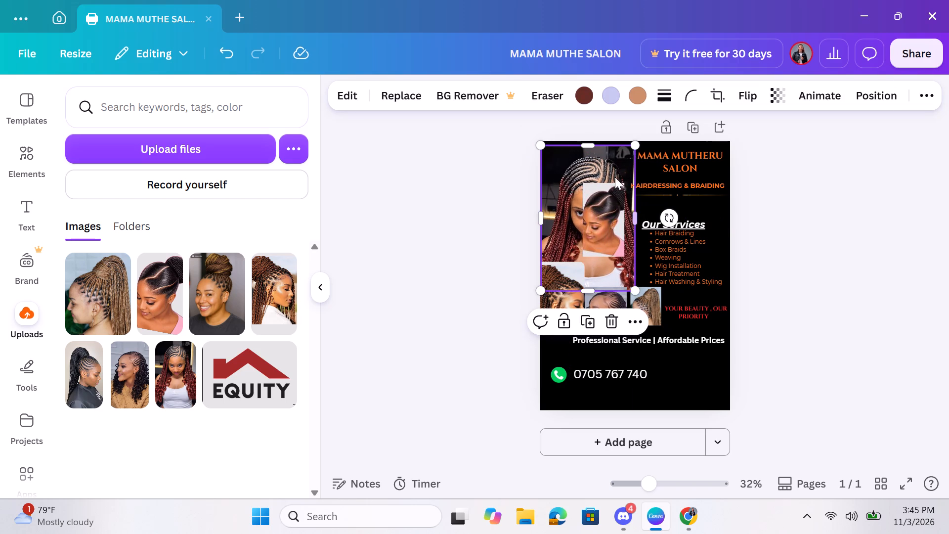
pyautogui.moveTo(630, 146); pyautogui.dragTo(630, 138)
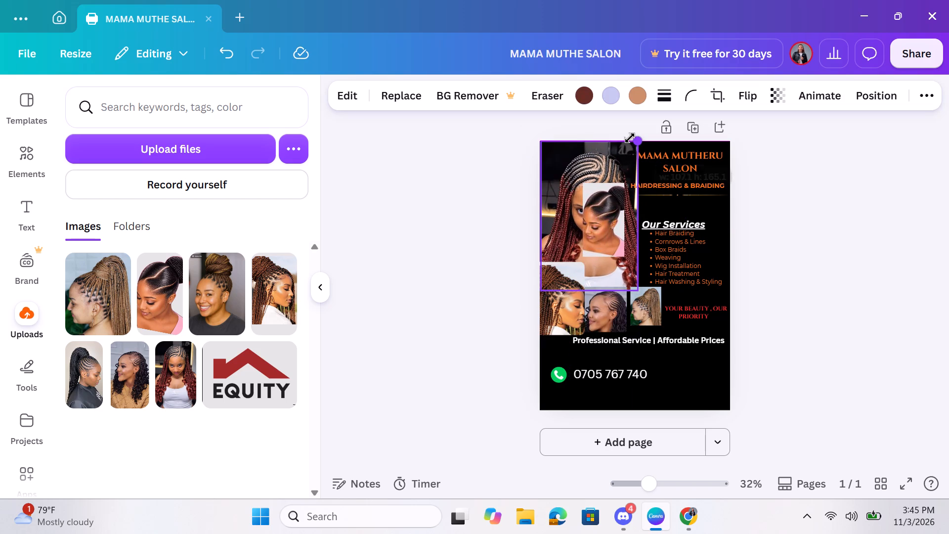
pyautogui.moveTo(630, 138); pyautogui.dragTo(629, 138)
pyautogui.click(477, 233)
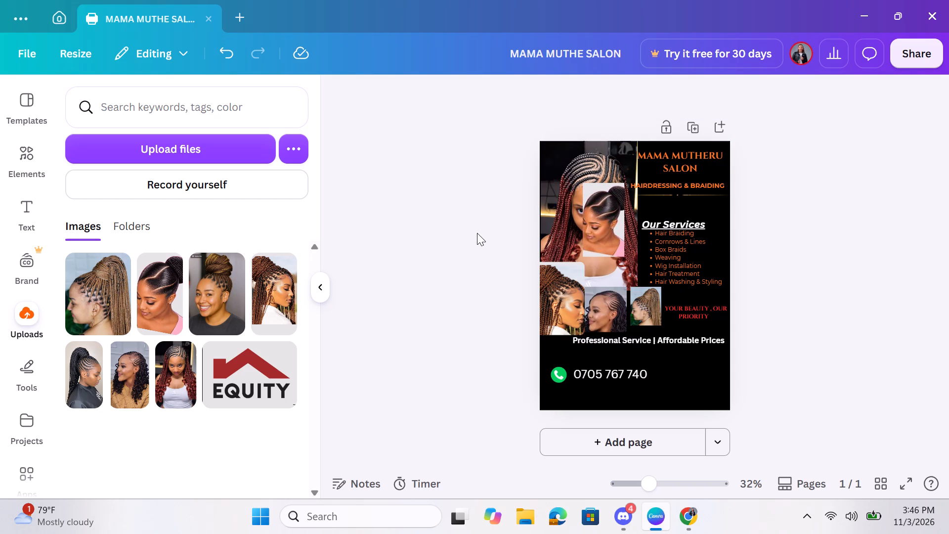
# Move the small photo of the woman in pink off the main photo to below the first small braids photo at the flyer's edge.
pyautogui.click(604, 226)
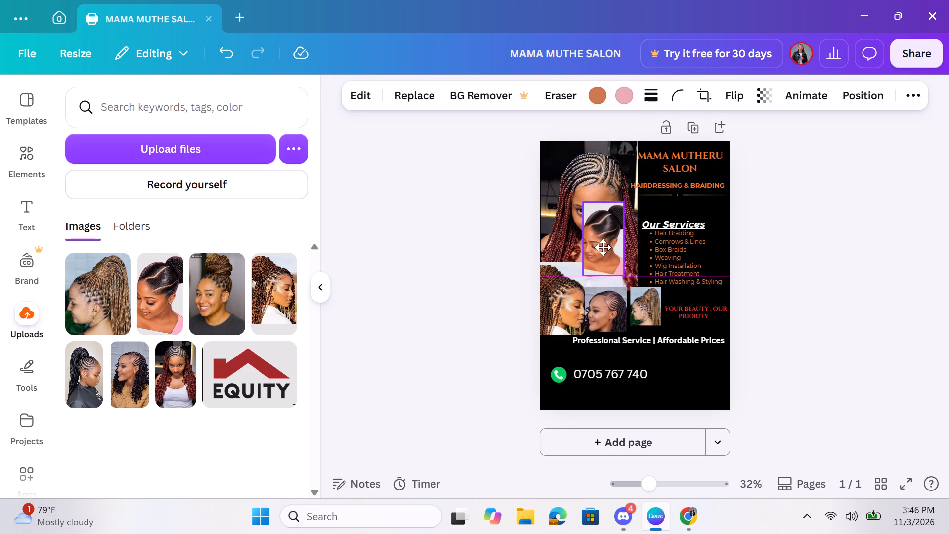
pyautogui.scroll(1, 610, 267)
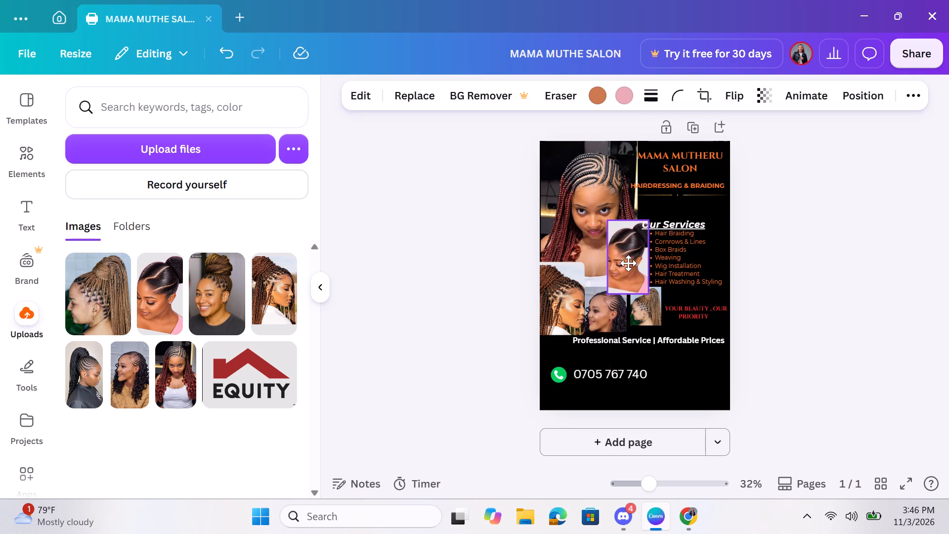
pyautogui.scroll(1, 628, 263)
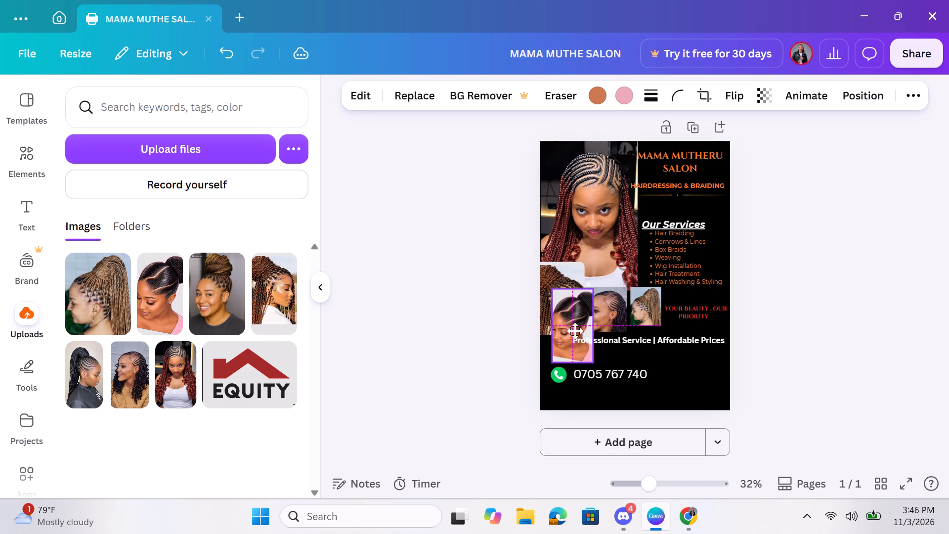
pyautogui.scroll(1, 575, 331)
pyautogui.click(558, 347)
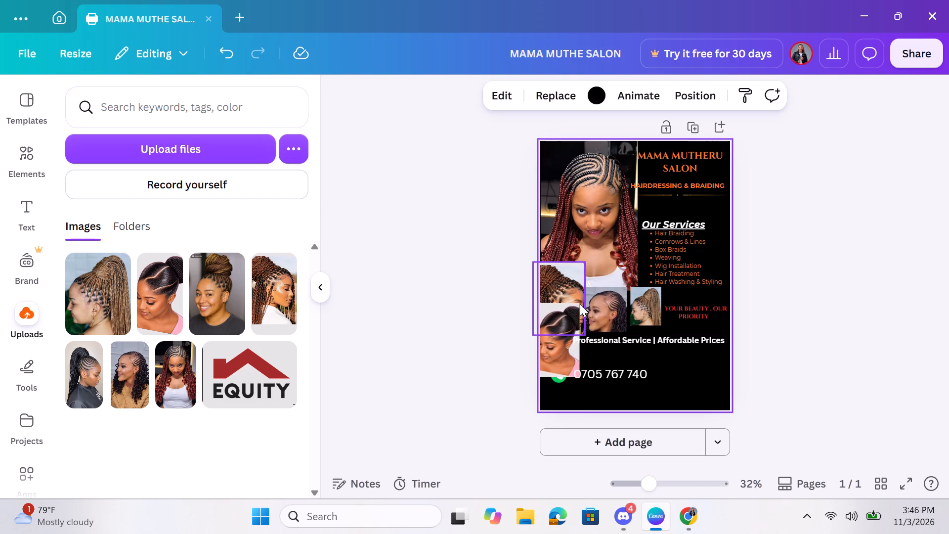
pyautogui.moveTo(571, 306); pyautogui.dragTo(566, 321)
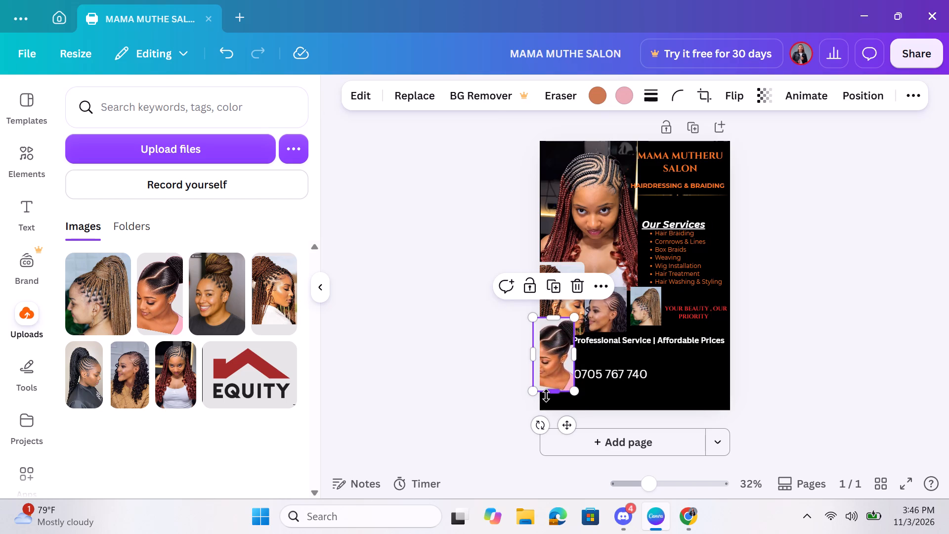
# Crop the bottom of the small photo of the woman in pink, then move it slightly inward and shrink it.
pyautogui.moveTo(554, 395); pyautogui.dragTo(556, 378)
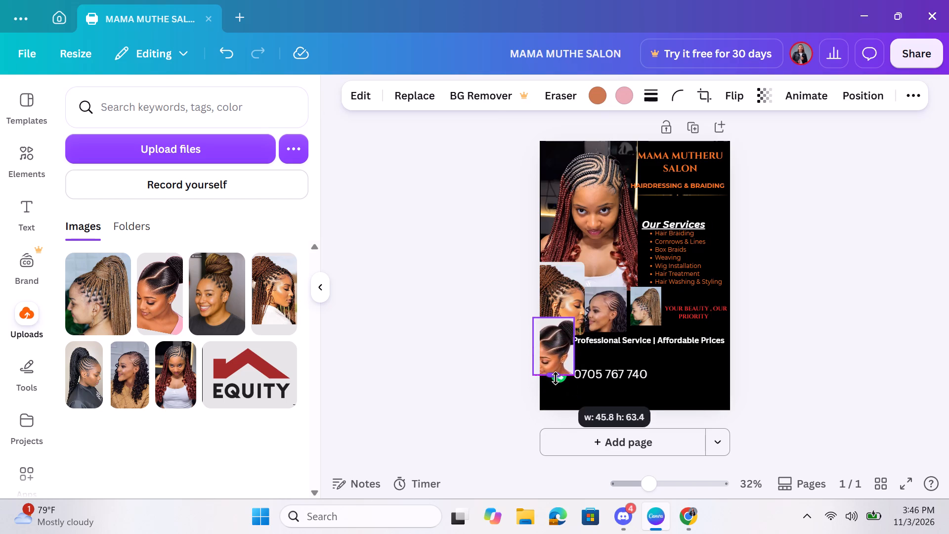
pyautogui.moveTo(556, 378); pyautogui.dragTo(557, 378)
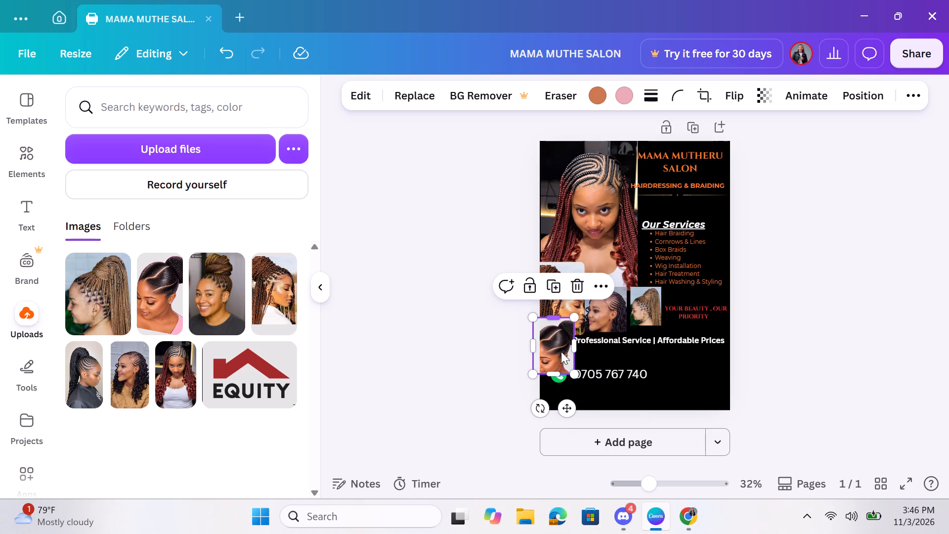
pyautogui.moveTo(559, 374); pyautogui.dragTo(558, 379)
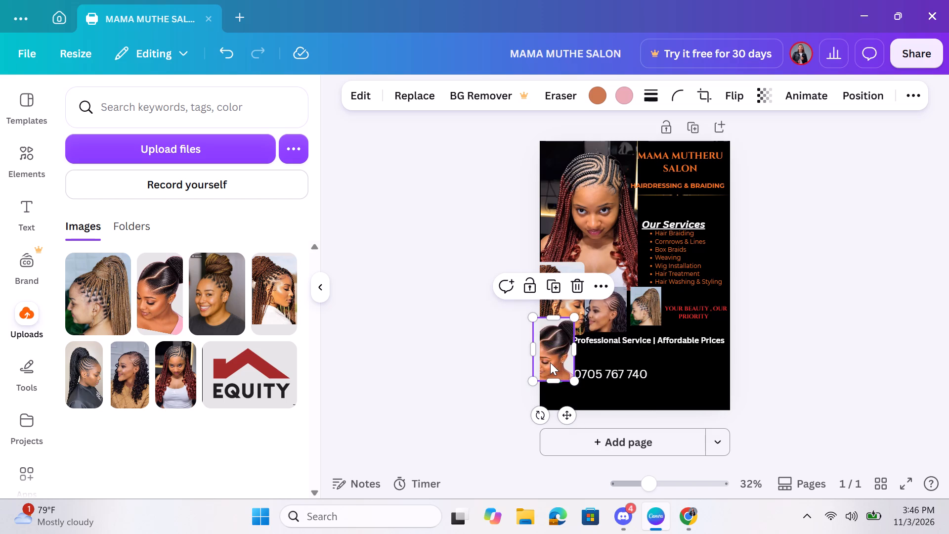
pyautogui.moveTo(551, 362); pyautogui.dragTo(565, 361)
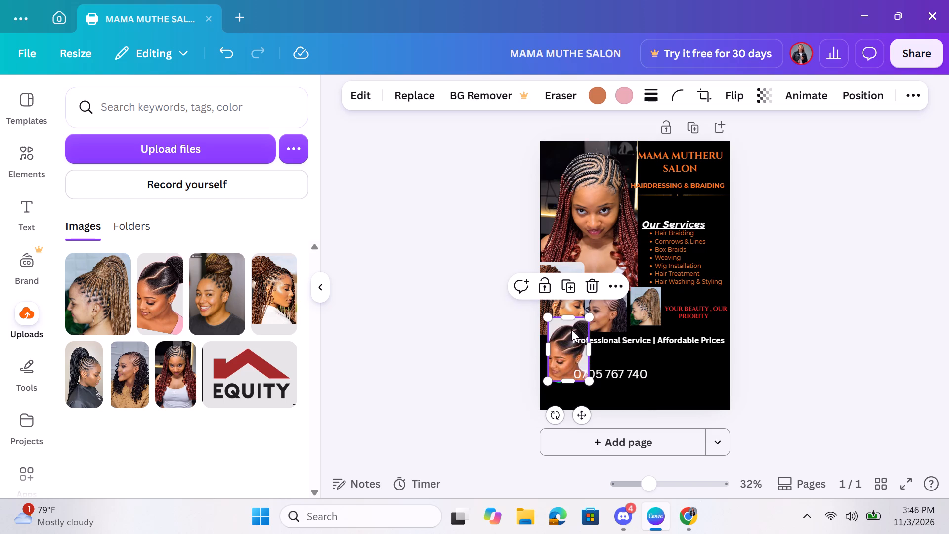
pyautogui.click(553, 315)
pyautogui.moveTo(553, 318); pyautogui.dragTo(556, 320)
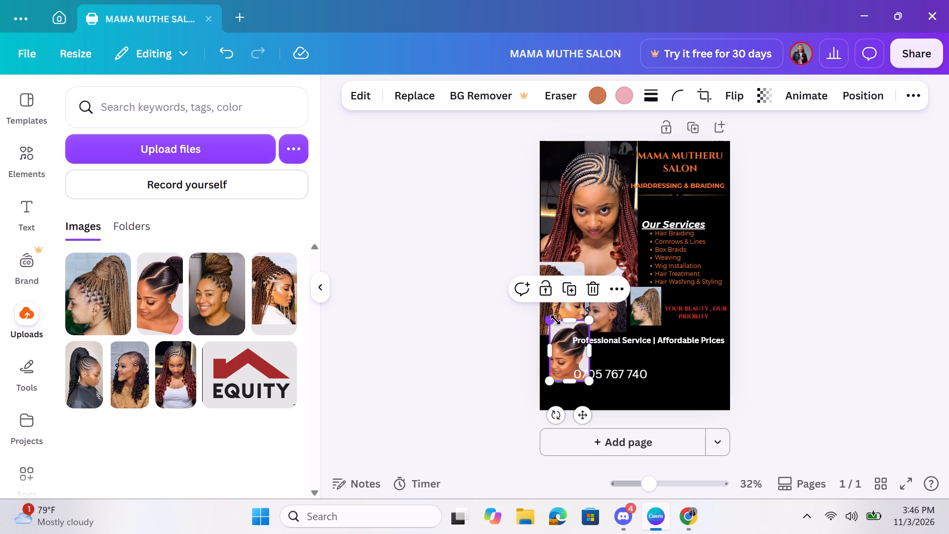
pyautogui.moveTo(556, 320); pyautogui.dragTo(560, 331)
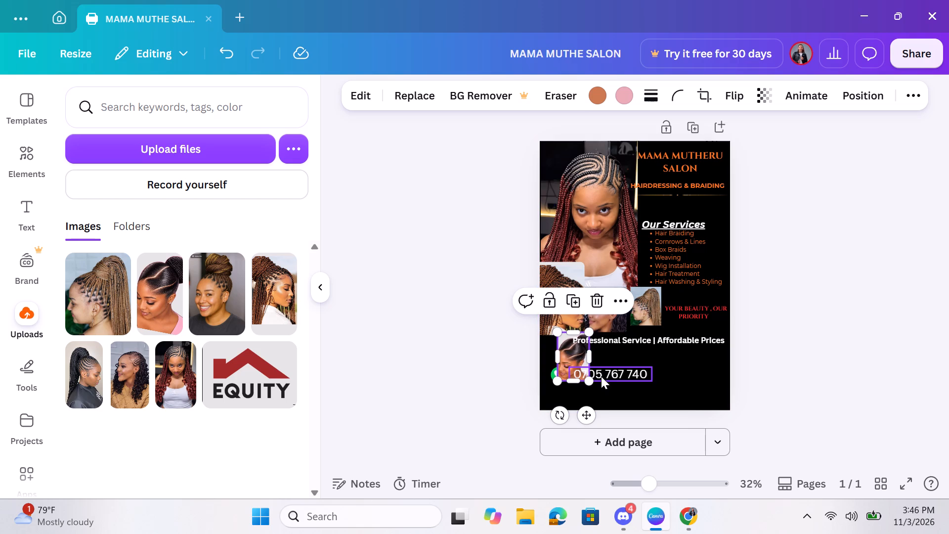
# Move the contact phone number and its green phone icon clear of the small photo, keeping them side by side on one line.
pyautogui.moveTo(605, 371); pyautogui.dragTo(639, 373)
pyautogui.hscroll(1, 622, 372)
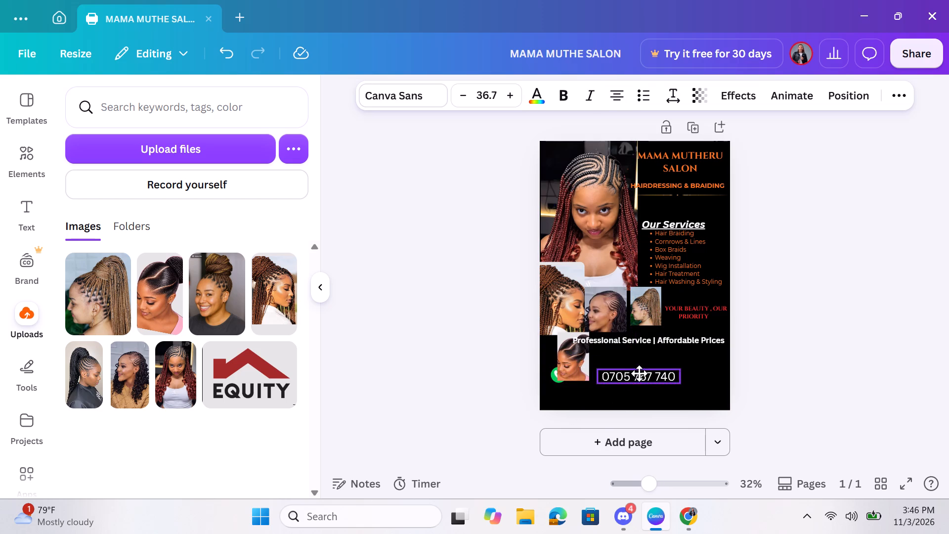
pyautogui.hscroll(1, 639, 373)
pyautogui.moveTo(639, 373); pyautogui.dragTo(658, 371)
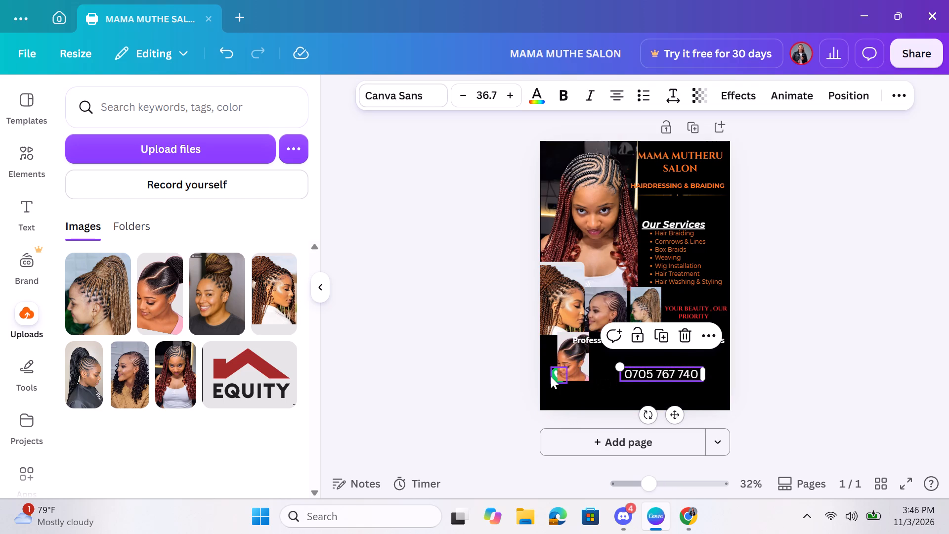
pyautogui.moveTo(551, 376); pyautogui.dragTo(596, 377)
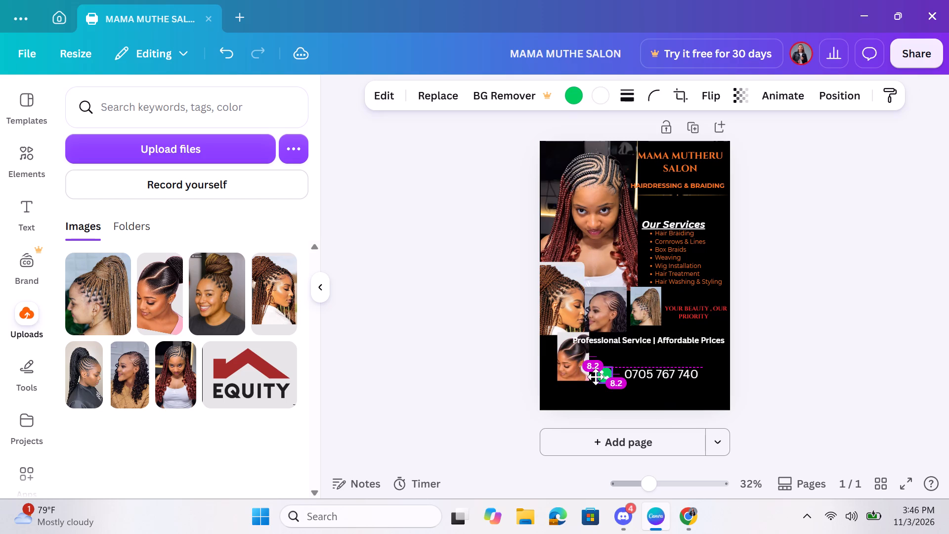
pyautogui.moveTo(596, 377); pyautogui.dragTo(602, 375)
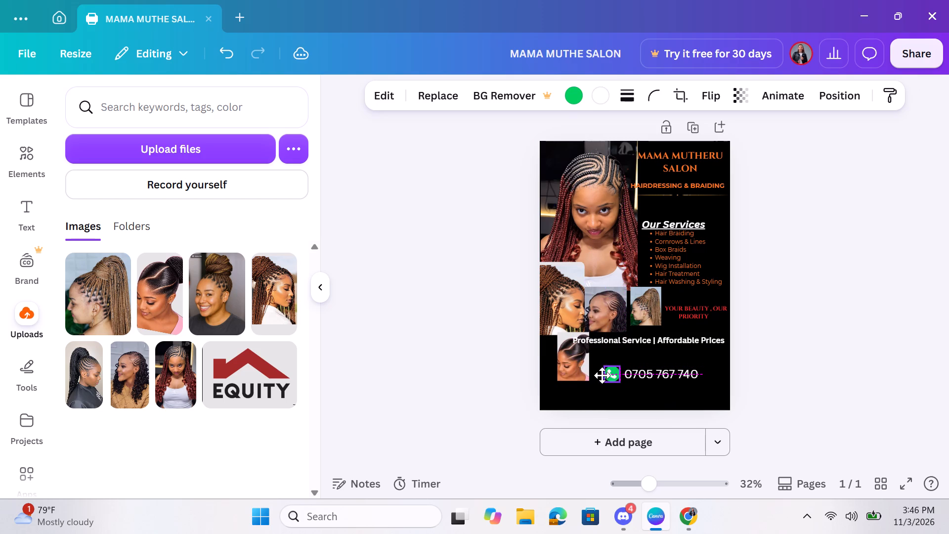
pyautogui.moveTo(602, 375); pyautogui.dragTo(603, 375)
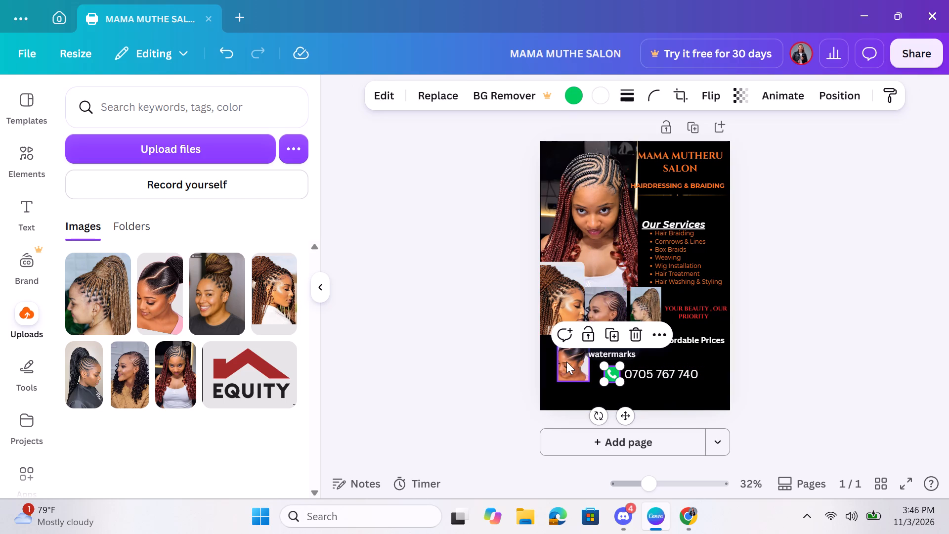
# Move the small photo of the woman in pink back toward the flyer's edge, below the first small braids photo.
pyautogui.moveTo(566, 361); pyautogui.dragTo(555, 359)
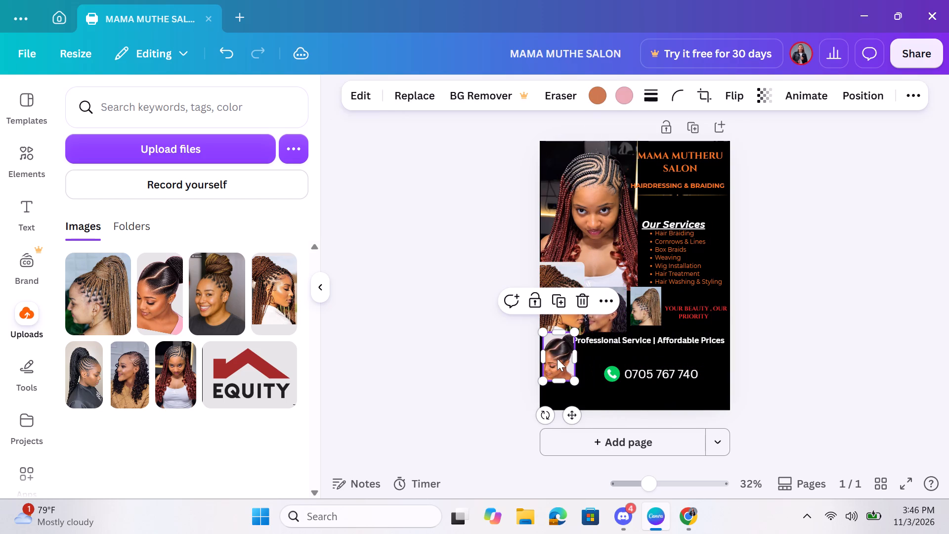
# Shift the "Professional Service | Affordable Prices" line slightly down and away from the small photo, ending at the page's opposite edge.
pyautogui.moveTo(609, 341); pyautogui.dragTo(620, 346)
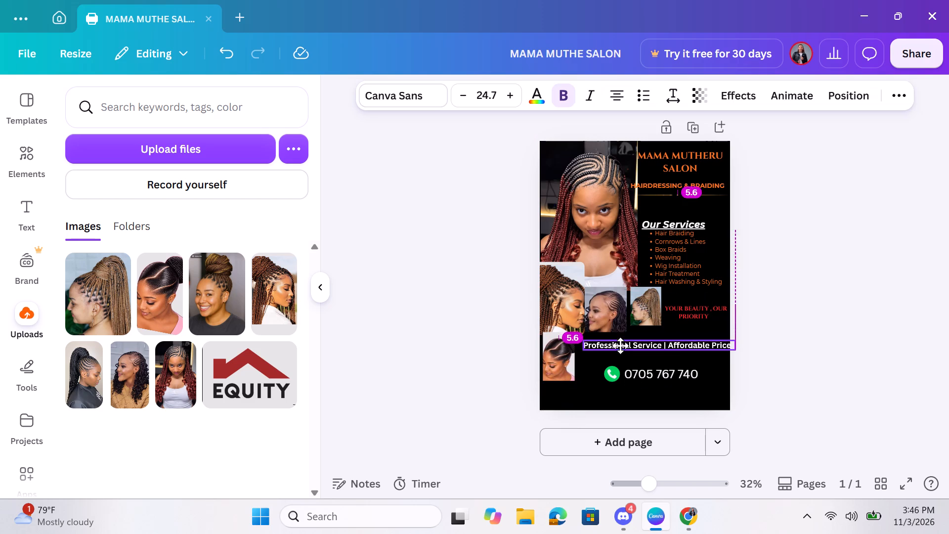
pyautogui.moveTo(620, 346); pyautogui.dragTo(614, 346)
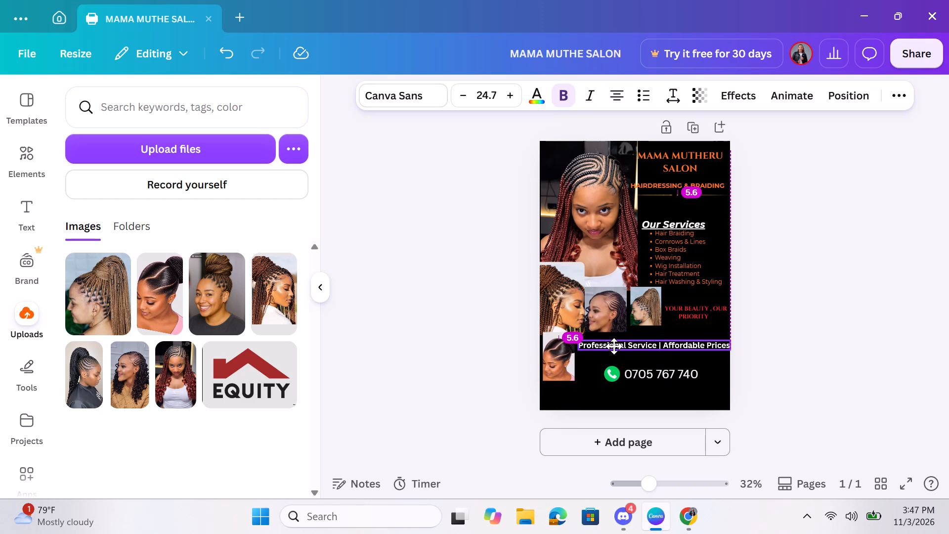
pyautogui.moveTo(614, 346); pyautogui.dragTo(615, 345)
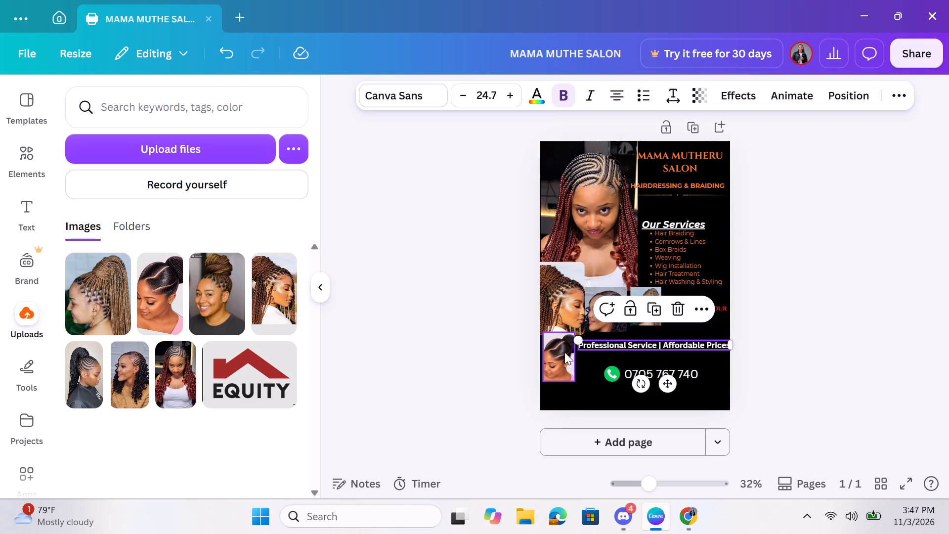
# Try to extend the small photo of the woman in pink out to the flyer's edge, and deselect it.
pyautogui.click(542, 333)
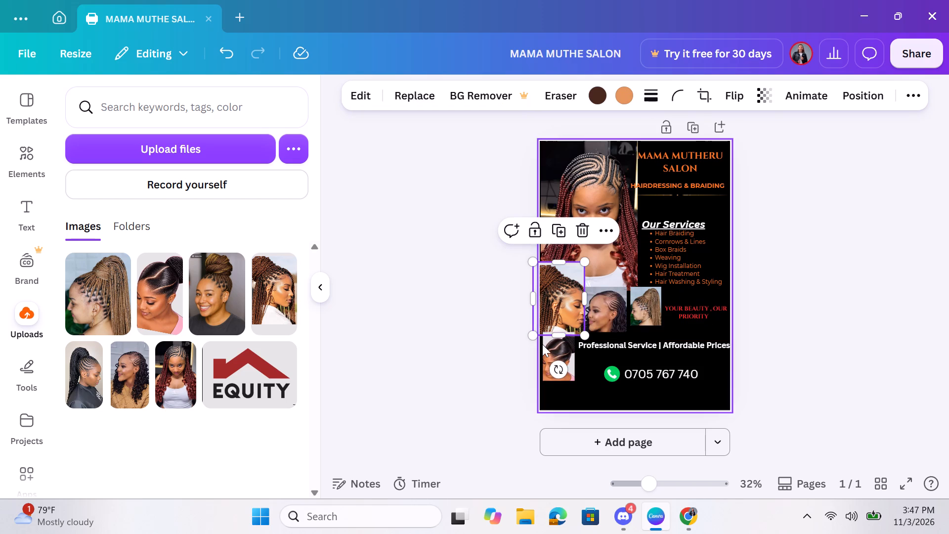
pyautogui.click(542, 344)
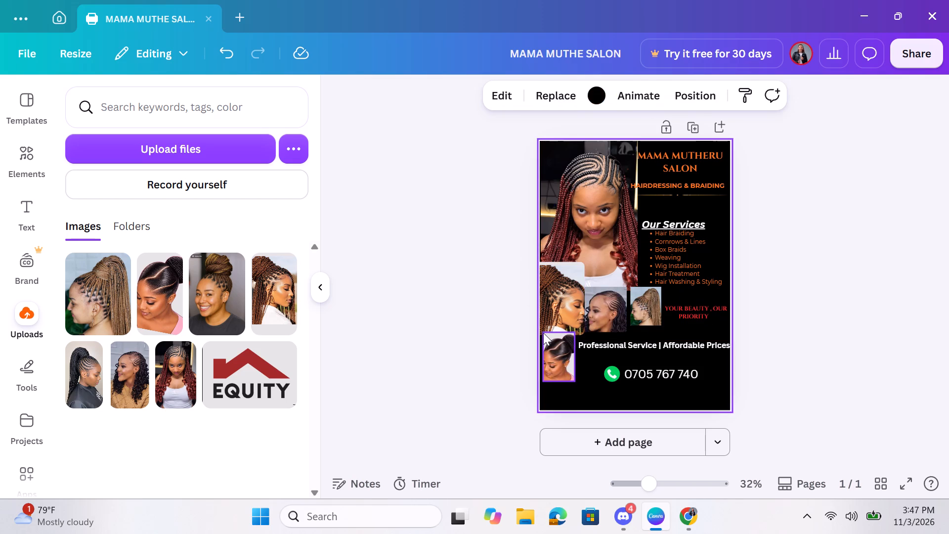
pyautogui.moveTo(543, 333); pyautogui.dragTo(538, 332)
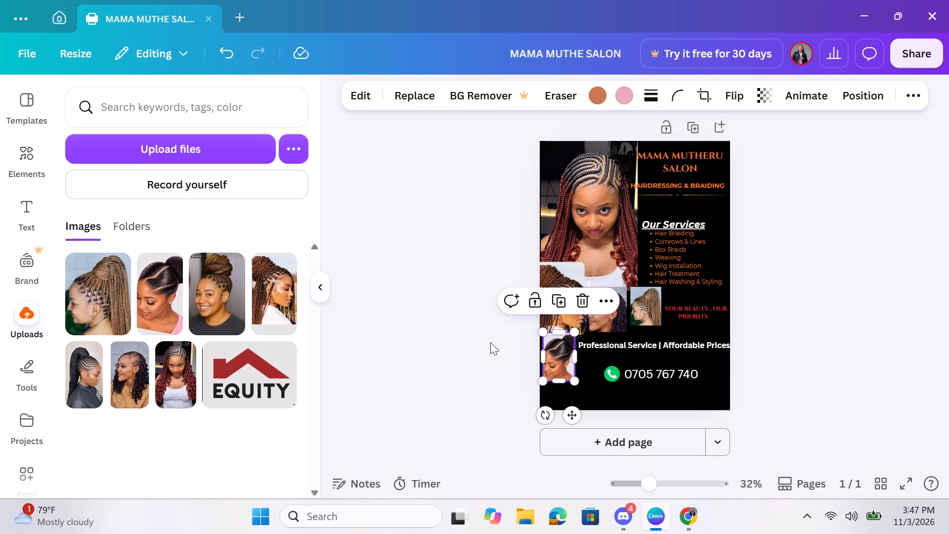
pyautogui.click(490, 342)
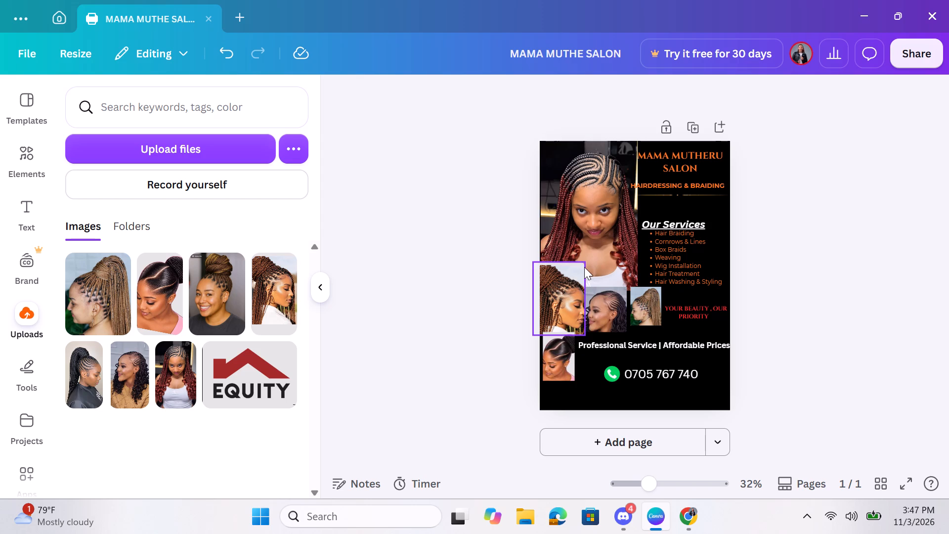
# Shift the large main braids photo slightly up and inward from the flyer's outer edge.
pyautogui.moveTo(584, 261); pyautogui.dragTo(578, 266)
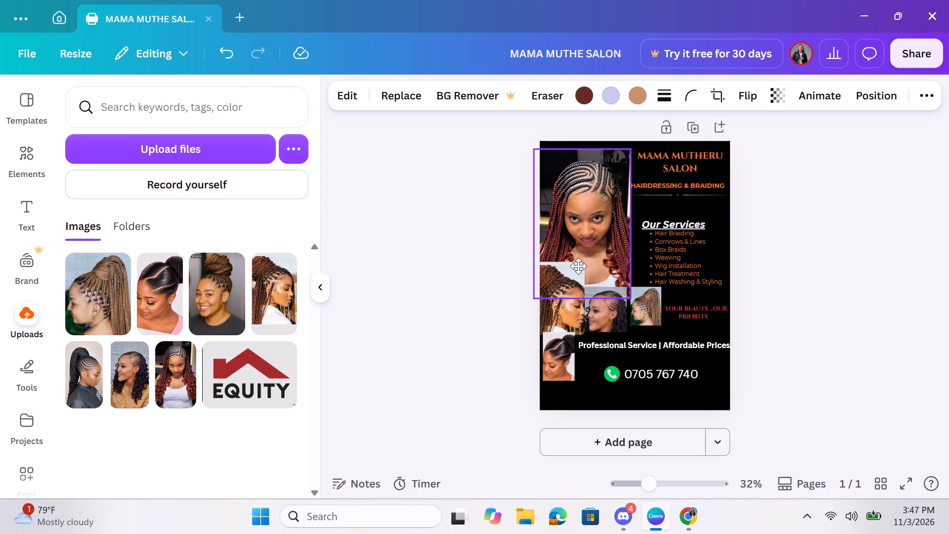
pyautogui.moveTo(578, 266); pyautogui.dragTo(586, 256)
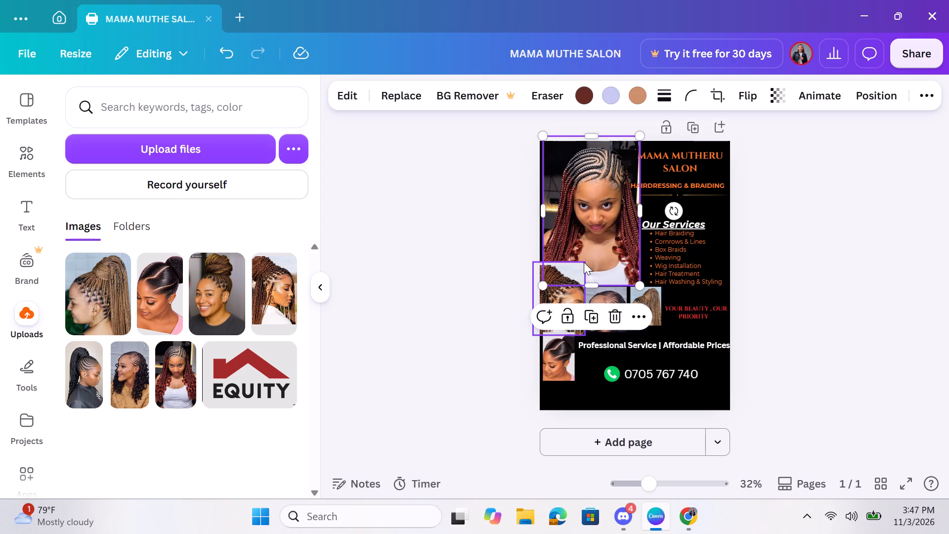
pyautogui.moveTo(584, 262); pyautogui.dragTo(587, 261)
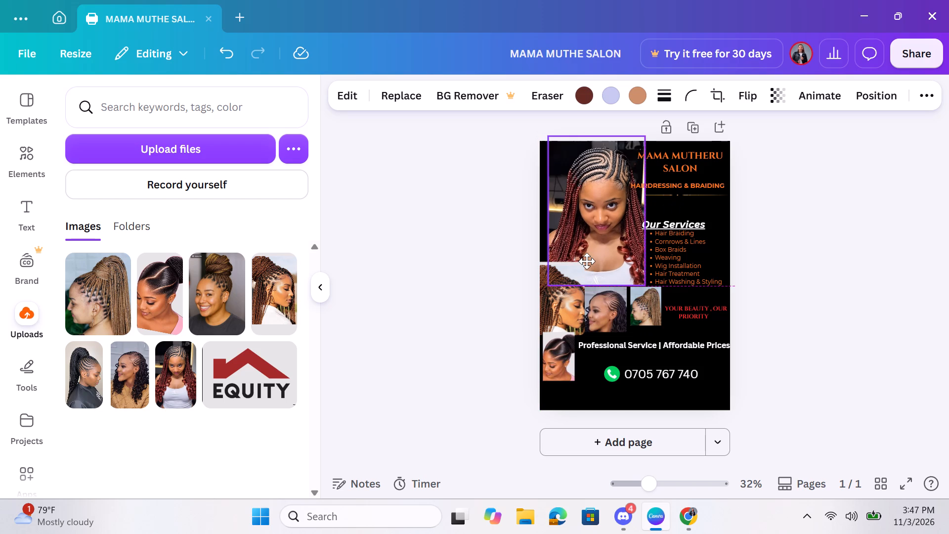
pyautogui.moveTo(587, 261); pyautogui.dragTo(583, 256)
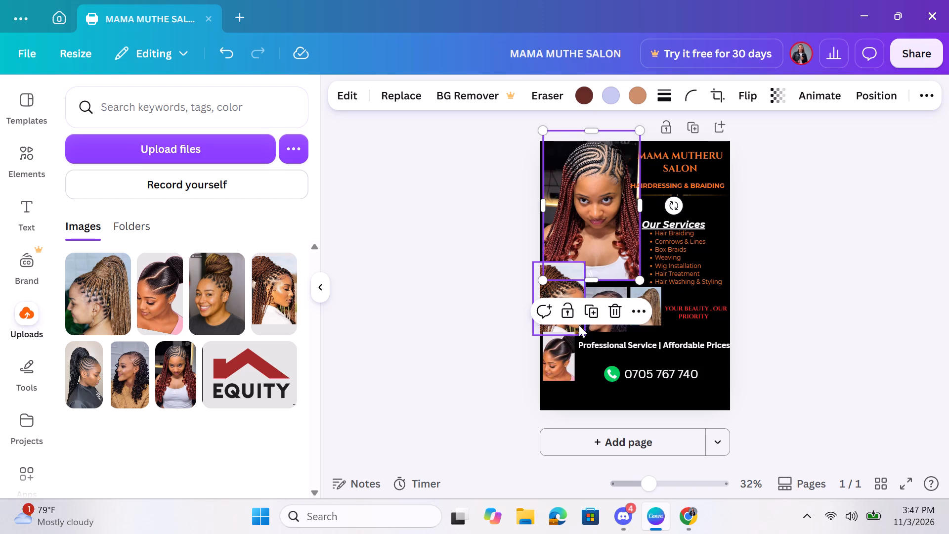
pyautogui.click(504, 325)
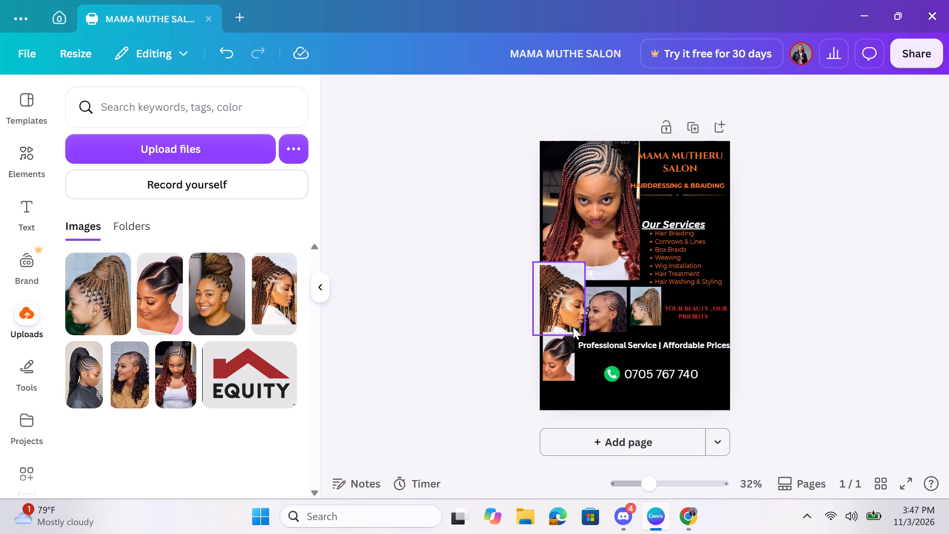
# Nudge the first small braids photo up, trim its top edge, and widen it toward the neighbouring cornrow photo.
pyautogui.click(575, 329)
pyautogui.moveTo(575, 329); pyautogui.dragTo(575, 323)
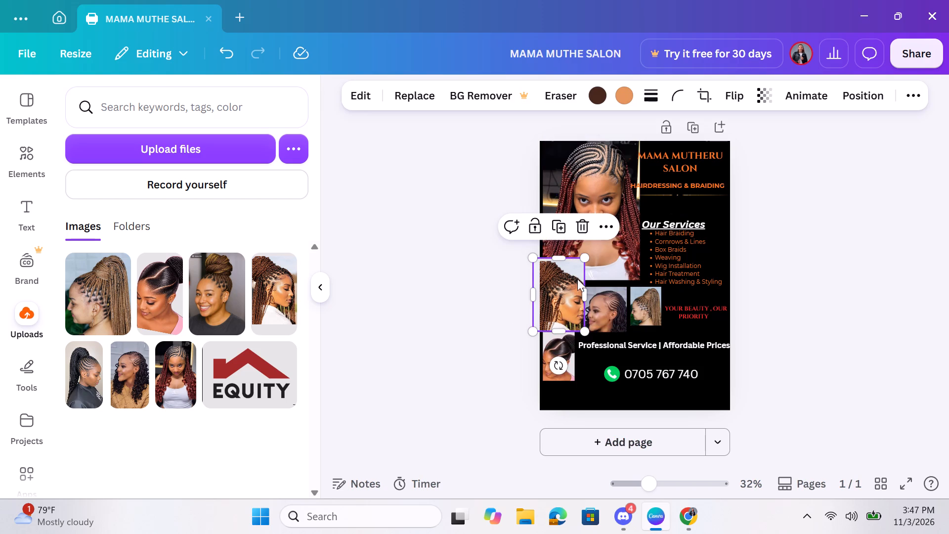
pyautogui.moveTo(568, 258); pyautogui.dragTo(568, 262)
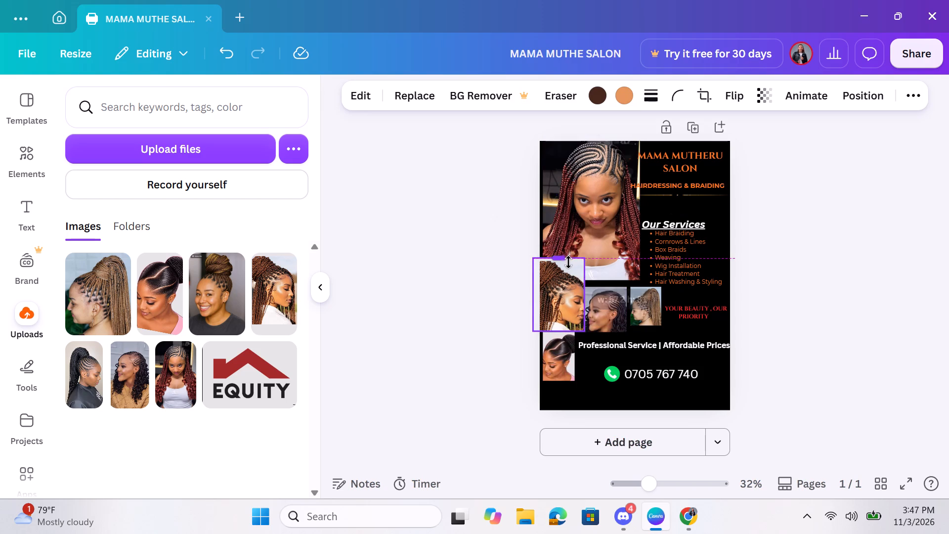
pyautogui.moveTo(568, 262); pyautogui.dragTo(568, 266)
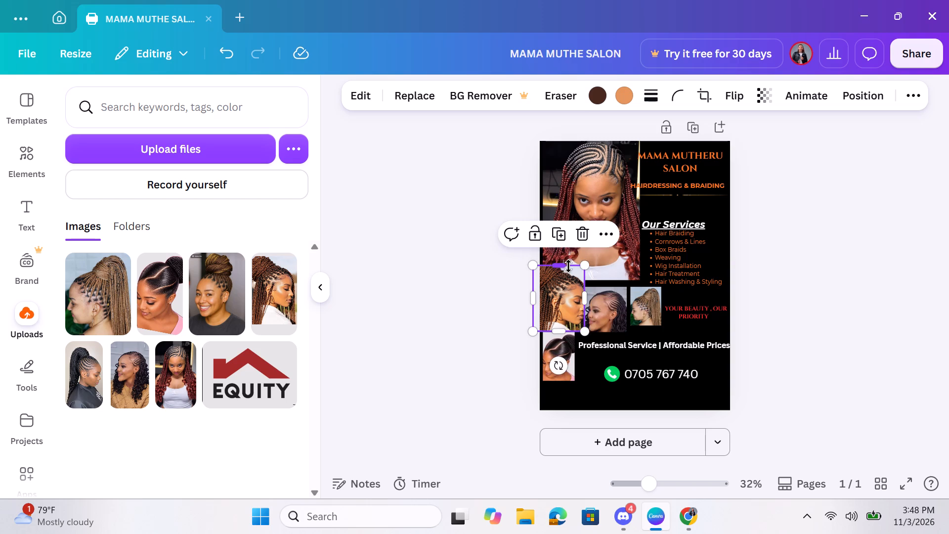
pyautogui.moveTo(579, 295); pyautogui.dragTo(582, 296)
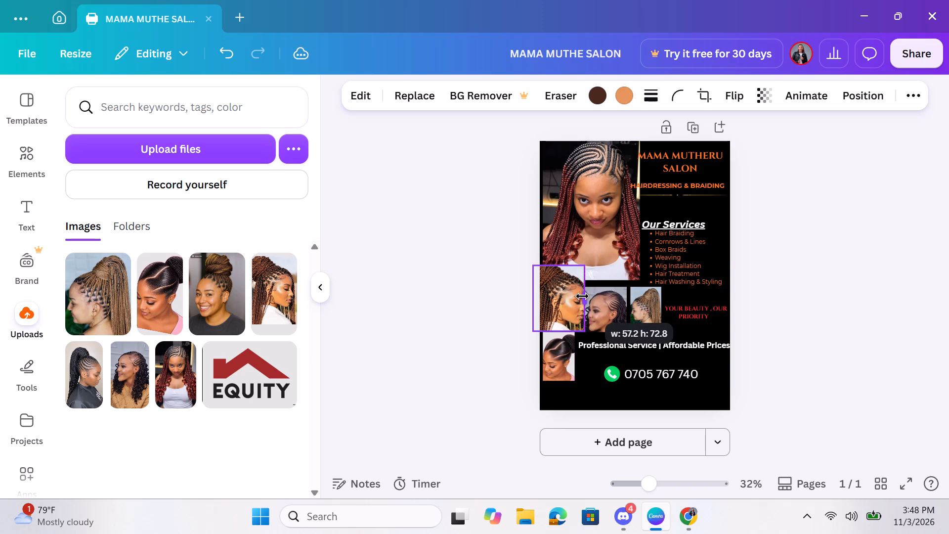
pyautogui.moveTo(582, 296); pyautogui.dragTo(584, 296)
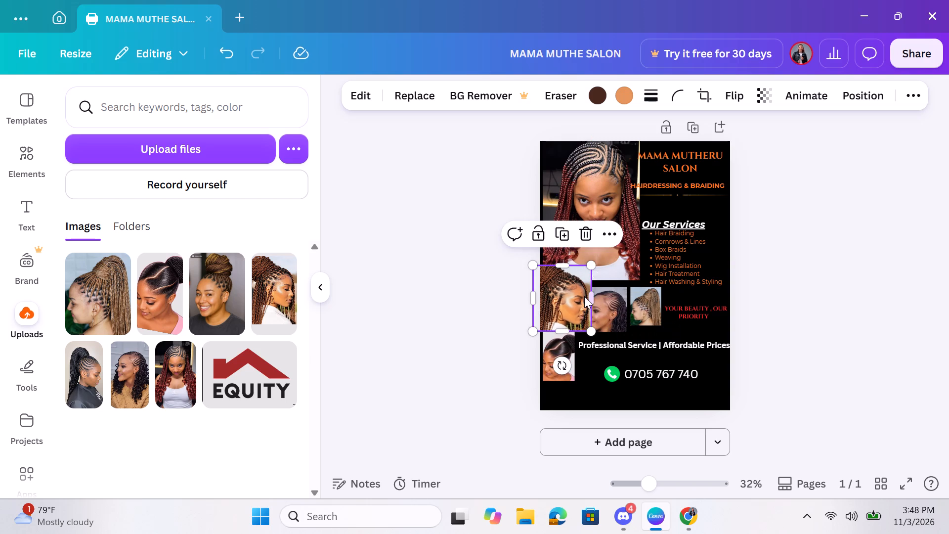
pyautogui.hscroll(-1, 582, 296)
pyautogui.click(582, 296)
# Shift the small cornrow photo sideways so it sits beside the widened first photo, against the braided-ponytail photo.
pyautogui.click(607, 307)
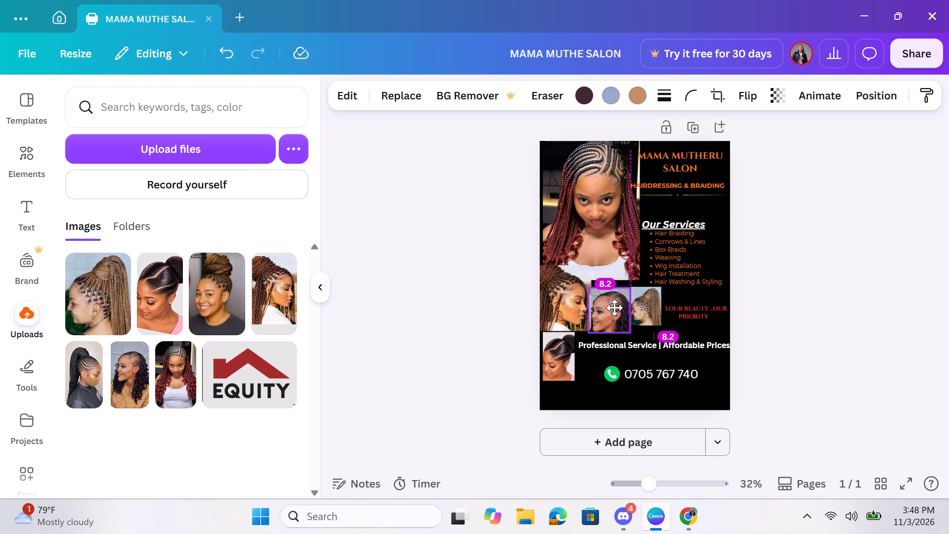
pyautogui.click(466, 317)
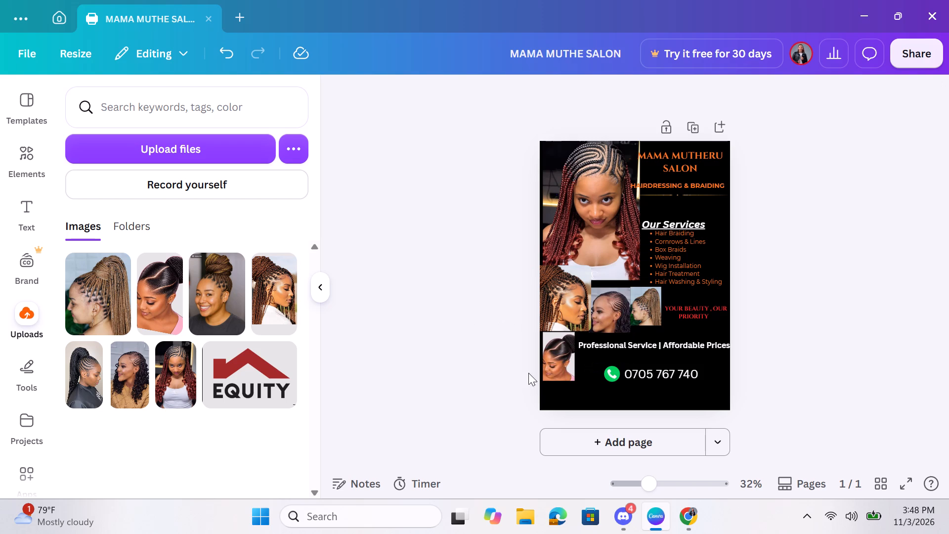
# Move the "Our Services" heading and its list of services up, closer to the "HAIRDRESSING & BRAIDING" line.
pyautogui.moveTo(673, 227); pyautogui.dragTo(676, 209)
pyautogui.moveTo(681, 271); pyautogui.dragTo(678, 255)
# Extend the top edge of the small braided-ponytail photo upward to line up with the neighbouring cornrow photo's top area.
pyautogui.moveTo(643, 287); pyautogui.dragTo(643, 277)
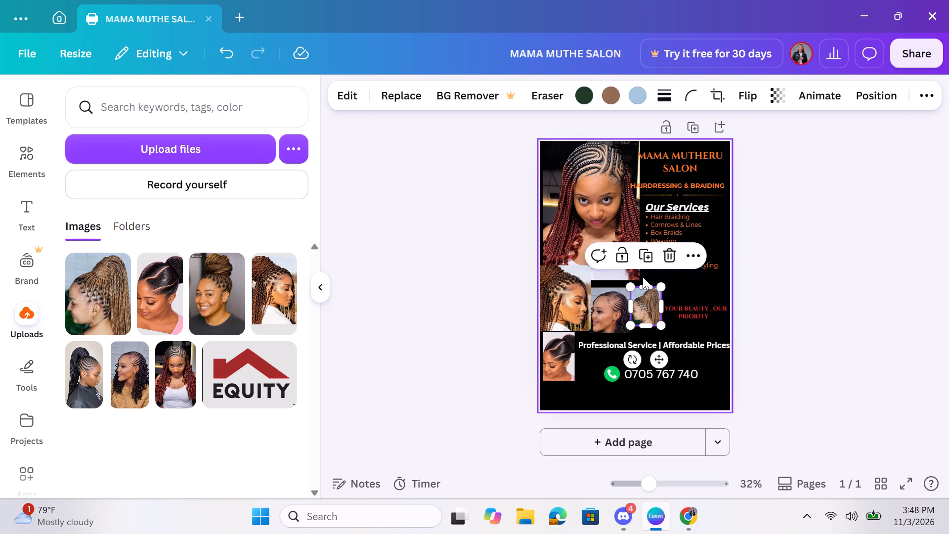
pyautogui.moveTo(643, 277); pyautogui.dragTo(647, 292)
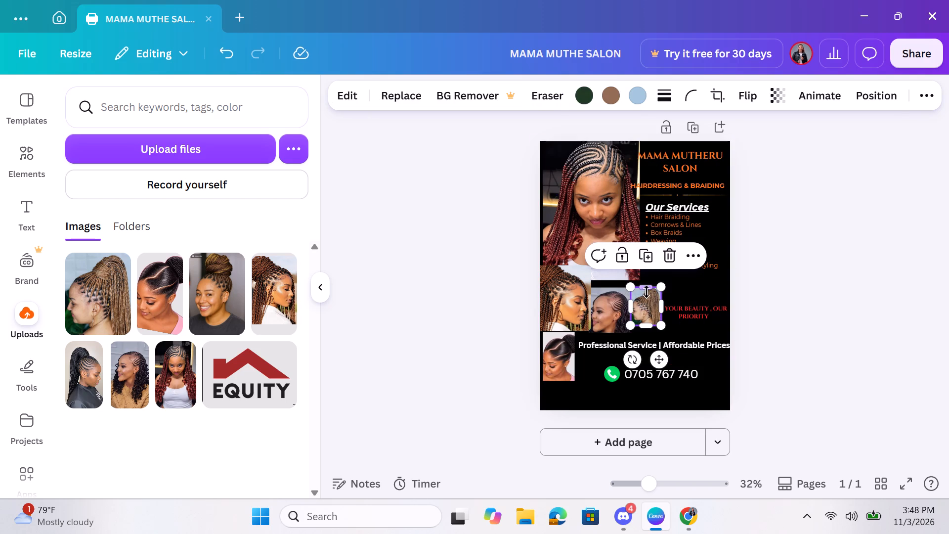
pyautogui.moveTo(647, 292); pyautogui.dragTo(647, 278)
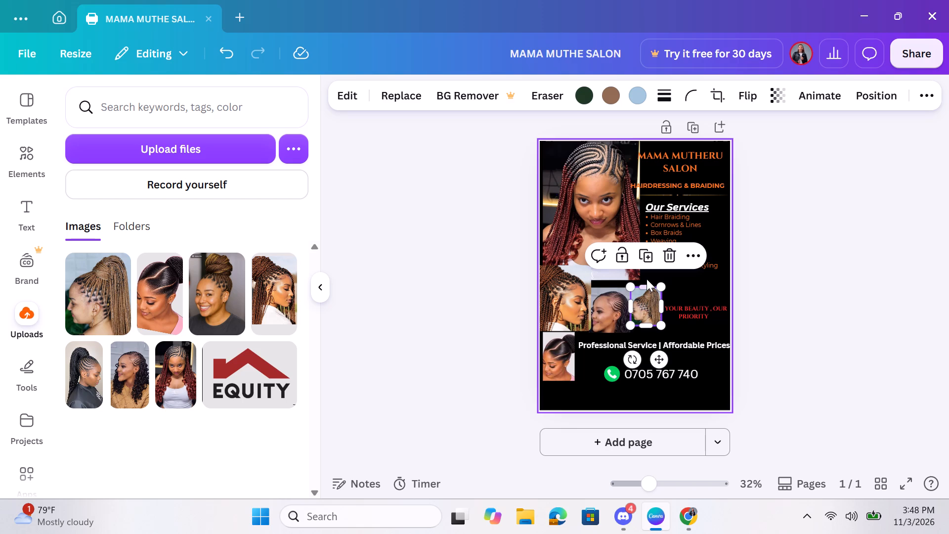
pyautogui.moveTo(647, 281); pyautogui.dragTo(645, 272)
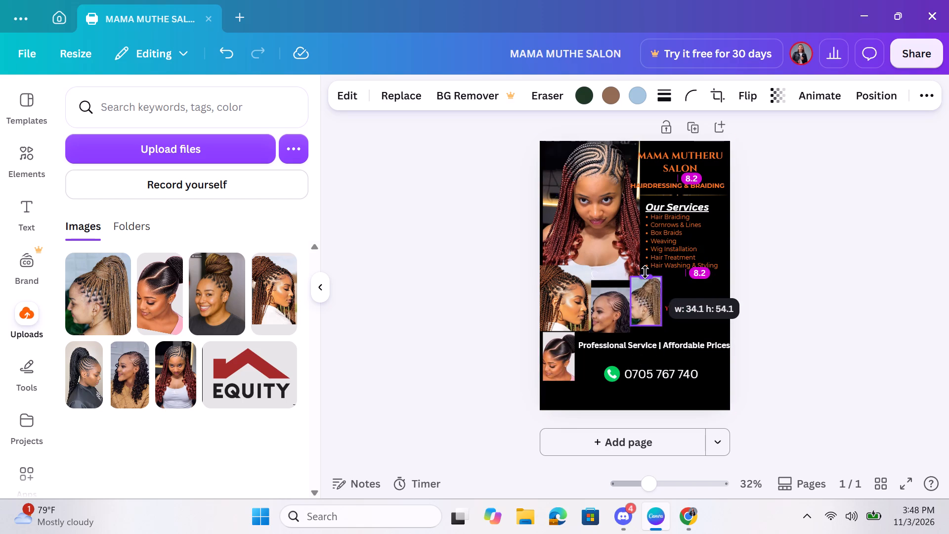
pyautogui.moveTo(645, 272); pyautogui.dragTo(645, 276)
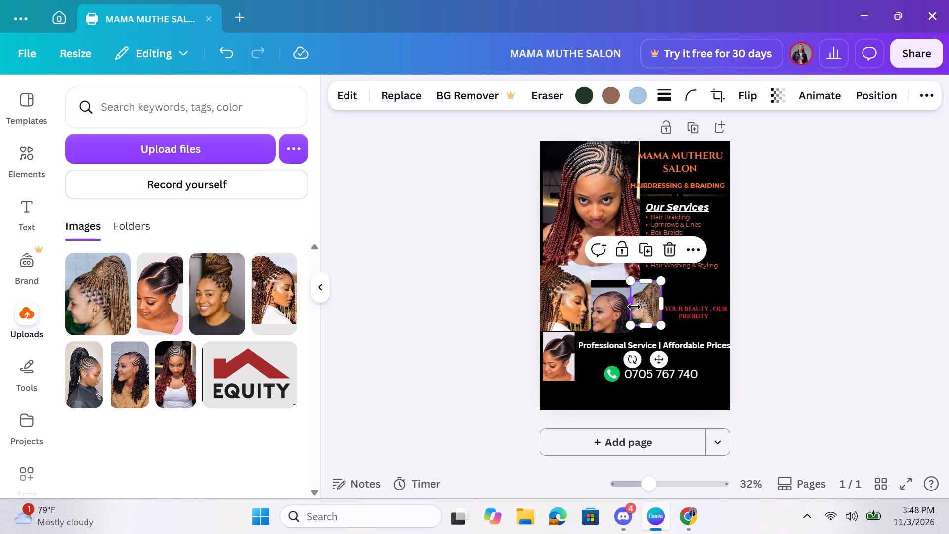
pyautogui.click(472, 356)
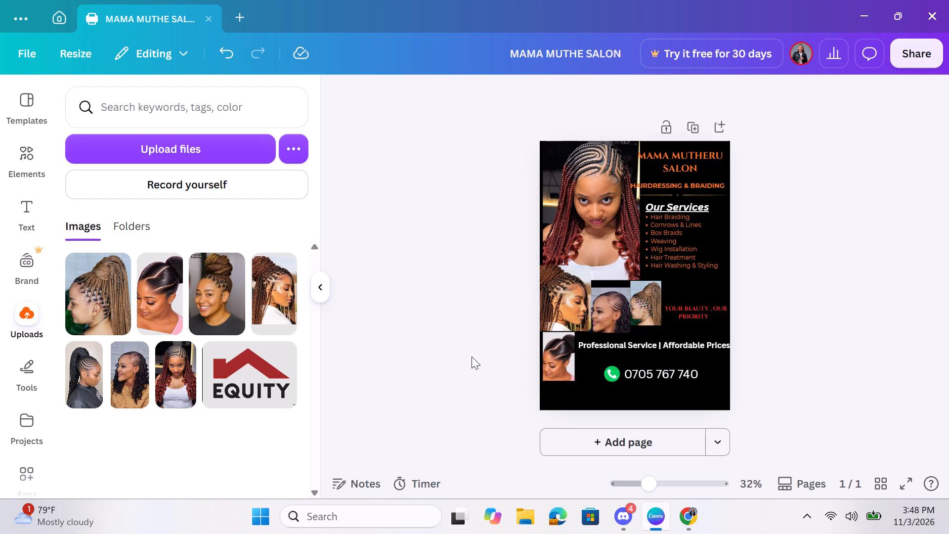
# Lower the braided-ponytail photo slightly, stretch its top edge up to about 58 high, and widen it to meet the cornrow photo.
pyautogui.moveTo(647, 317); pyautogui.dragTo(653, 325)
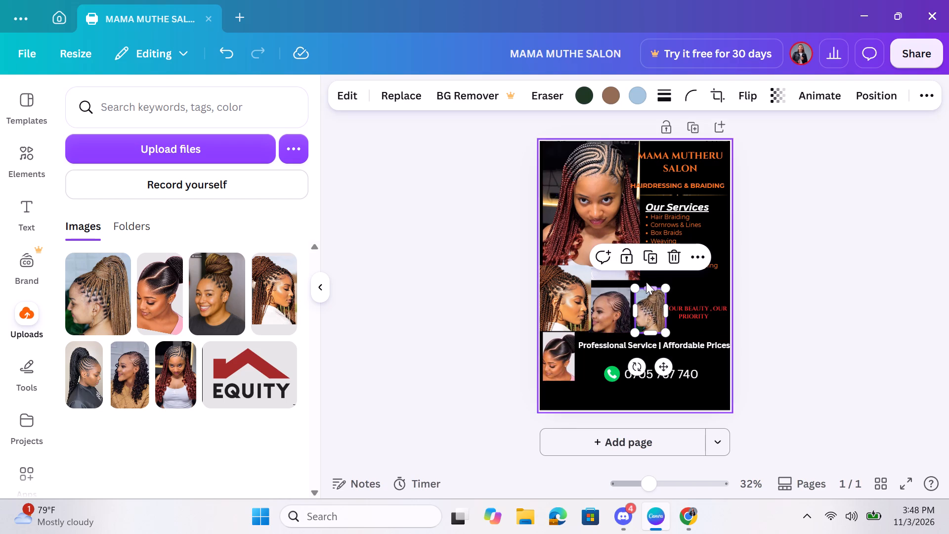
pyautogui.moveTo(646, 287); pyautogui.dragTo(644, 277)
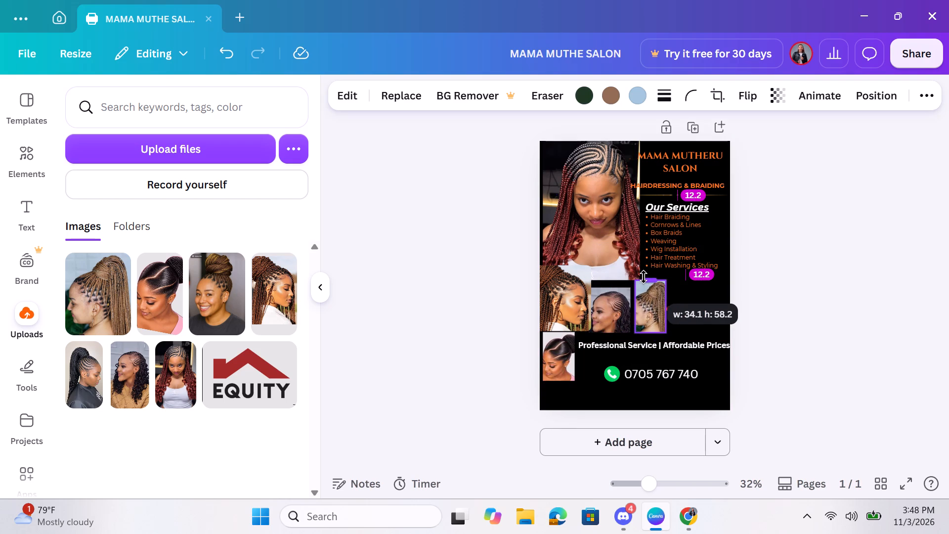
pyautogui.moveTo(644, 277); pyautogui.dragTo(643, 277)
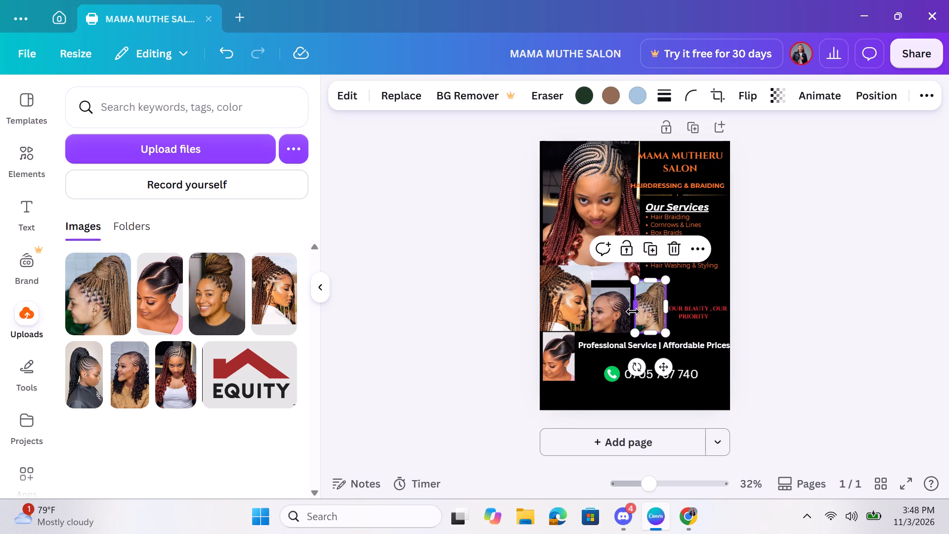
pyautogui.click(639, 304)
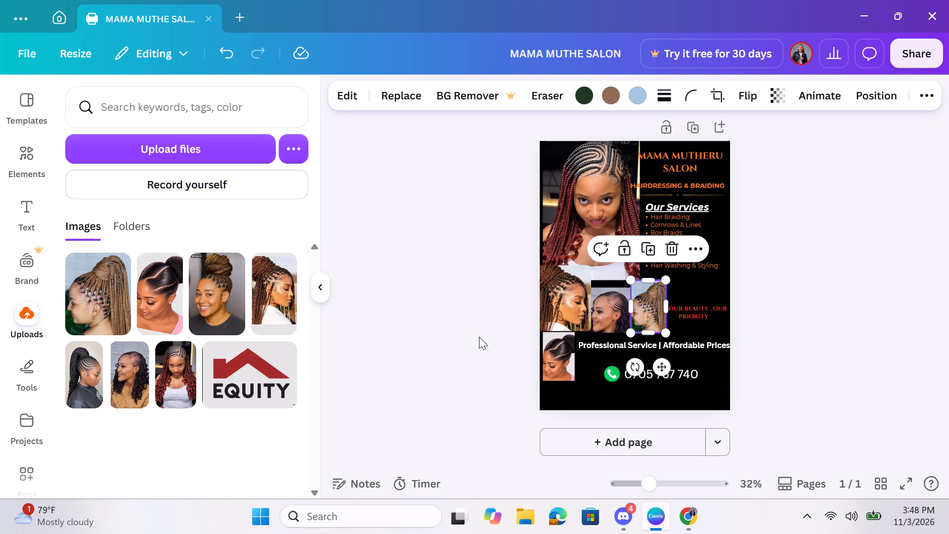
pyautogui.click(425, 346)
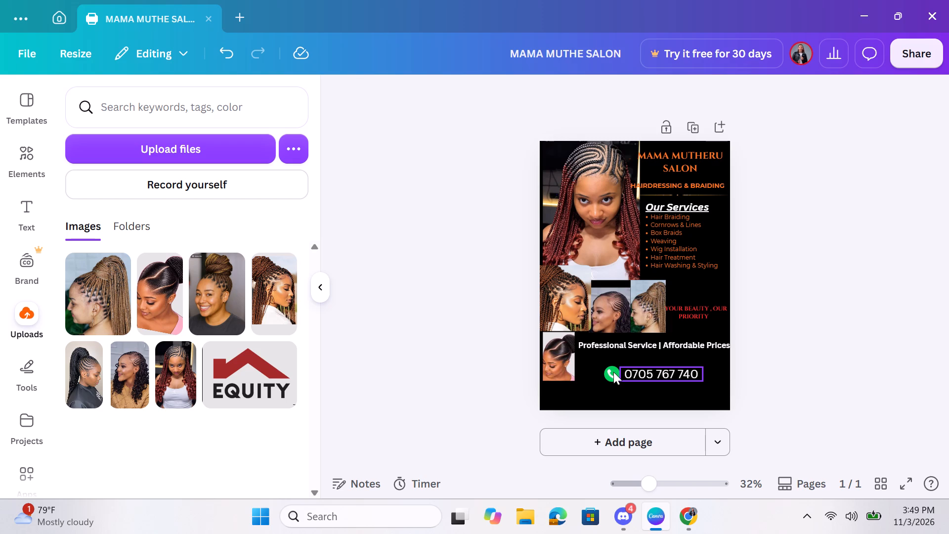
# Move the green phone icon and the phone number across, side by side next to the small bottom ponytail photo.
pyautogui.moveTo(613, 372); pyautogui.dragTo(598, 372)
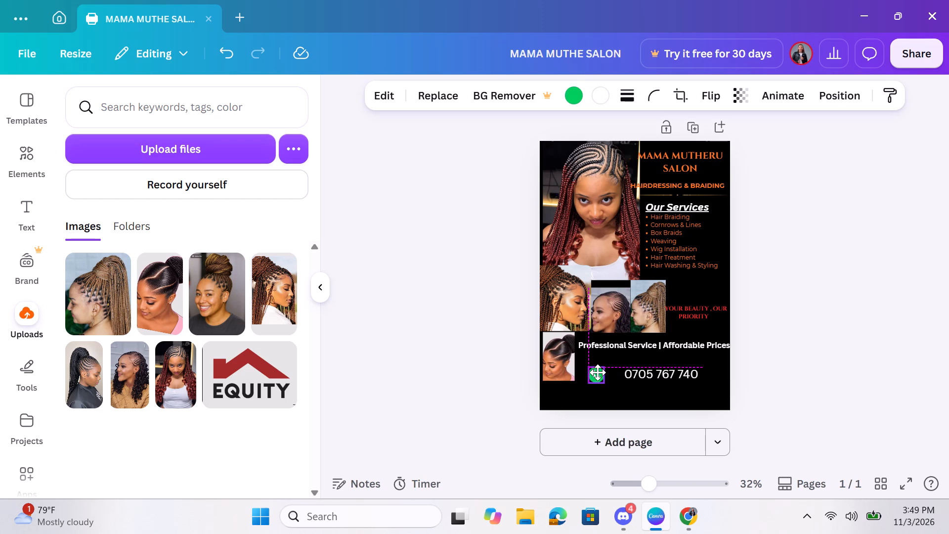
pyautogui.moveTo(598, 372); pyautogui.dragTo(591, 369)
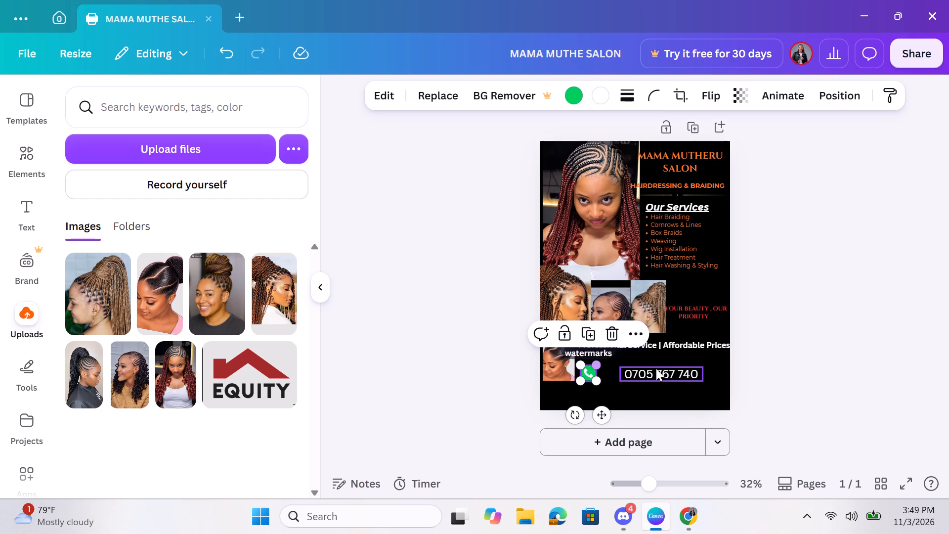
pyautogui.moveTo(663, 370); pyautogui.dragTo(644, 372)
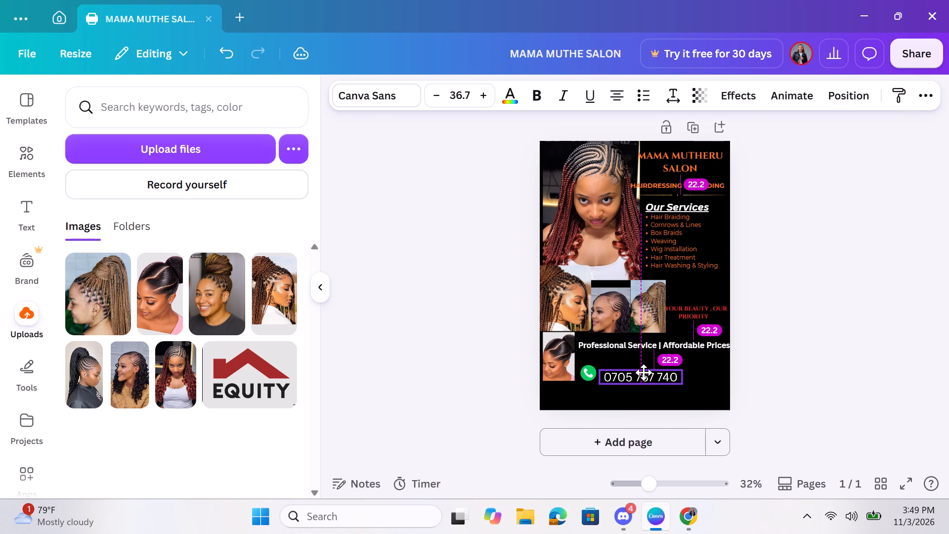
pyautogui.moveTo(644, 372); pyautogui.dragTo(641, 367)
pyautogui.click(569, 396)
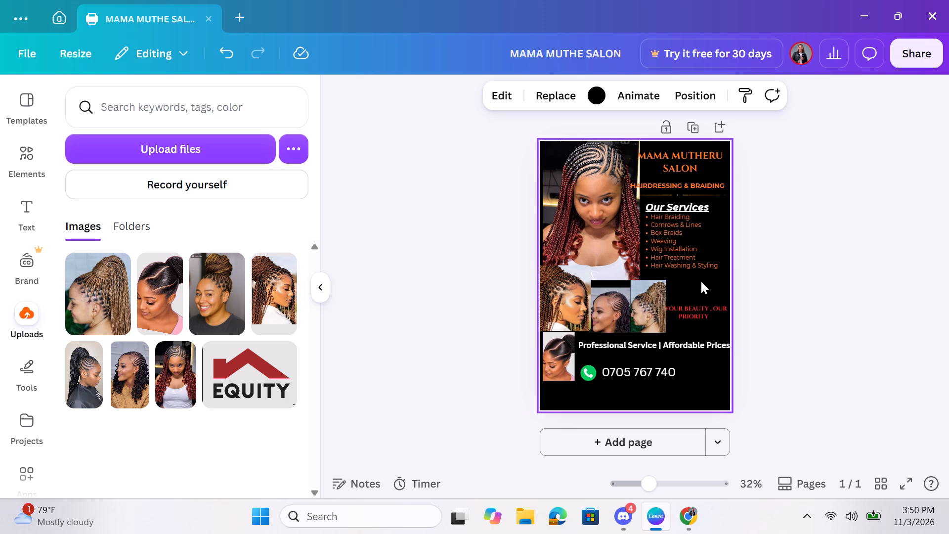
# Change the text colour of the whole services list, from "Hair Braiding" to "Hair Washing & Styling", to yellow #ffde59.
pyautogui.click(675, 256)
pyautogui.tripleClick(675, 256)
pyautogui.tripleClick(675, 256)
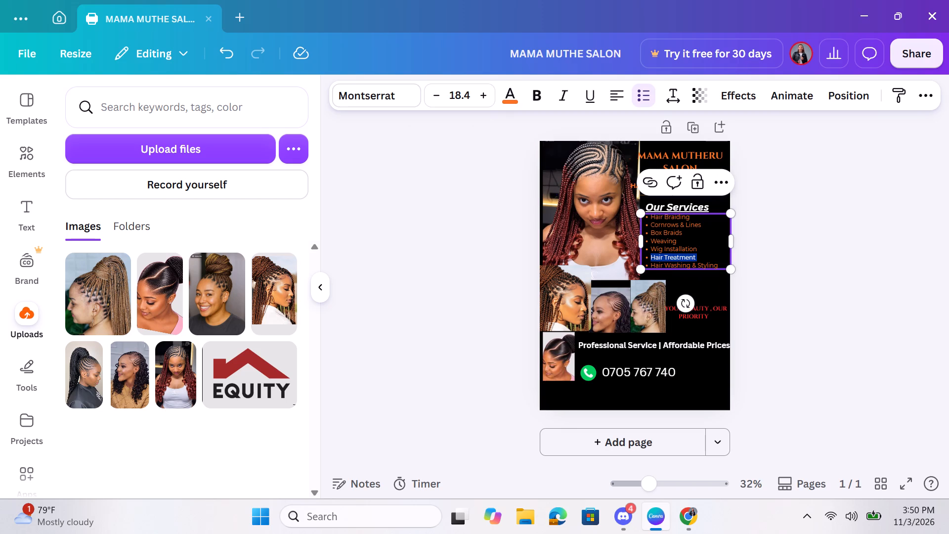
pyautogui.click(686, 239)
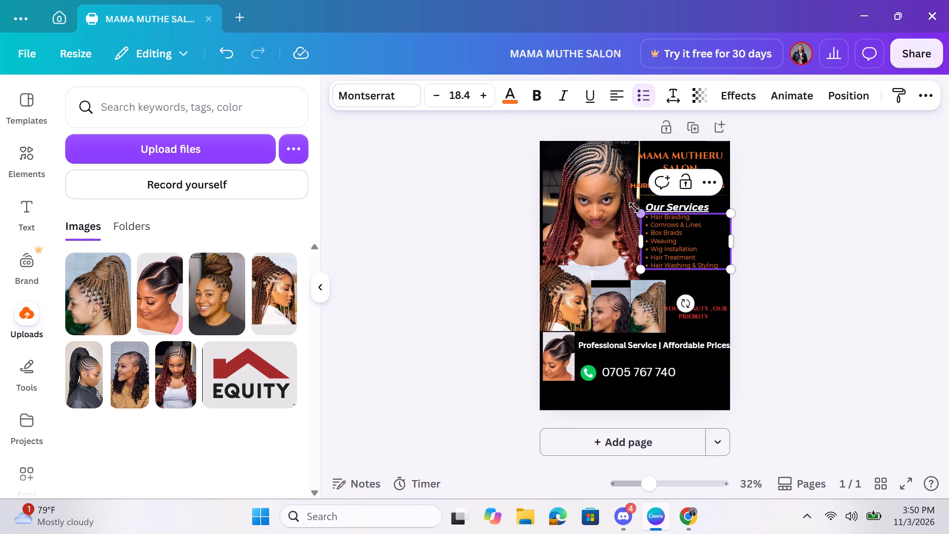
pyautogui.click(648, 217)
pyautogui.moveTo(648, 217); pyautogui.dragTo(687, 263)
pyautogui.hscroll(1, 662, 233)
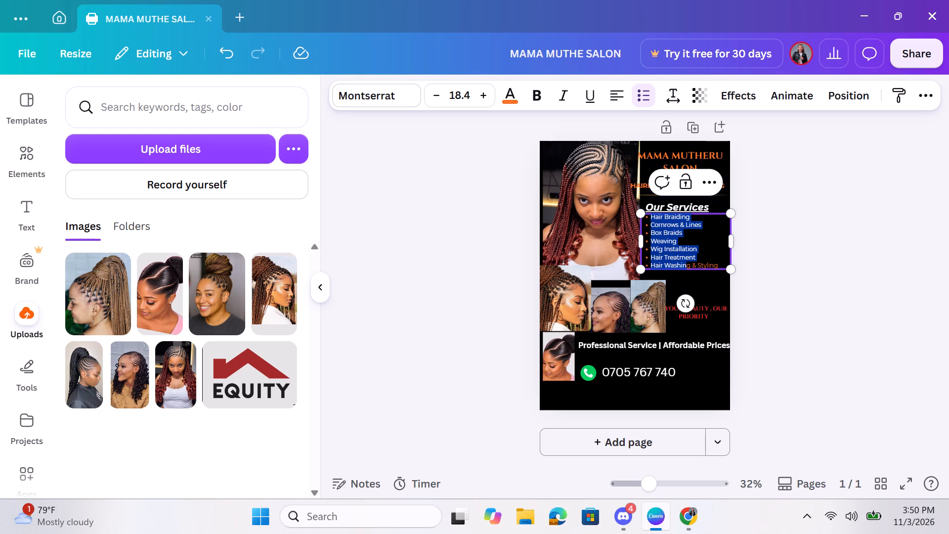
pyautogui.hscroll(1, 687, 263)
pyautogui.moveTo(687, 263); pyautogui.dragTo(716, 263)
pyautogui.hscroll(1, 716, 263)
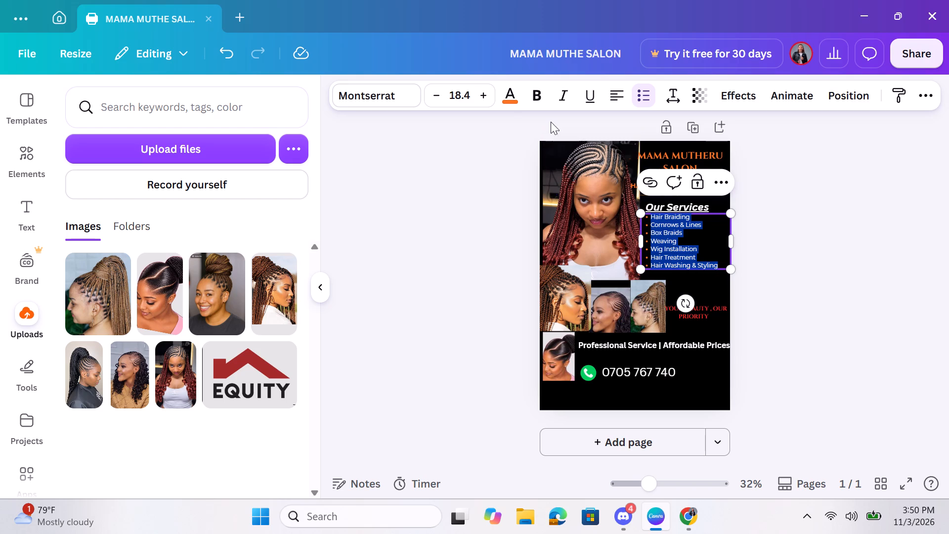
pyautogui.click(512, 98)
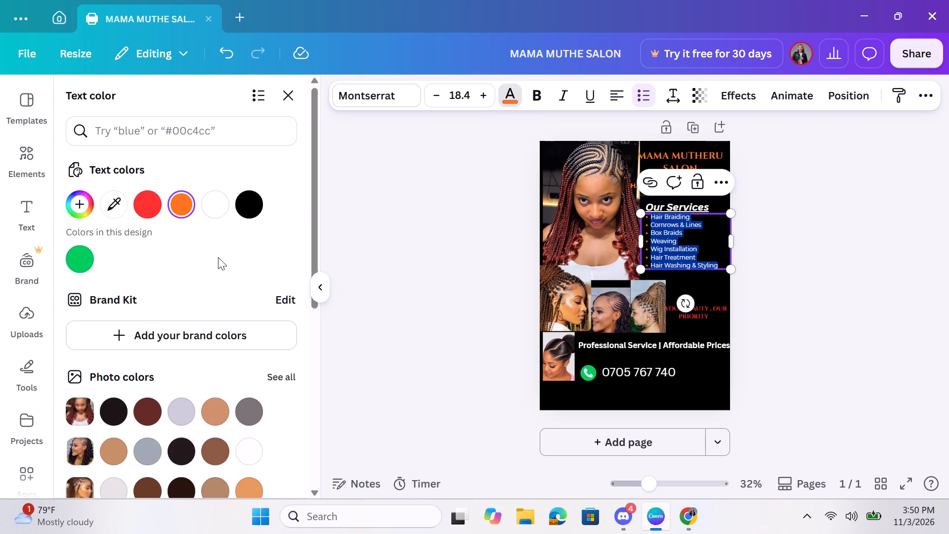
pyautogui.scroll(-2, 218, 257)
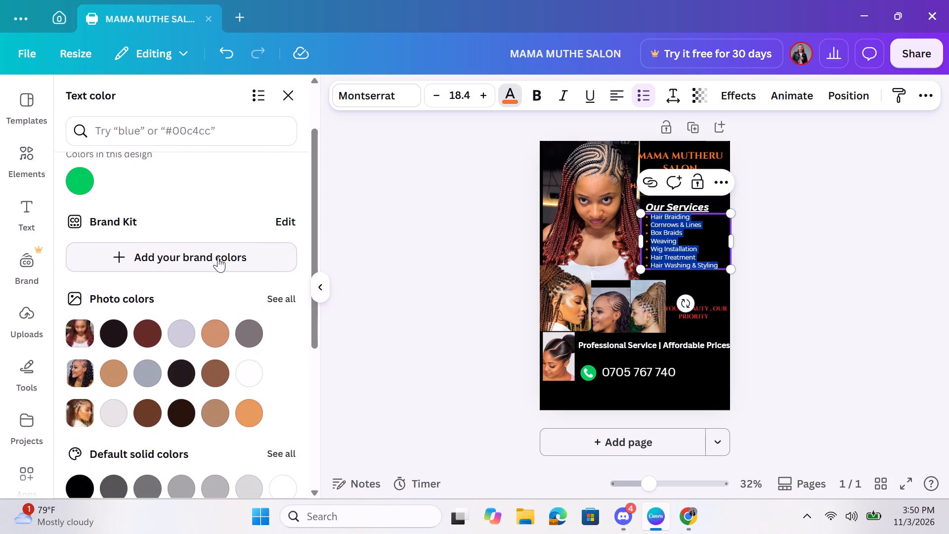
pyautogui.scroll(-2, 218, 257)
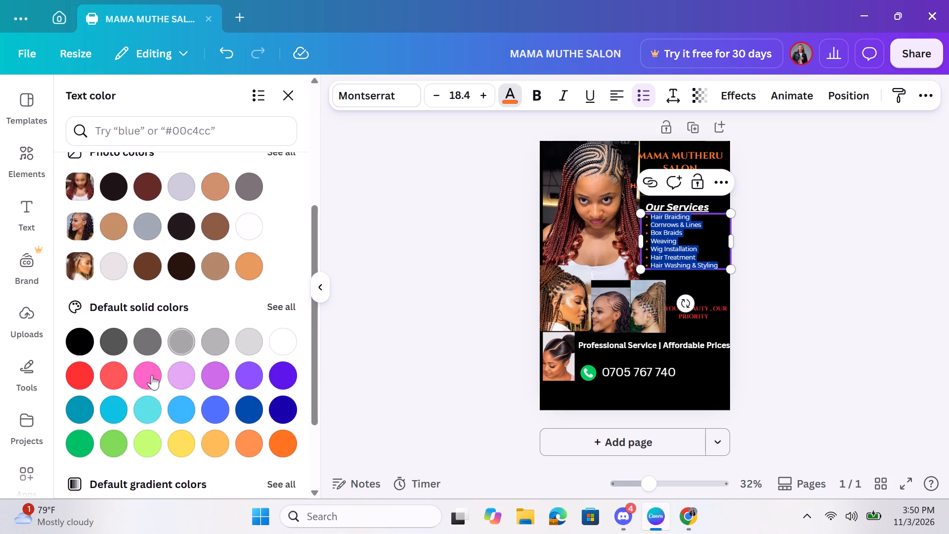
pyautogui.scroll(-1, 111, 405)
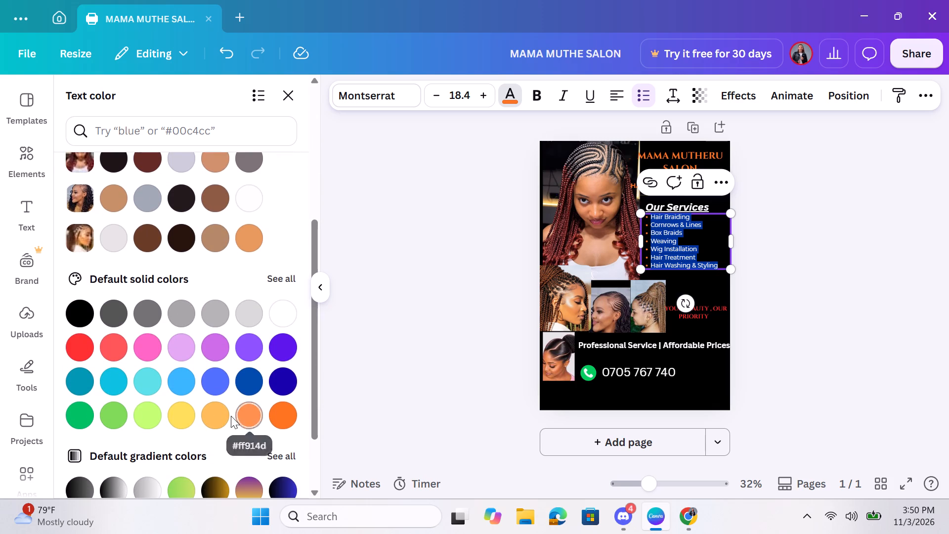
pyautogui.click(171, 414)
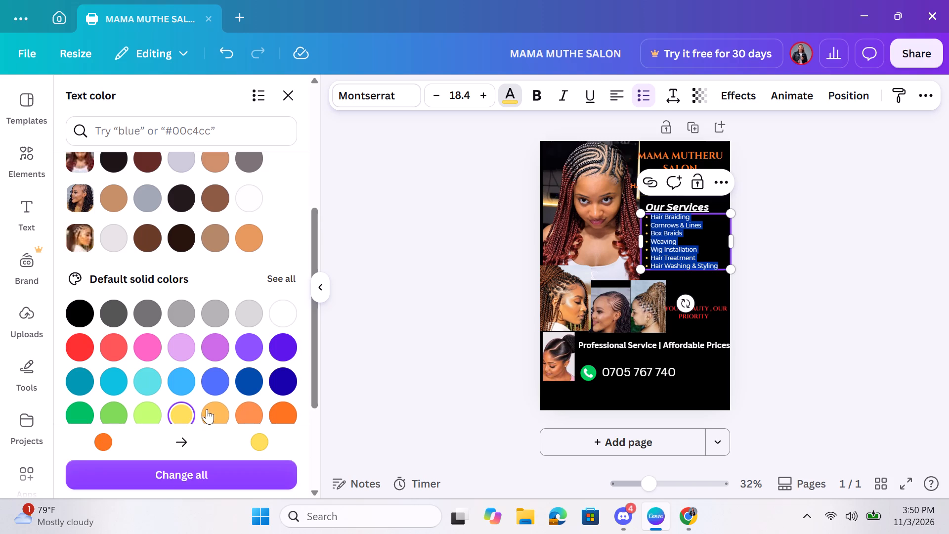
pyautogui.click(711, 238)
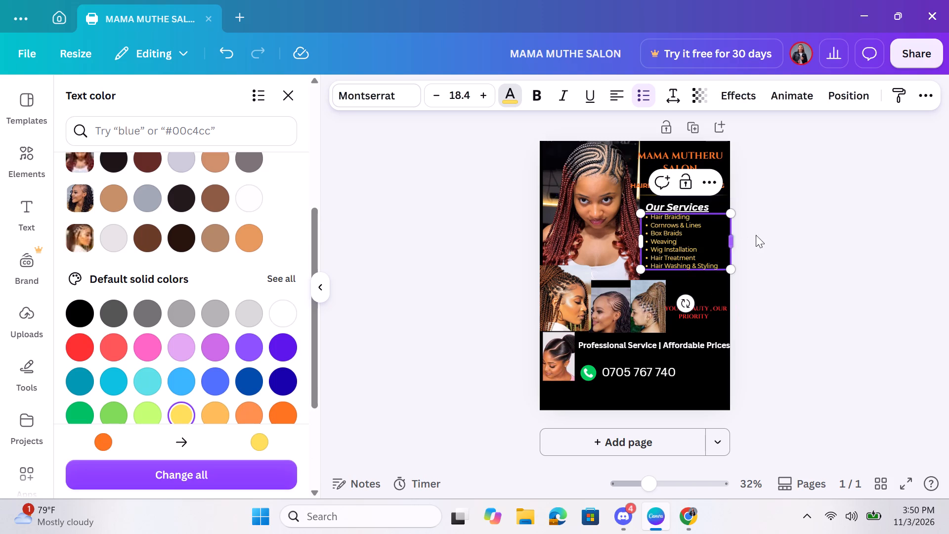
pyautogui.click(796, 235)
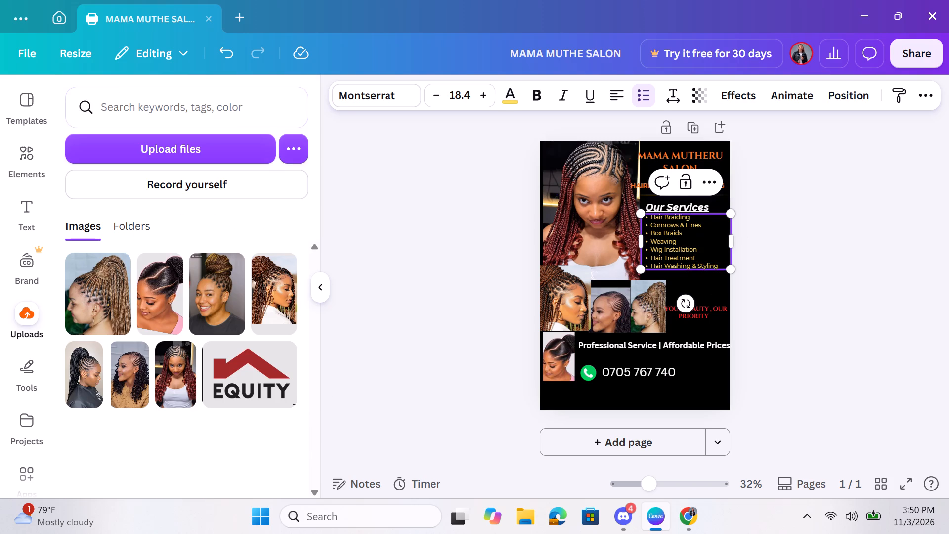
pyautogui.click(671, 327)
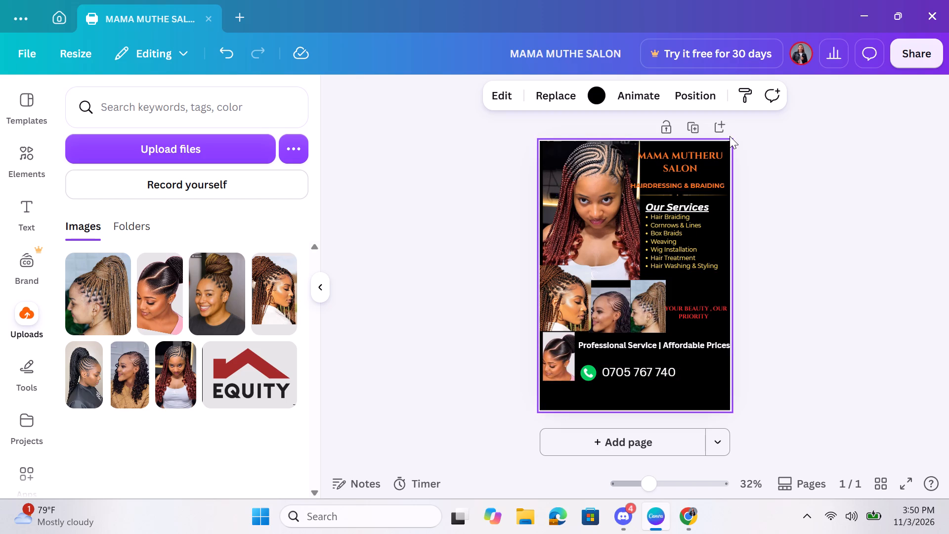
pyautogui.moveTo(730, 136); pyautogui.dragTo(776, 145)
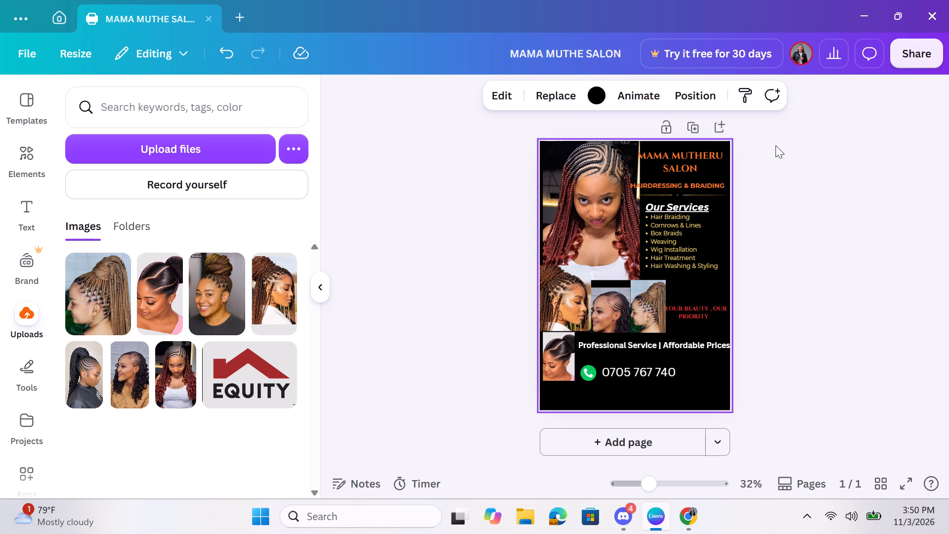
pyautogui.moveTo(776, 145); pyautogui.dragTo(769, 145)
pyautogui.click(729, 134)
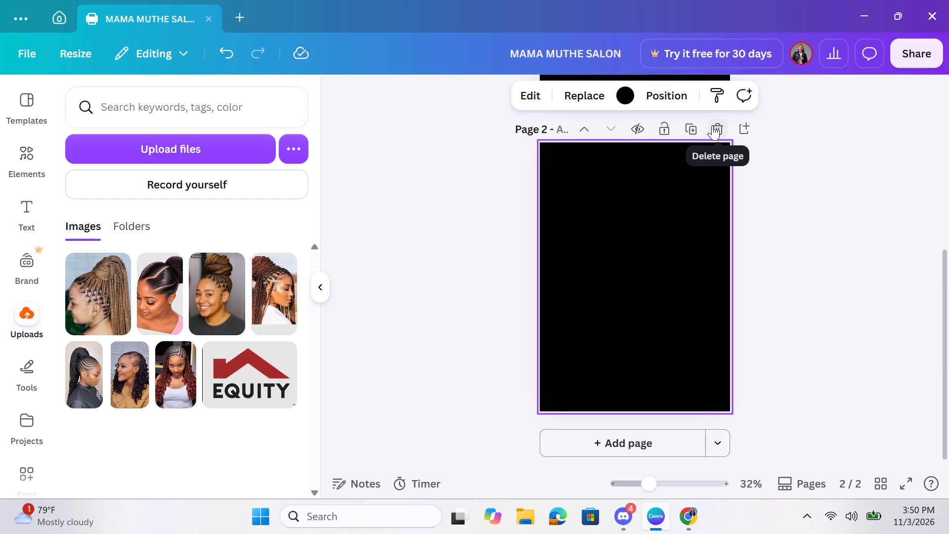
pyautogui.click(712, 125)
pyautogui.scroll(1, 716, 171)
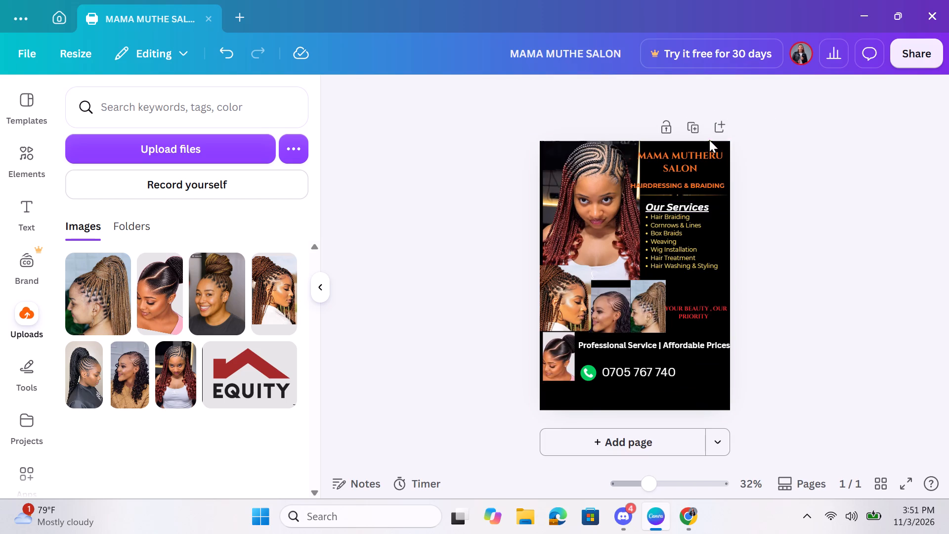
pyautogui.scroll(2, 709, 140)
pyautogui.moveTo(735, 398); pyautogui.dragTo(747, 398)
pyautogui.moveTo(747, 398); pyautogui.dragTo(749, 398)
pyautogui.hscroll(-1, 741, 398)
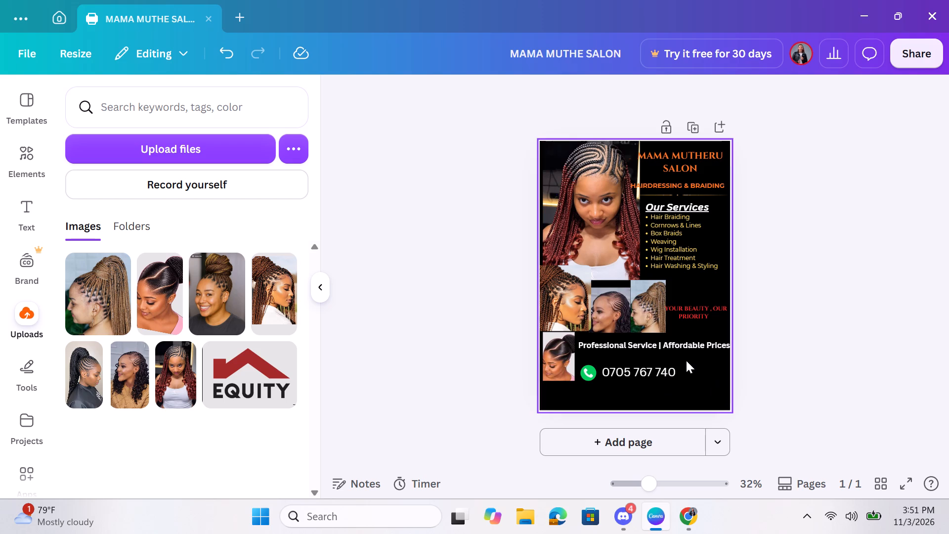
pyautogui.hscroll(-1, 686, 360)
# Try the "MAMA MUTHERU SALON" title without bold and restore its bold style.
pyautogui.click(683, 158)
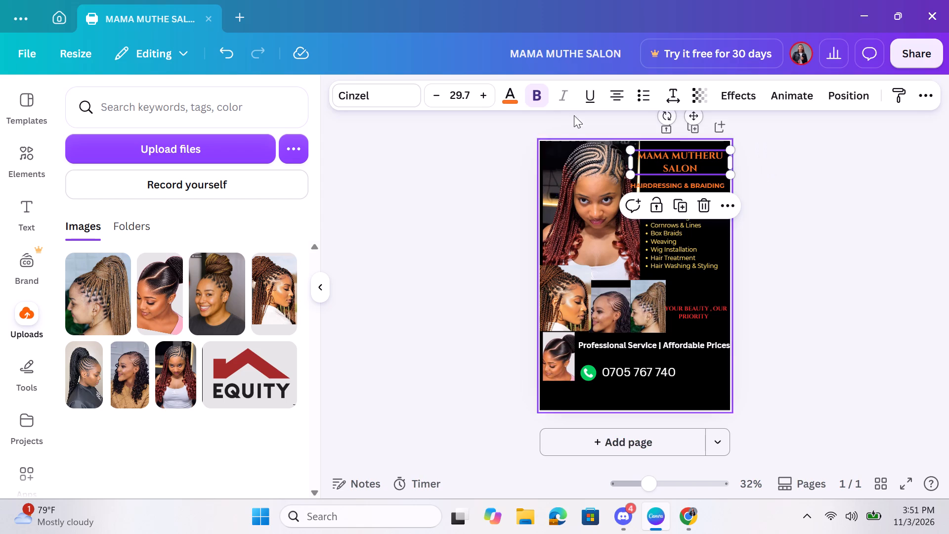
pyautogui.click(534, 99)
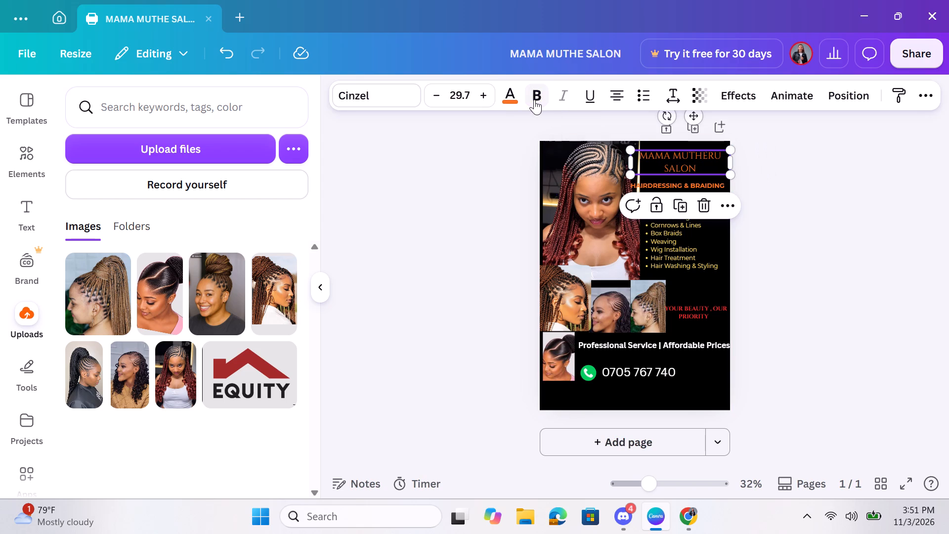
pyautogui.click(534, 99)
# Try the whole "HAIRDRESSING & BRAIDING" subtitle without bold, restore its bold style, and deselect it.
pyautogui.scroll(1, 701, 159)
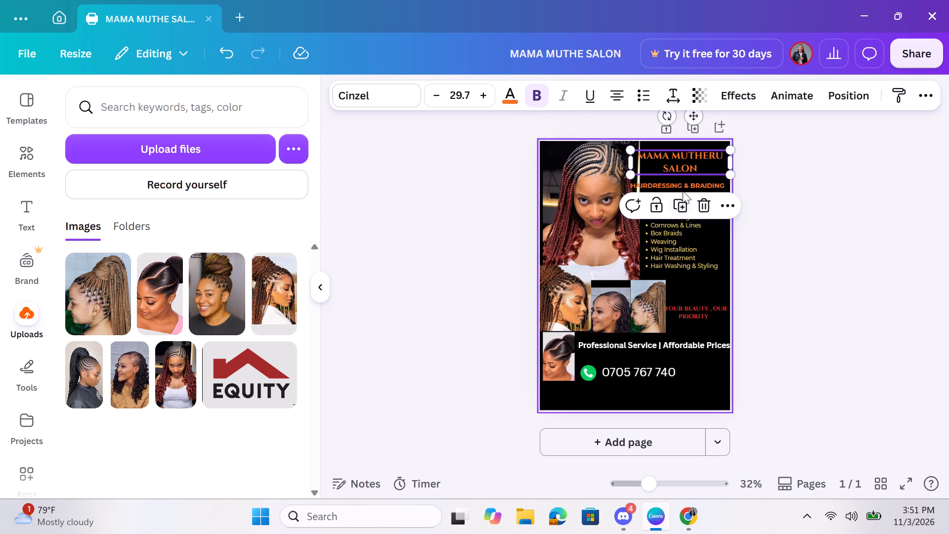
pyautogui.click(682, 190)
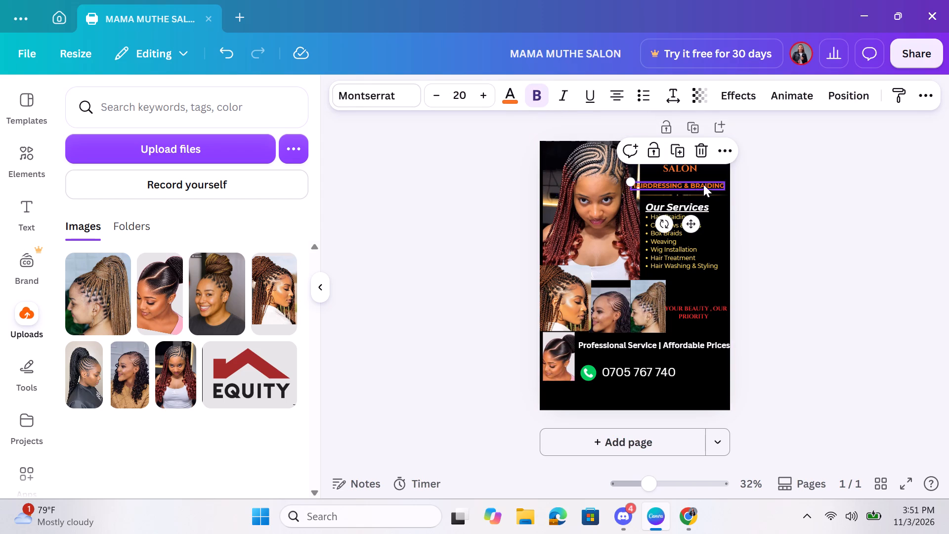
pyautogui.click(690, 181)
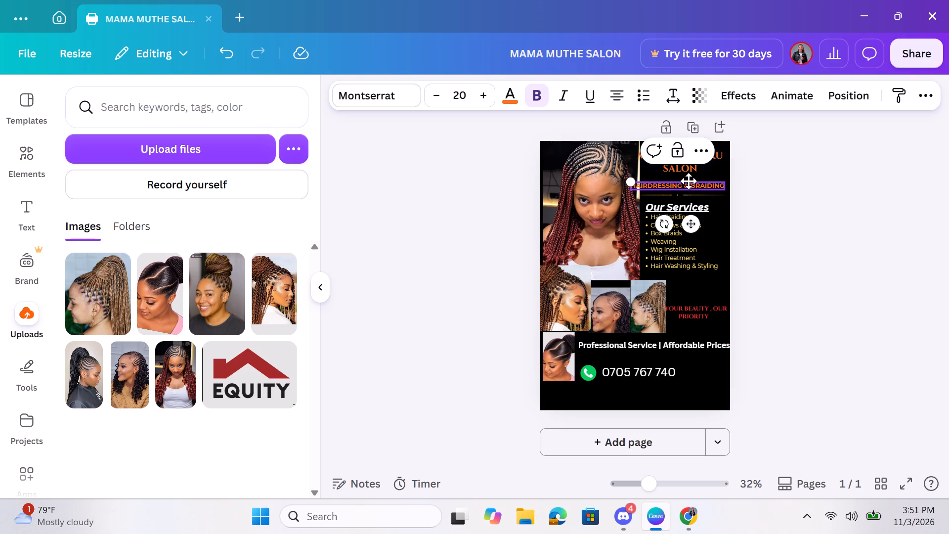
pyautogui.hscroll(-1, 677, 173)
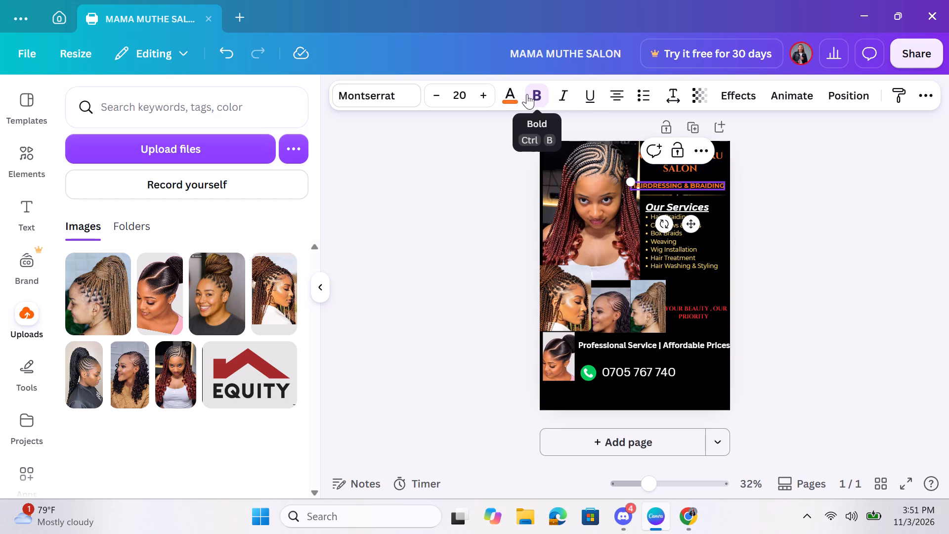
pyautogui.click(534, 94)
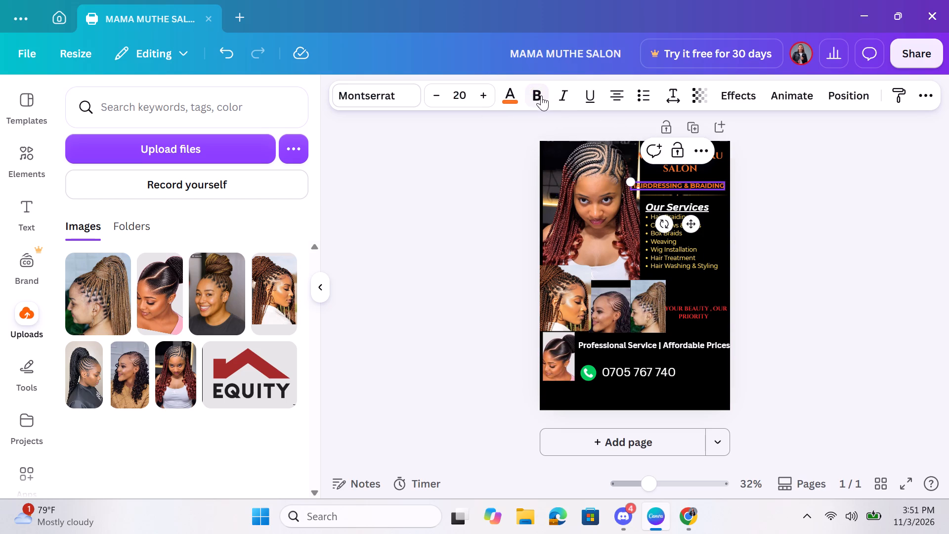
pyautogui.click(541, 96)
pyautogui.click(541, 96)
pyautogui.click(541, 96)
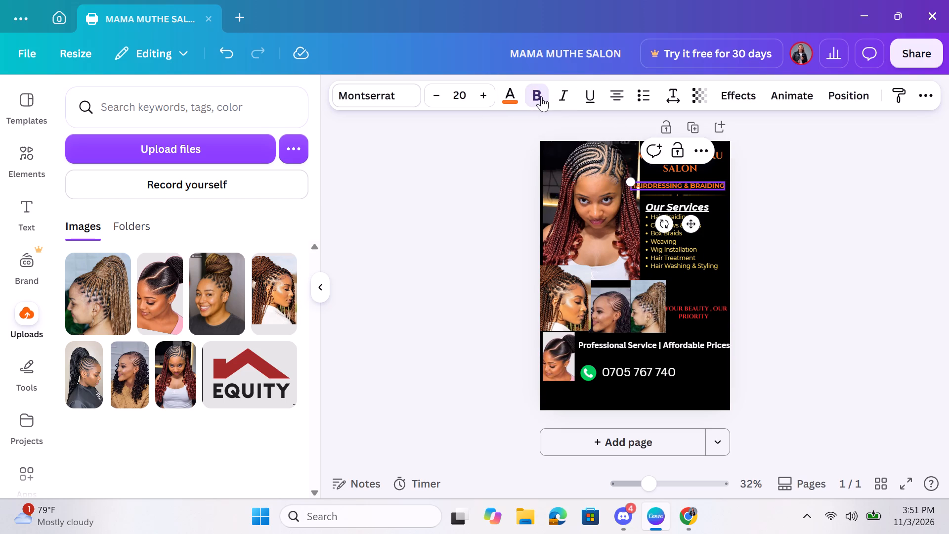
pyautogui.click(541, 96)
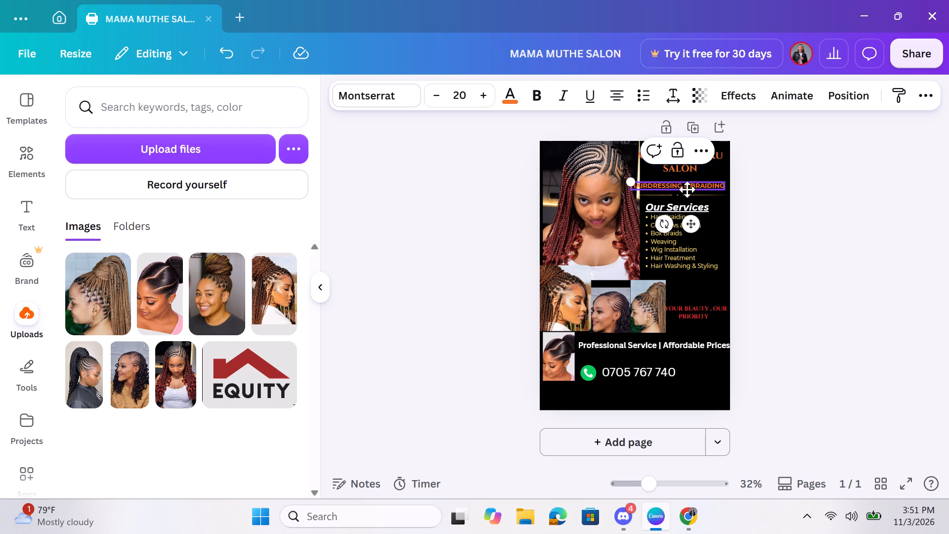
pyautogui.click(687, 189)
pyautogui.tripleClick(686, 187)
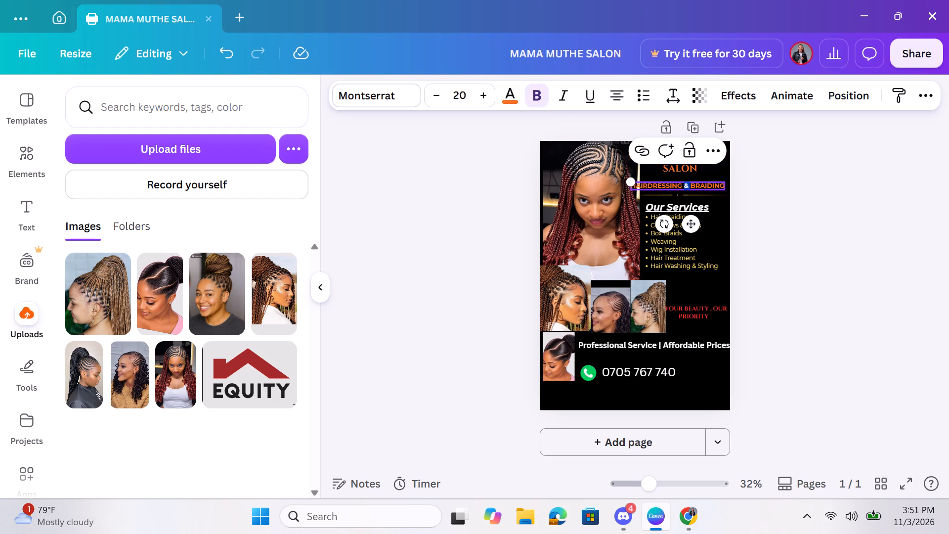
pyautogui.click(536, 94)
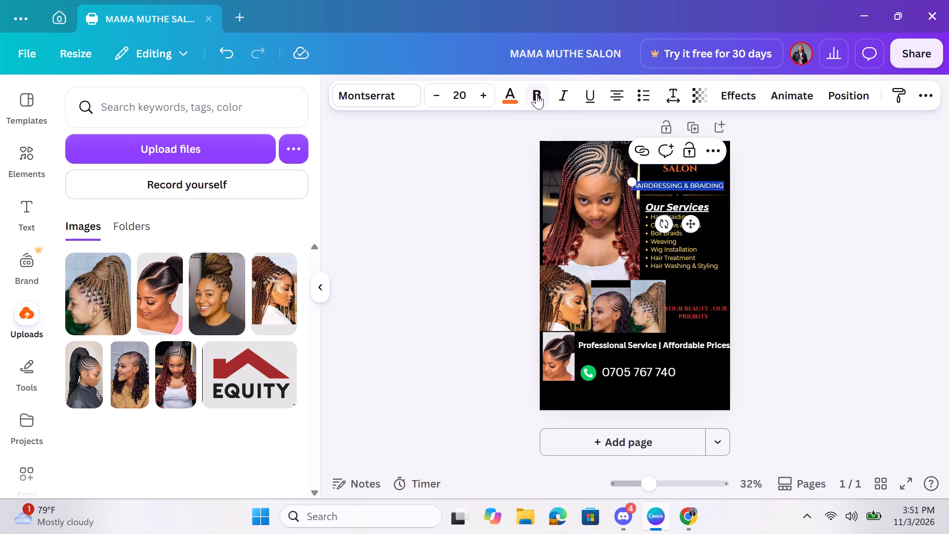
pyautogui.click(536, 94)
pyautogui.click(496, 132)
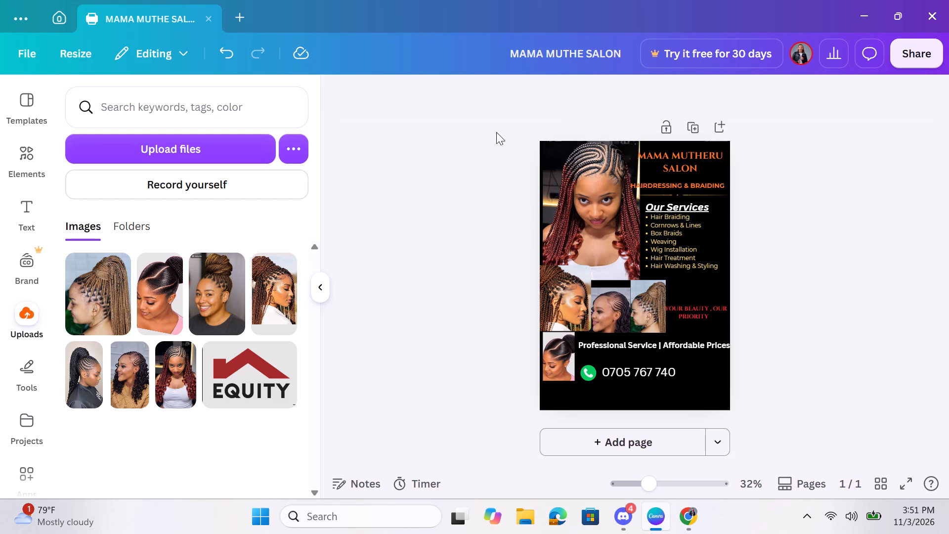
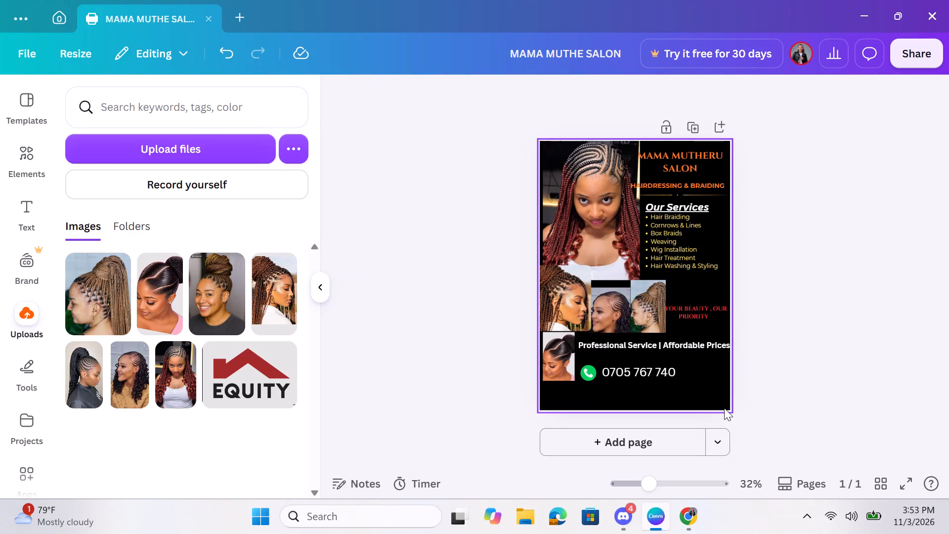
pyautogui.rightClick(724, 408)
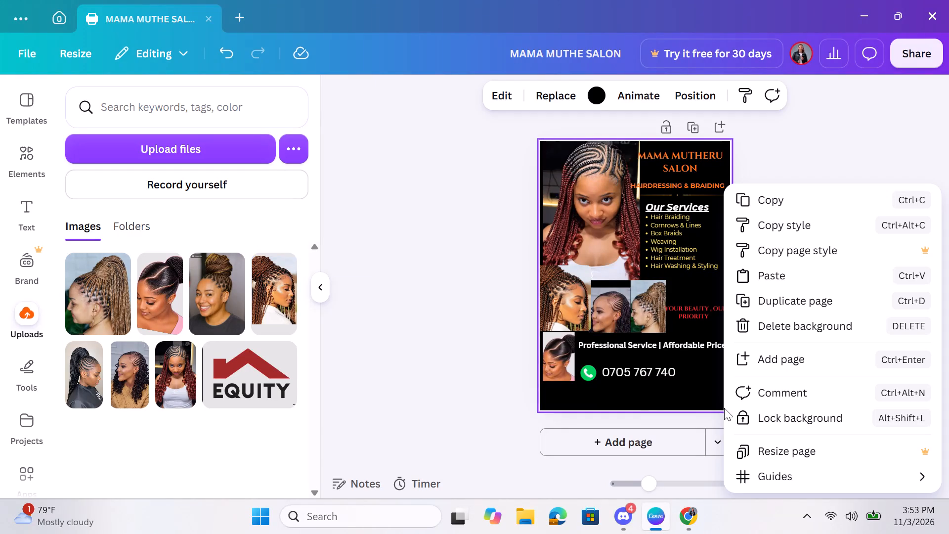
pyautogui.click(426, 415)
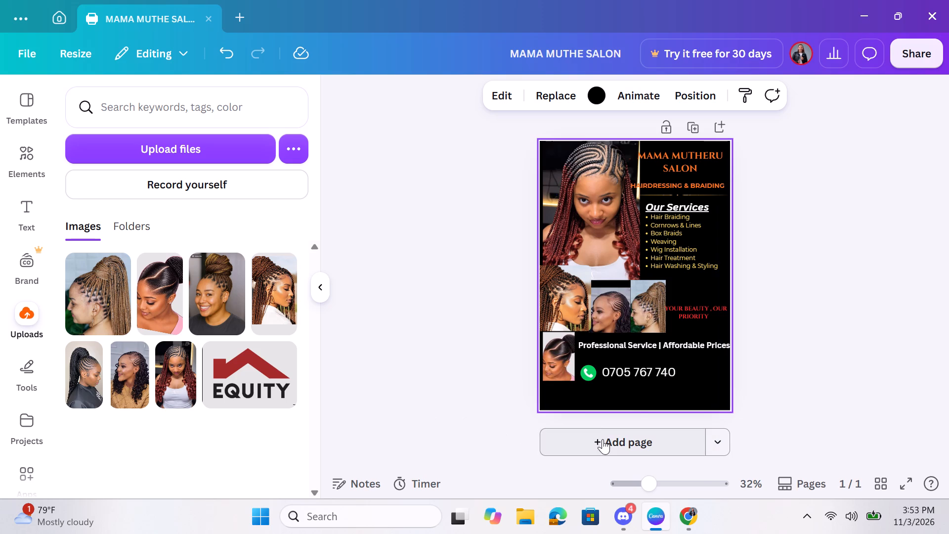
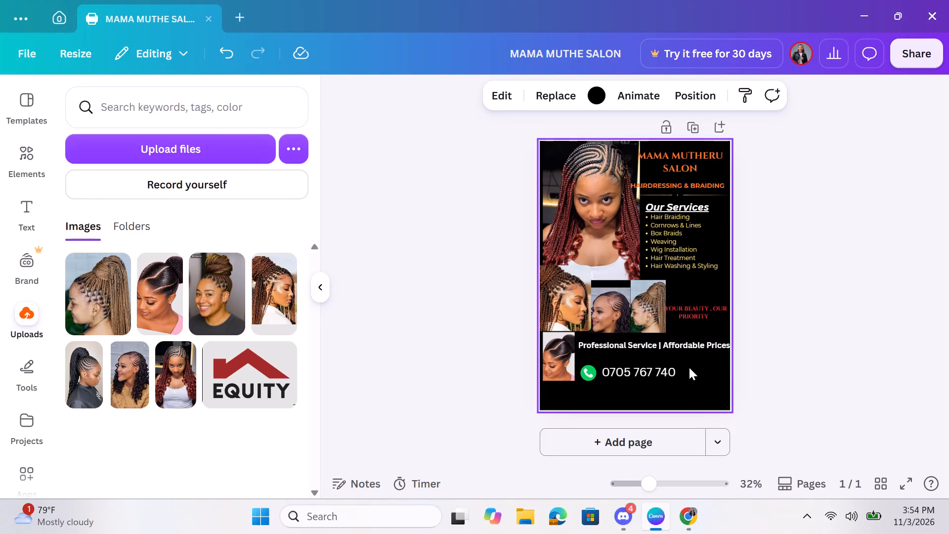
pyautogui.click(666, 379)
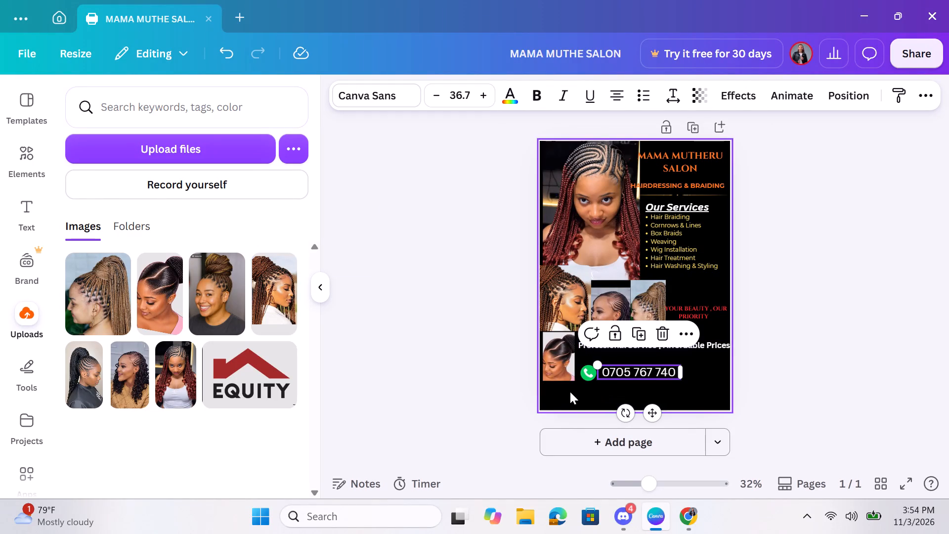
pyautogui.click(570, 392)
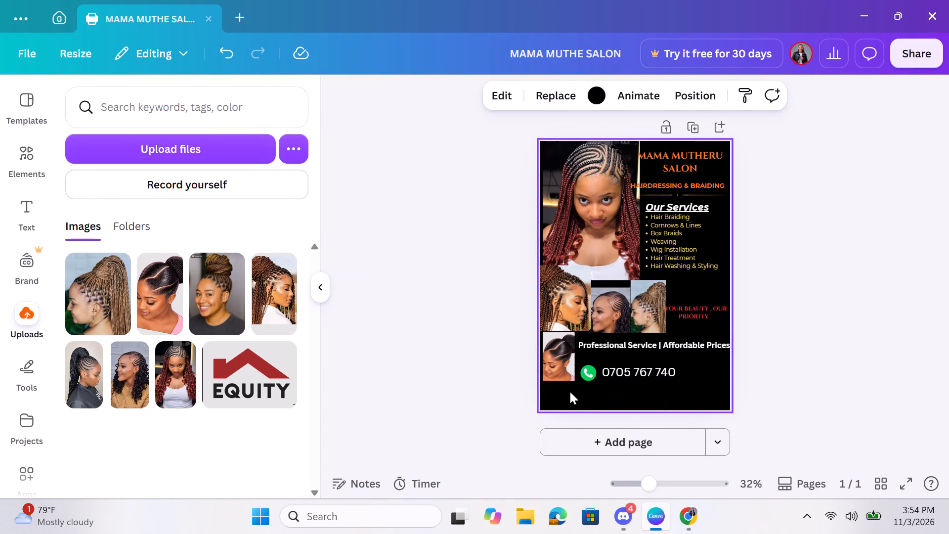
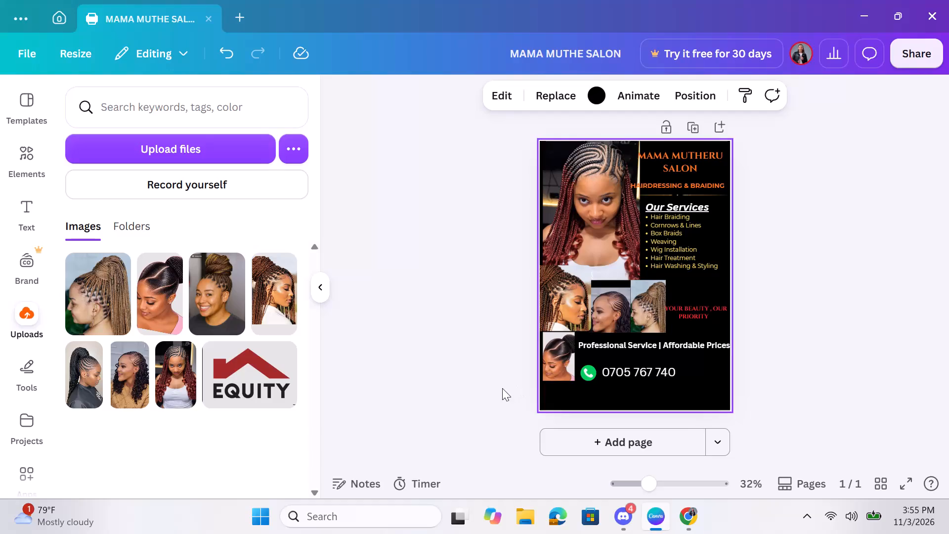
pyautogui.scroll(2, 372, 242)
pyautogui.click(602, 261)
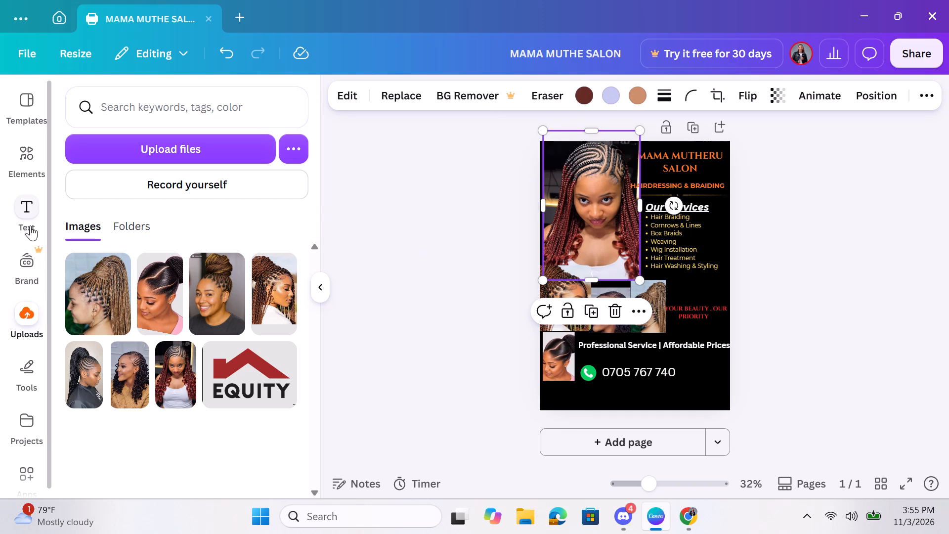
# Search the elements library for "Gold decorative flourish".
pyautogui.click(28, 175)
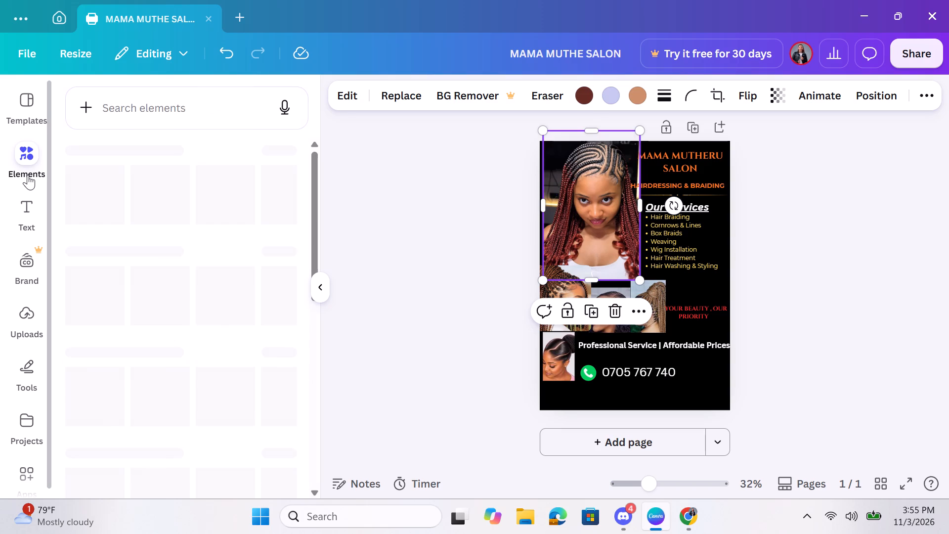
pyautogui.click(173, 117)
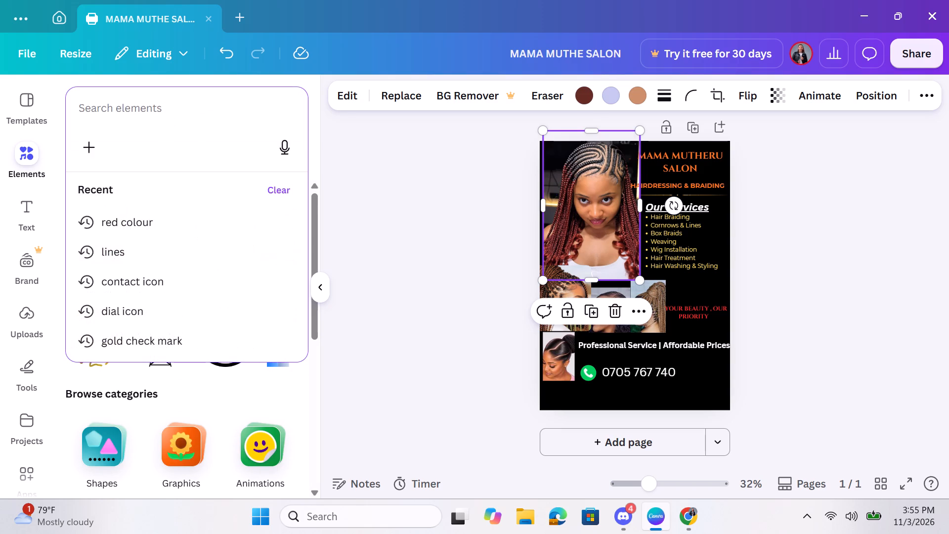
pyautogui.press('g')
pyautogui.write('old decorative')
pyautogui.press('space')
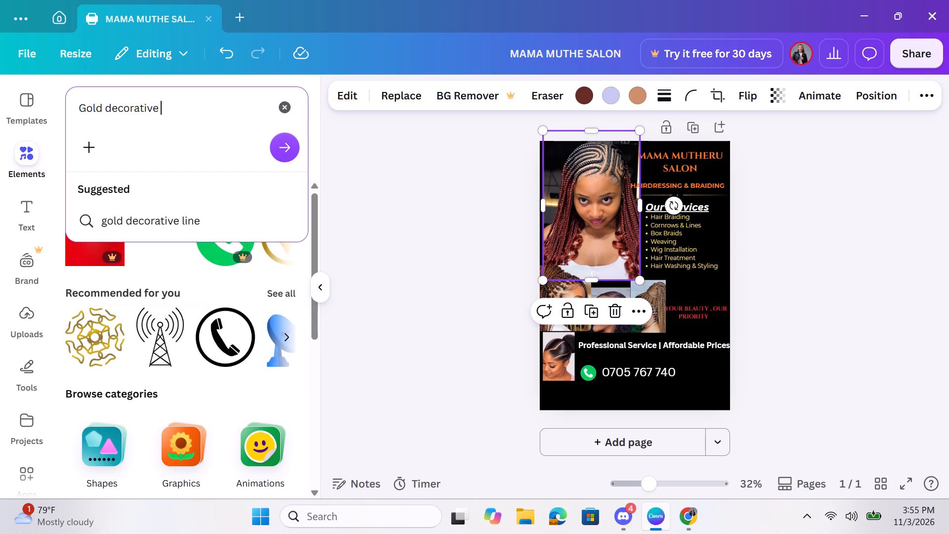
pyautogui.write('flourish')
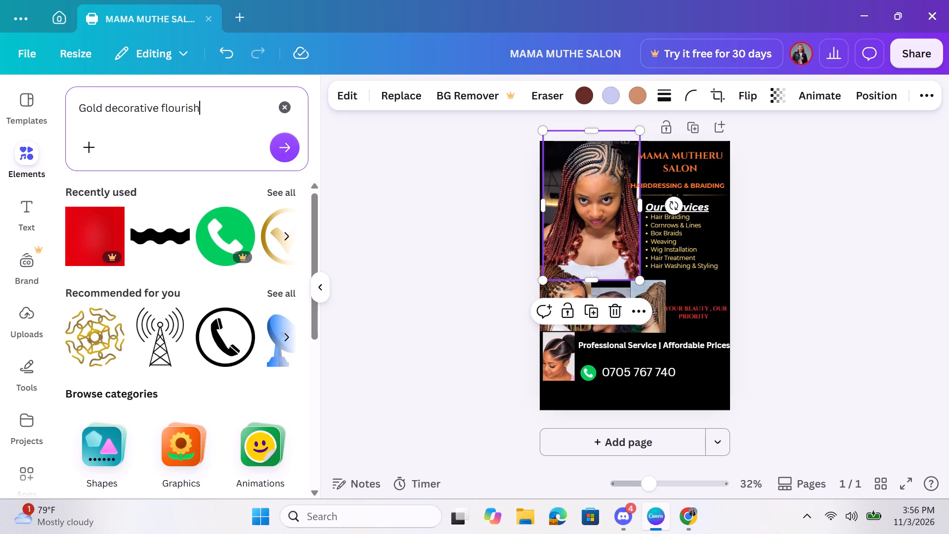
pyautogui.click(283, 139)
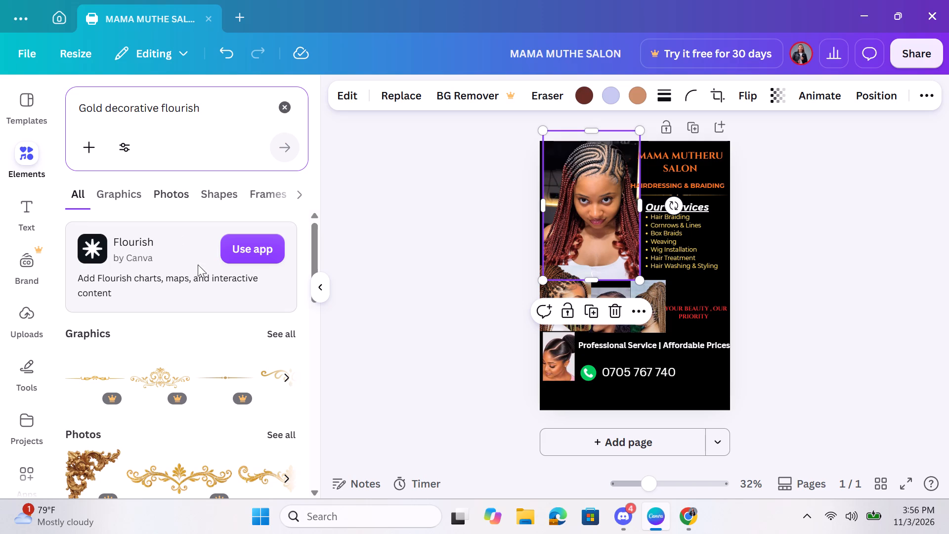
# Browse the full set of graphics results and add the free gold double-wave swoosh to the flyer.
pyautogui.click(276, 374)
pyautogui.hscroll(1, 148, 388)
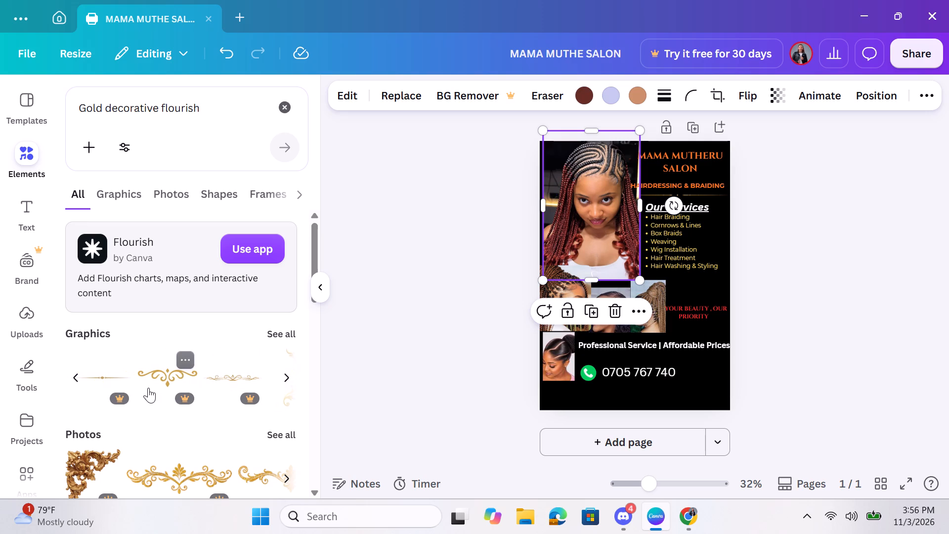
pyautogui.hscroll(2, 148, 388)
pyautogui.scroll(-2, 148, 388)
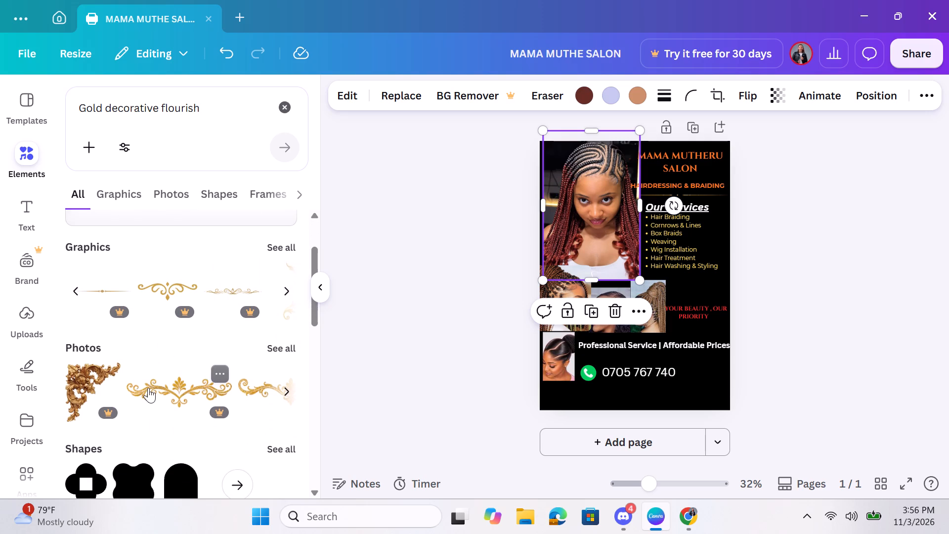
pyautogui.scroll(2, 148, 388)
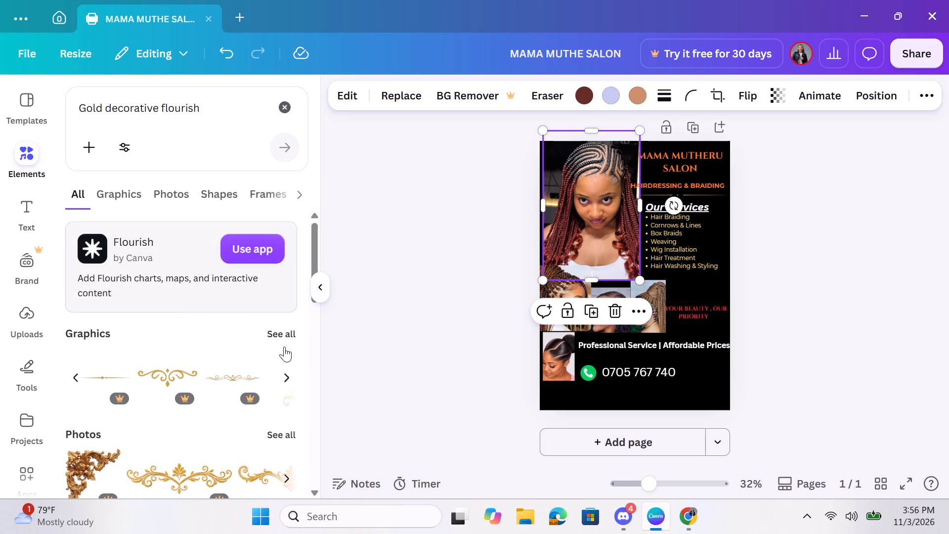
pyautogui.click(284, 334)
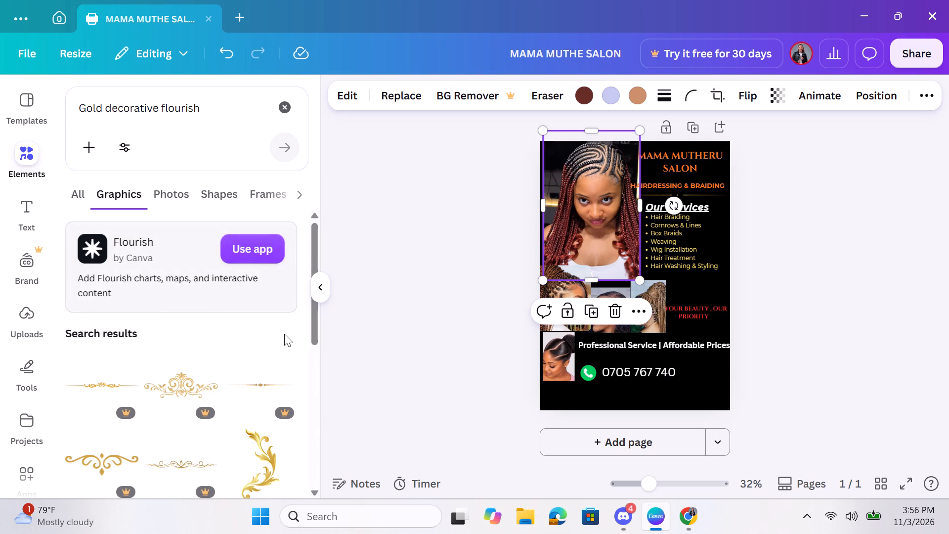
pyautogui.scroll(-4, 193, 413)
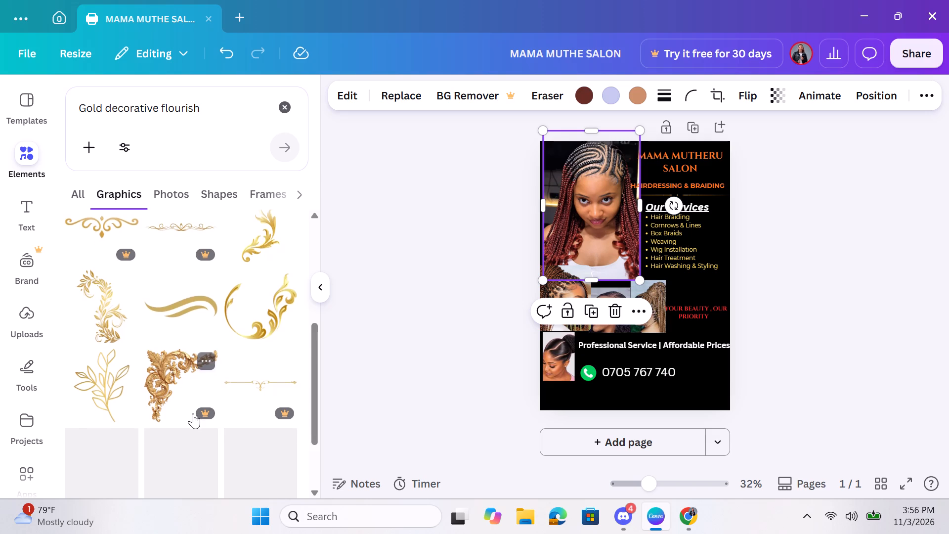
pyautogui.scroll(-2, 193, 413)
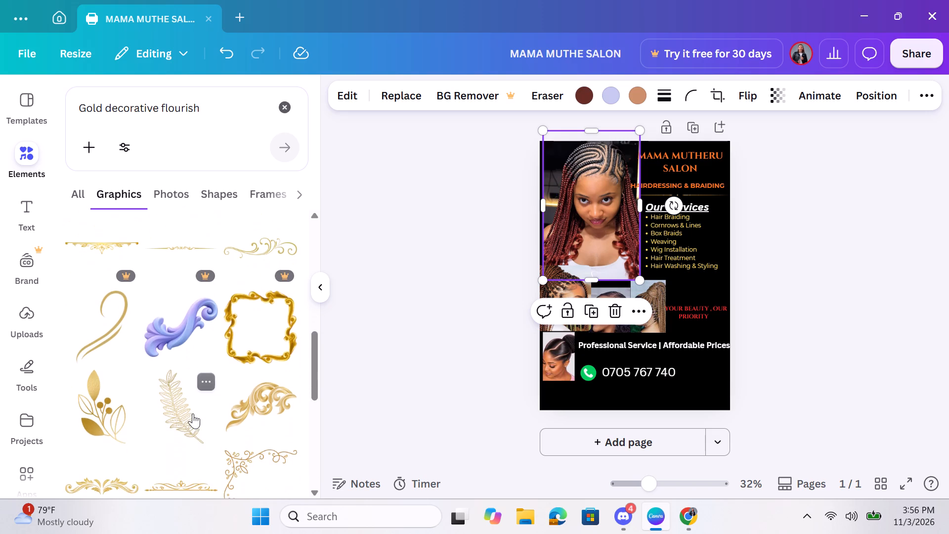
pyautogui.scroll(-2, 193, 413)
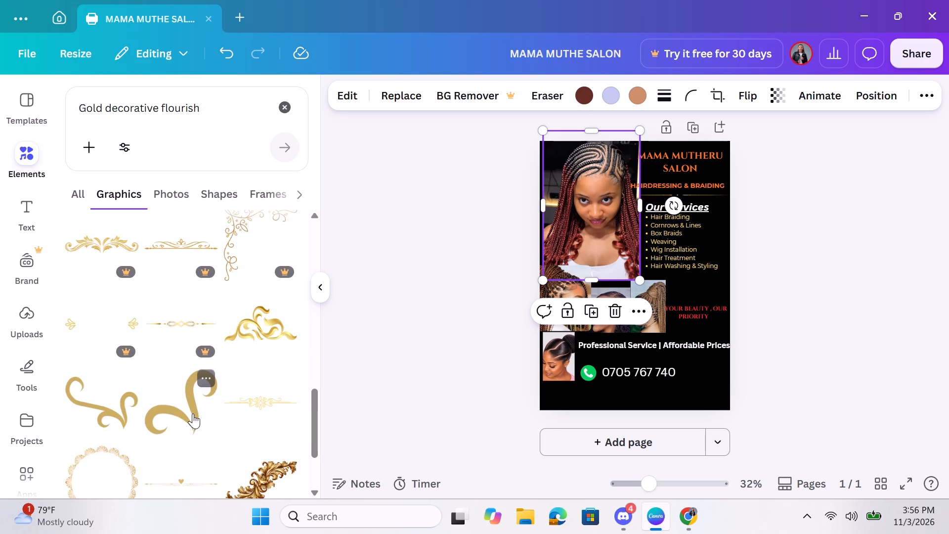
pyautogui.scroll(-2, 193, 413)
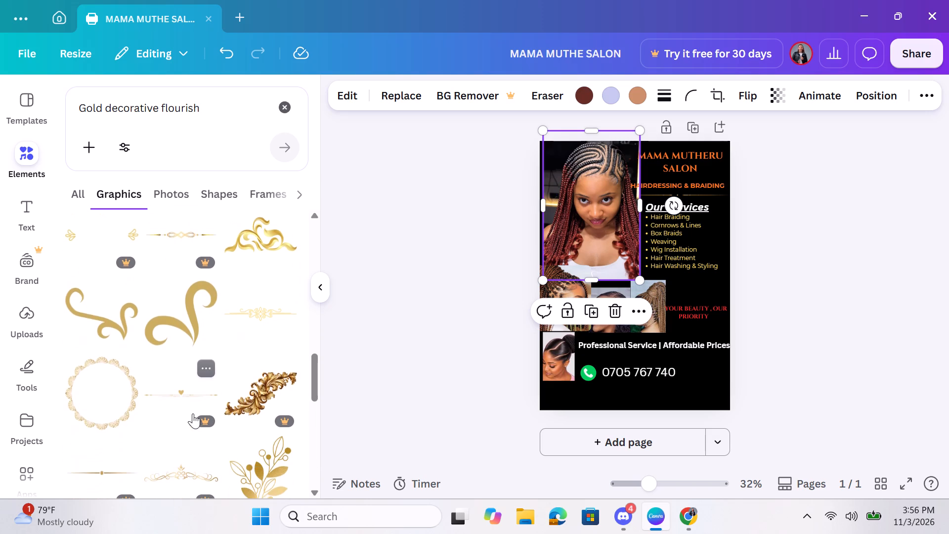
pyautogui.scroll(-2, 193, 413)
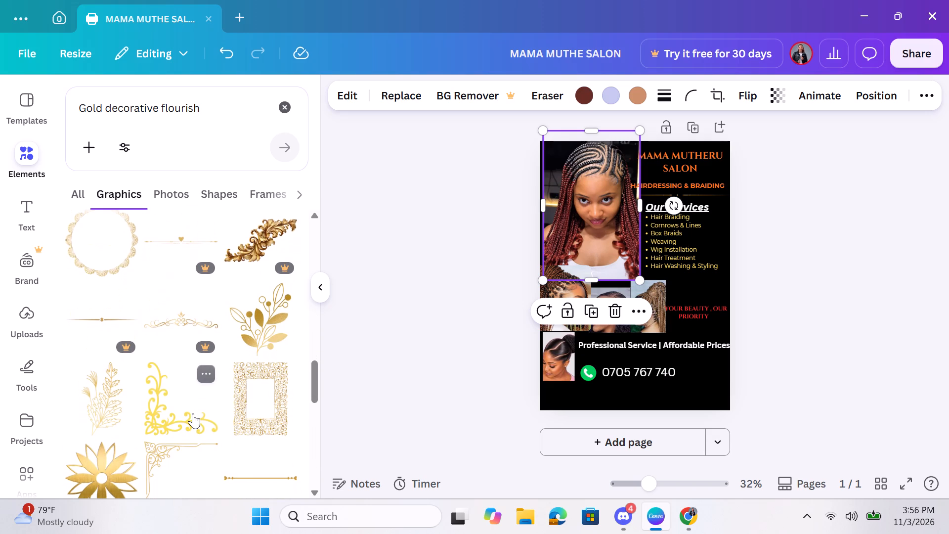
pyautogui.scroll(-4, 193, 413)
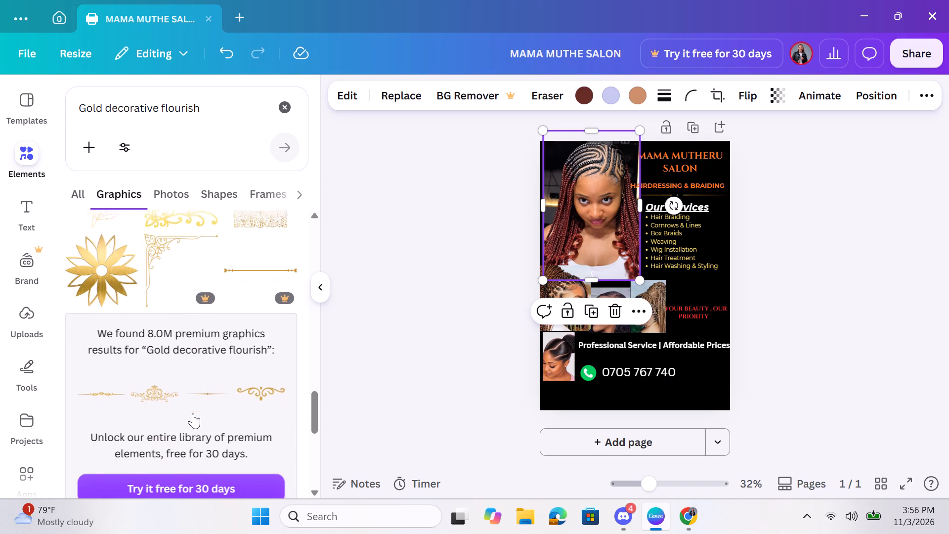
pyautogui.scroll(-1, 193, 413)
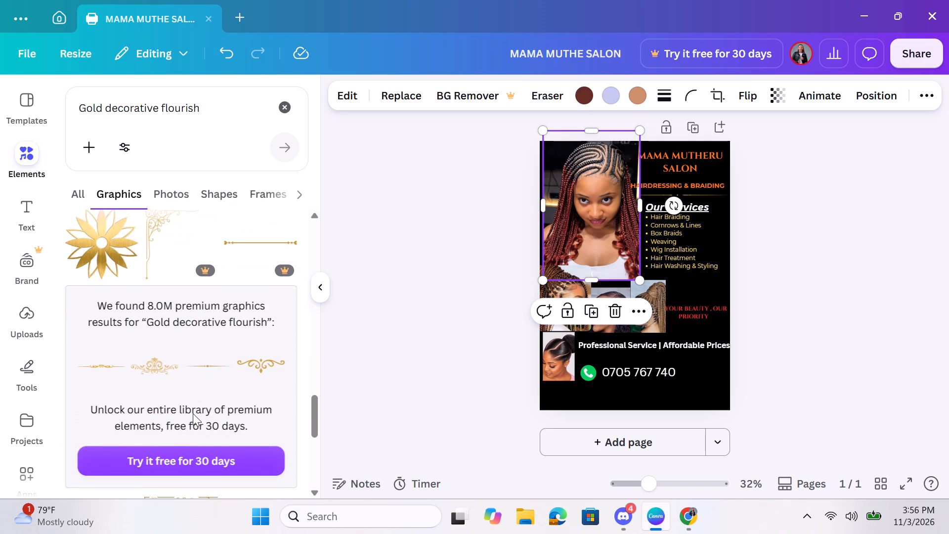
pyautogui.scroll(-2, 193, 413)
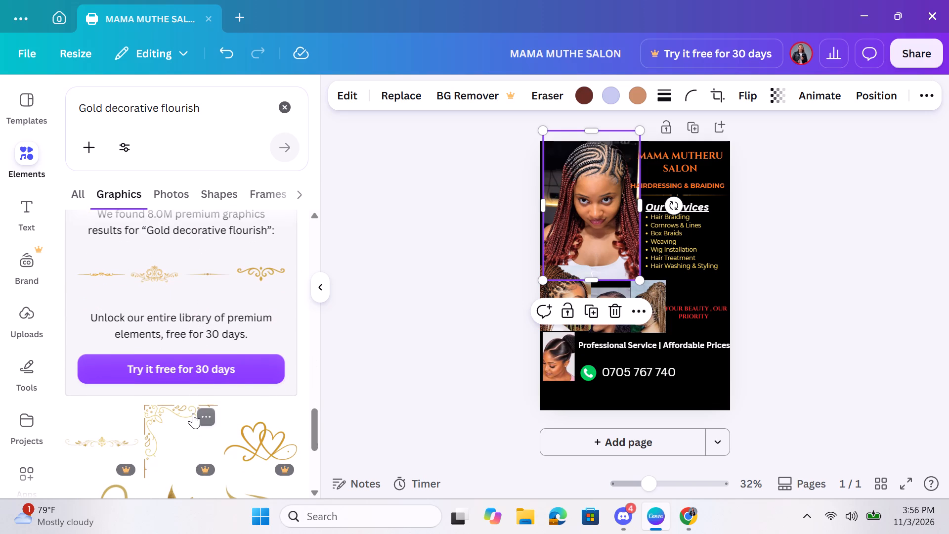
pyautogui.scroll(5, 193, 413)
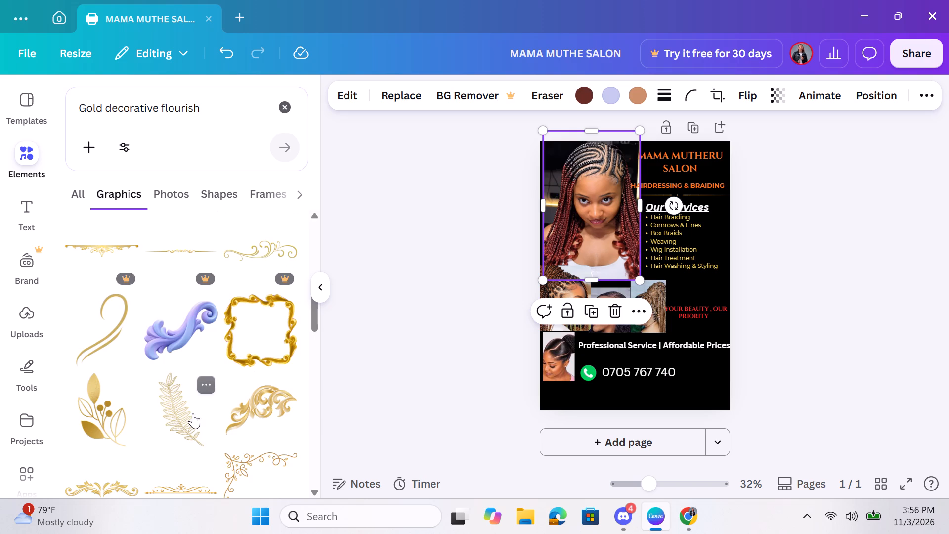
pyautogui.scroll(1, 154, 416)
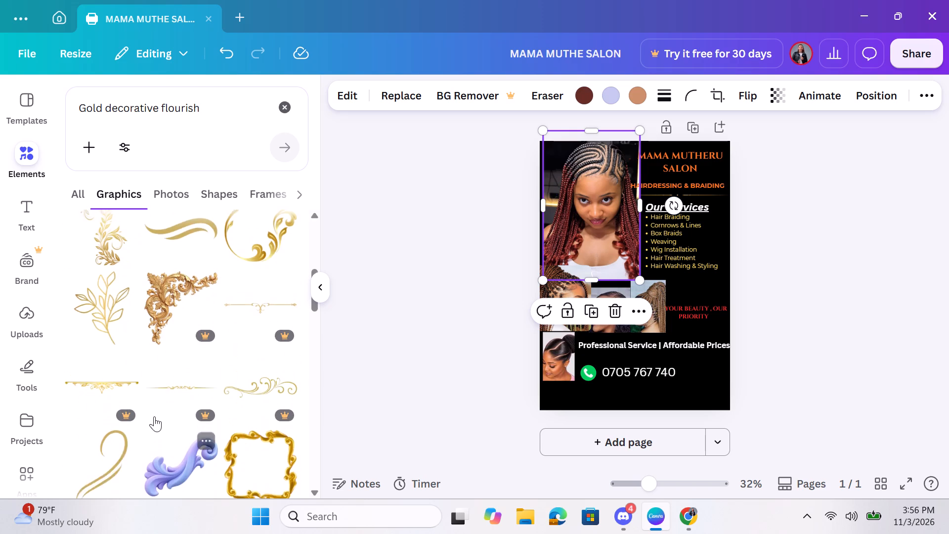
pyautogui.scroll(3, 154, 416)
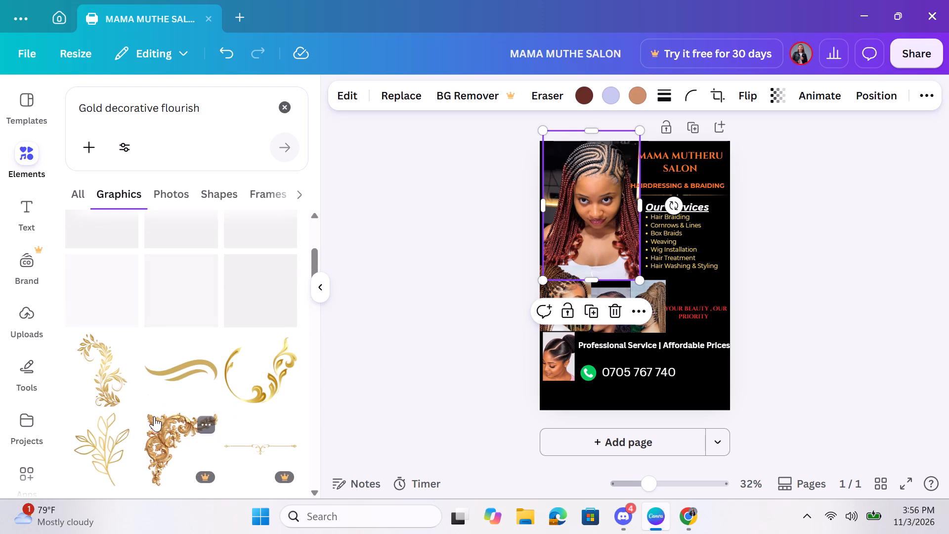
pyautogui.scroll(1, 154, 416)
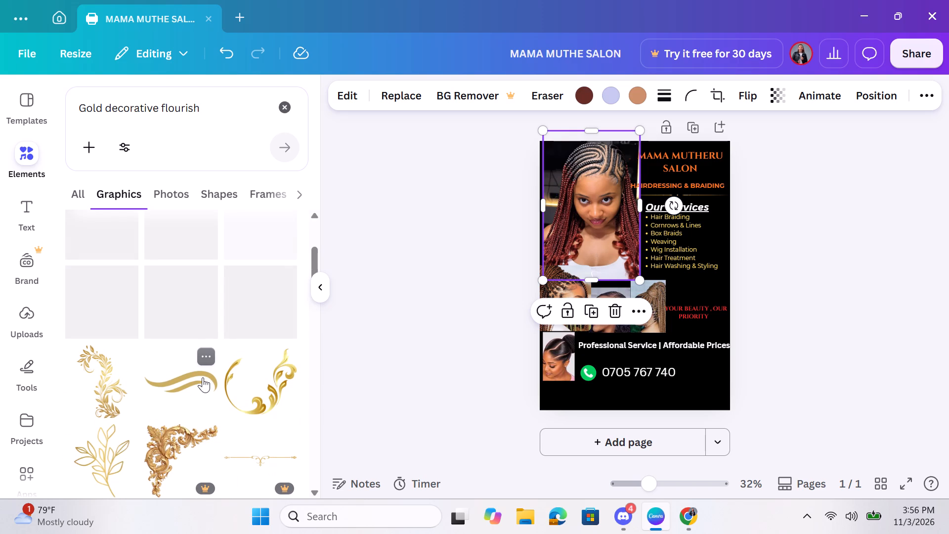
pyautogui.click(203, 377)
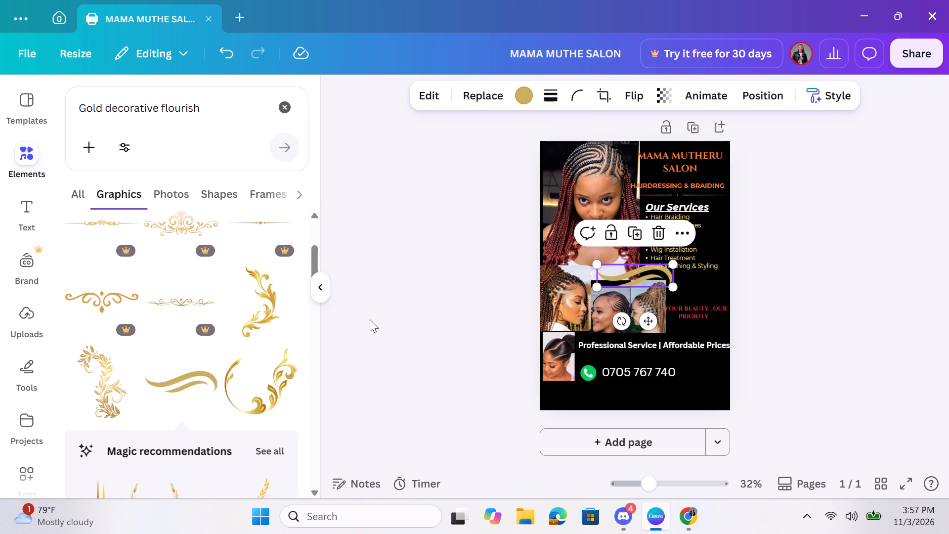
# Move the gold swoosh into the flyer's bottom-left corner, below the lowest hairstyle photo and extending partly past the page's left edge.
pyautogui.moveTo(370, 319); pyautogui.dragTo(604, 286)
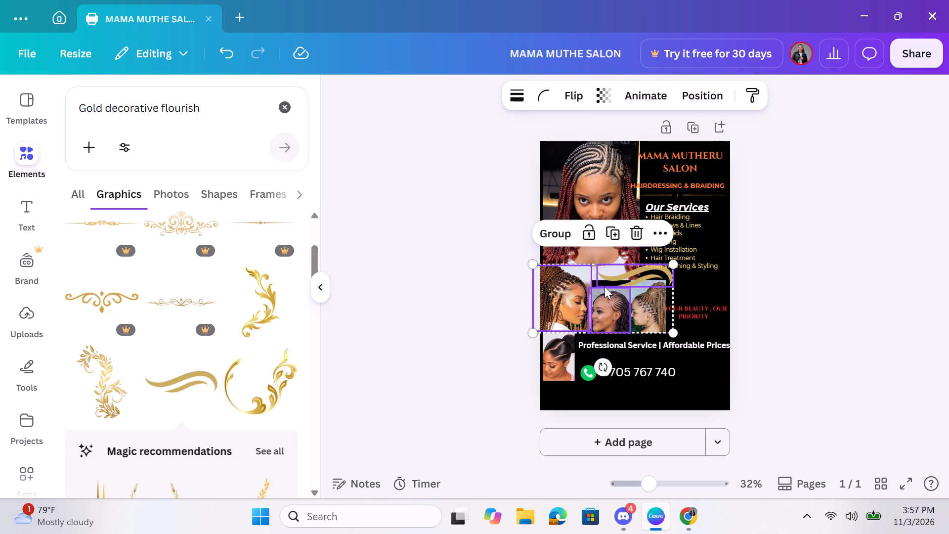
pyautogui.click(448, 295)
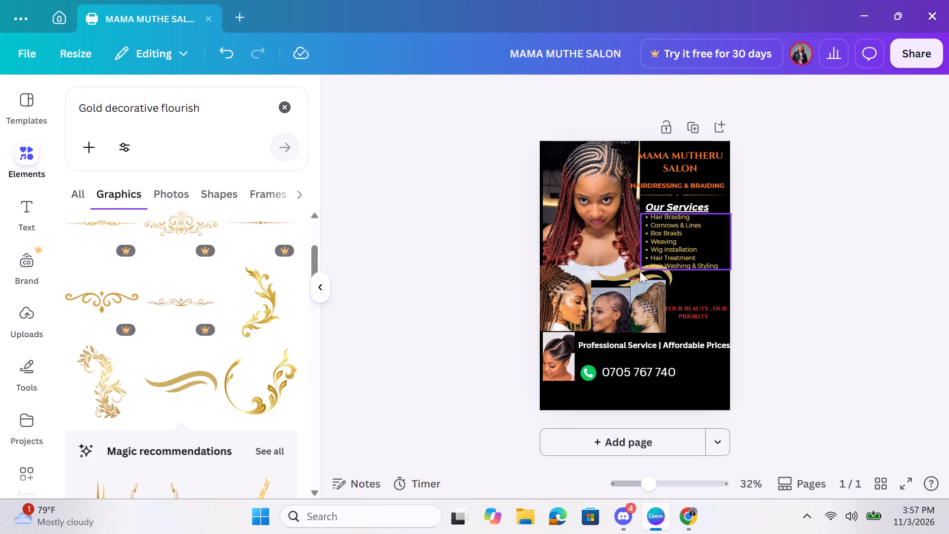
pyautogui.moveTo(639, 271); pyautogui.dragTo(583, 370)
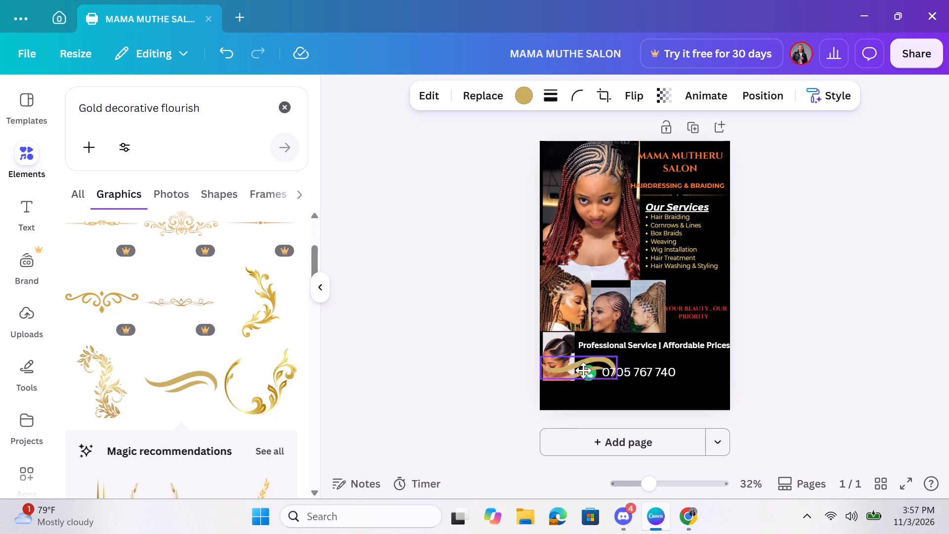
pyautogui.moveTo(583, 370); pyautogui.dragTo(563, 397)
pyautogui.click(609, 399)
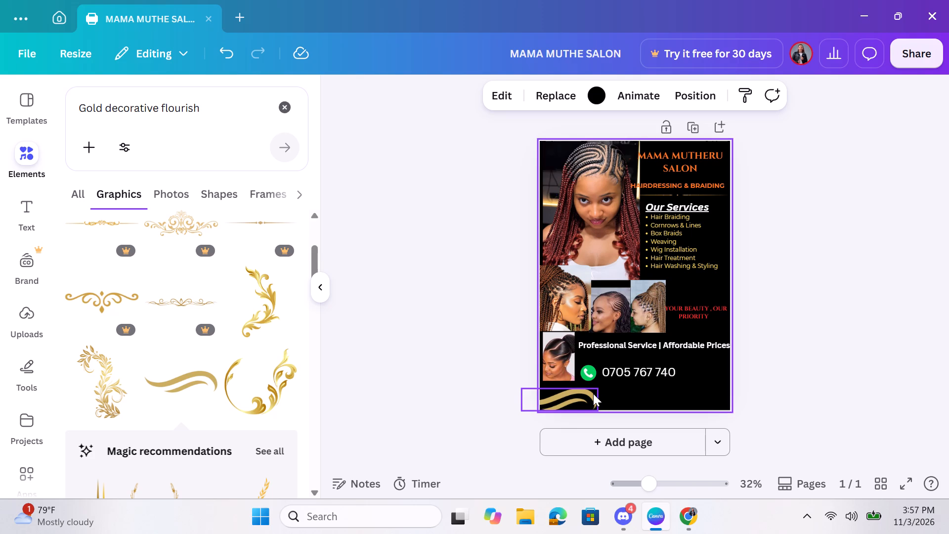
pyautogui.click(593, 394)
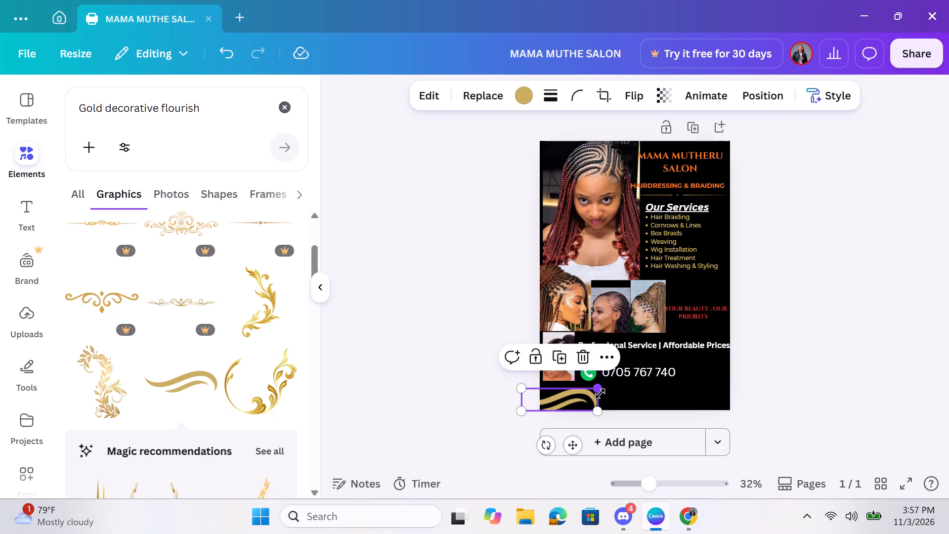
pyautogui.click(594, 399)
pyautogui.doubleClick(594, 399)
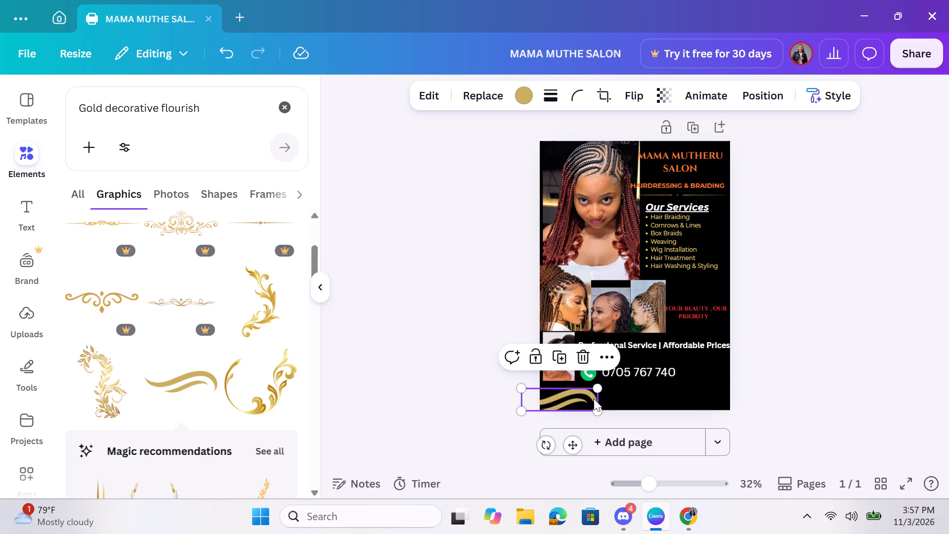
pyautogui.click(594, 399)
pyautogui.click(594, 399)
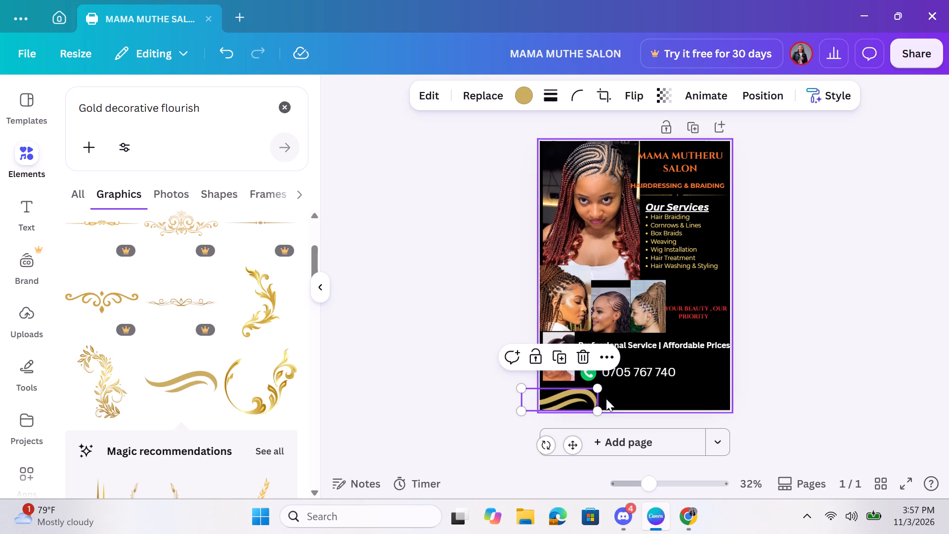
pyautogui.moveTo(597, 399); pyautogui.dragTo(590, 399)
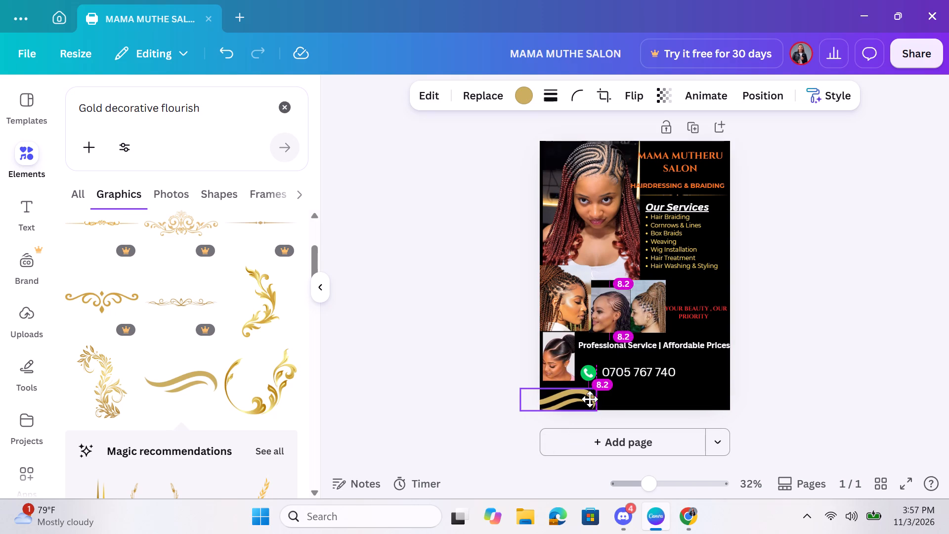
pyautogui.moveTo(590, 399); pyautogui.dragTo(588, 399)
pyautogui.click(590, 397)
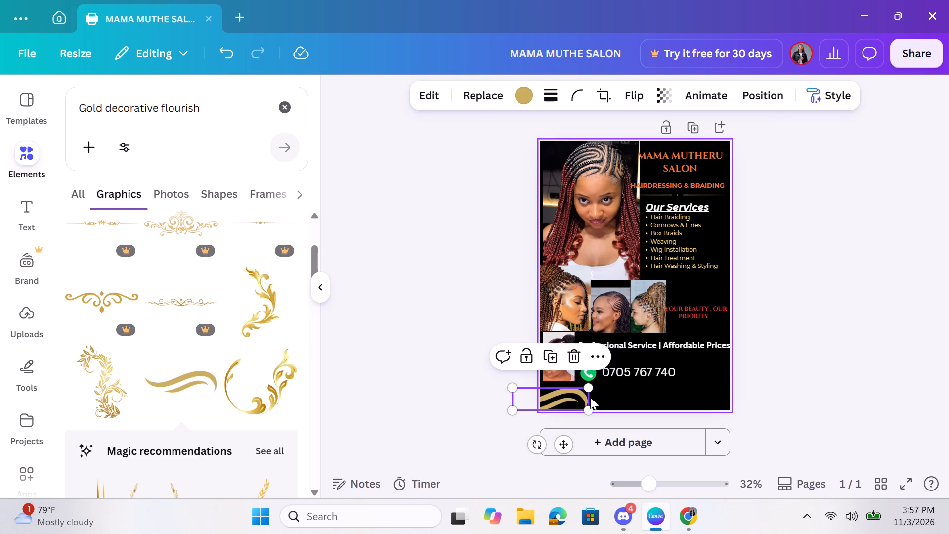
pyautogui.click(591, 397)
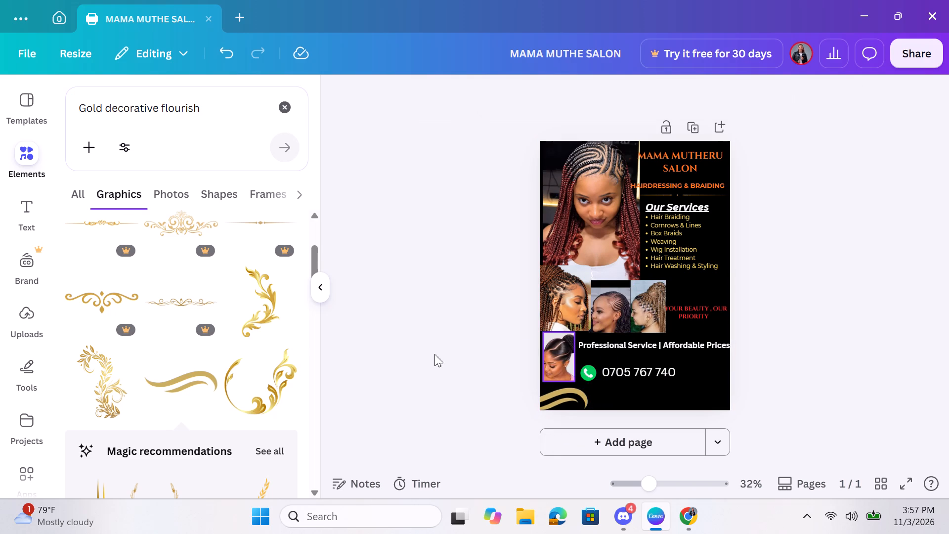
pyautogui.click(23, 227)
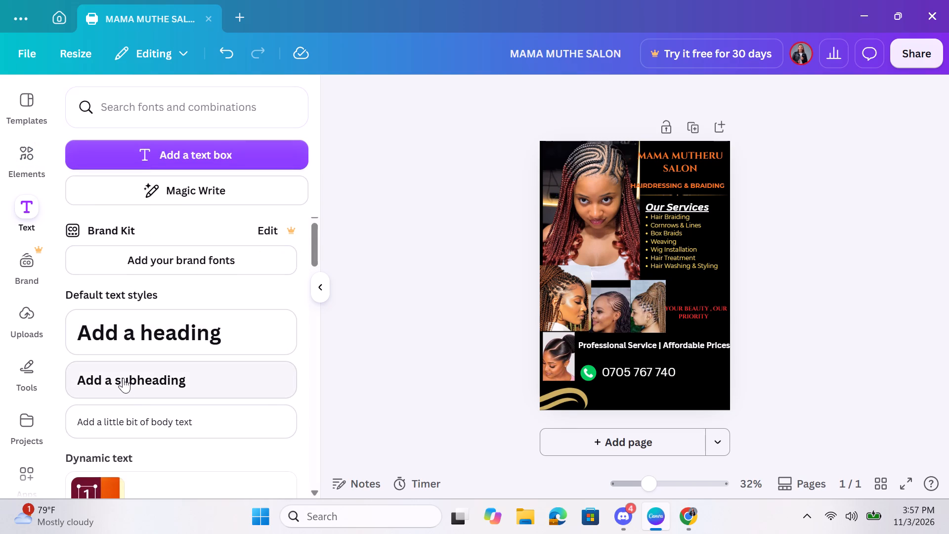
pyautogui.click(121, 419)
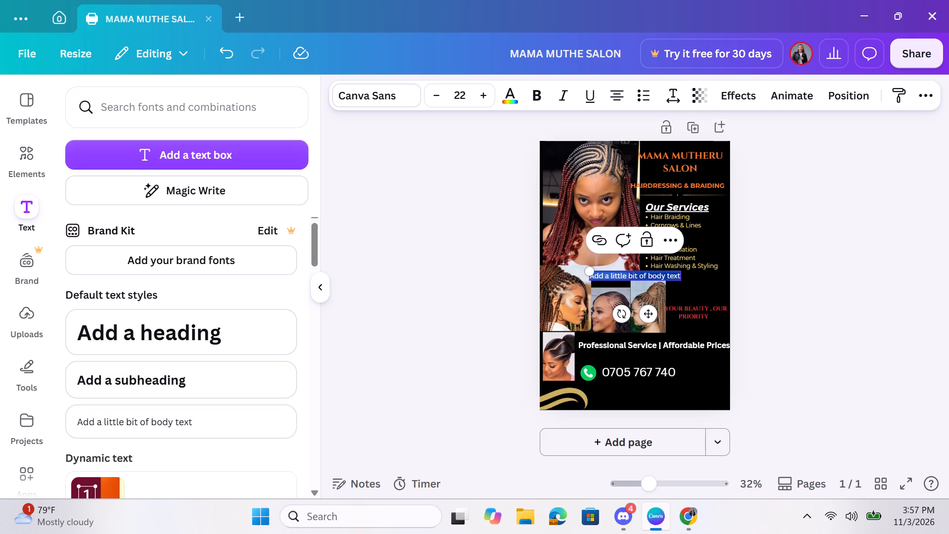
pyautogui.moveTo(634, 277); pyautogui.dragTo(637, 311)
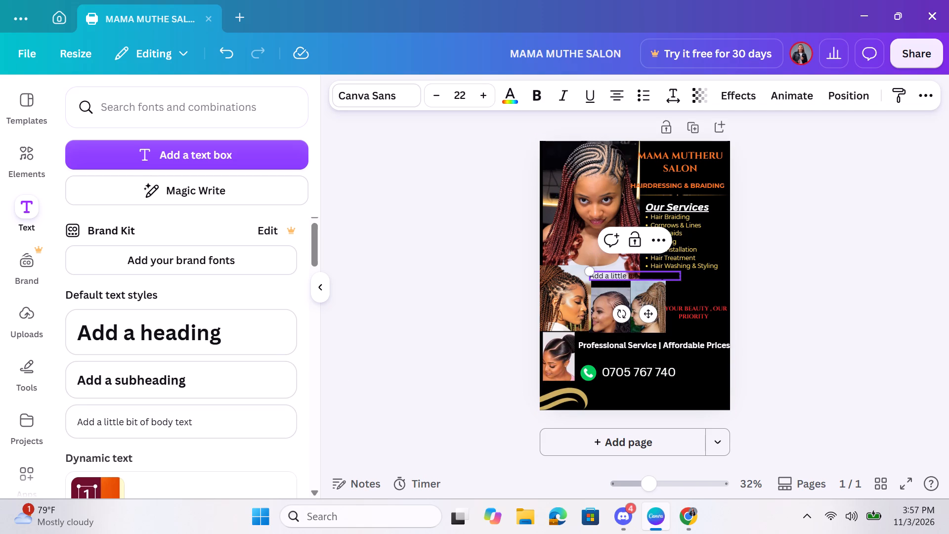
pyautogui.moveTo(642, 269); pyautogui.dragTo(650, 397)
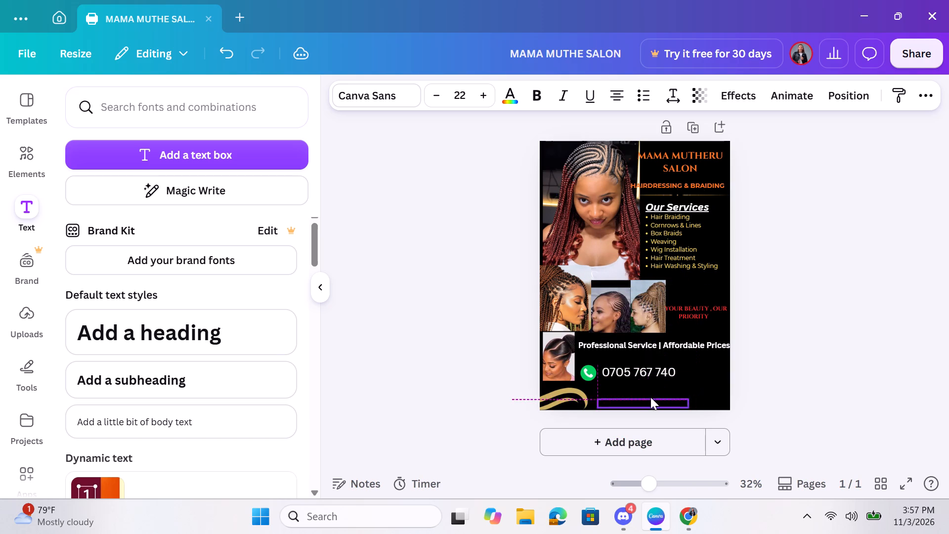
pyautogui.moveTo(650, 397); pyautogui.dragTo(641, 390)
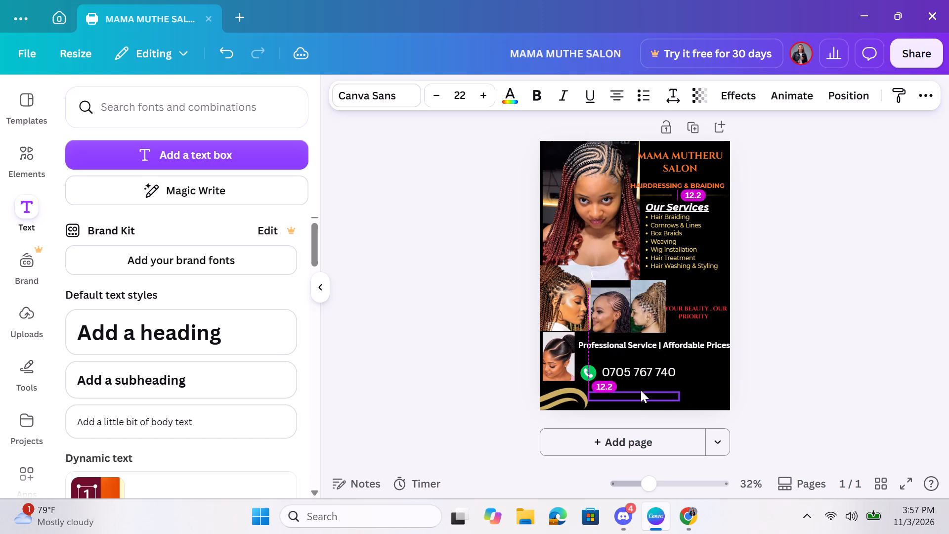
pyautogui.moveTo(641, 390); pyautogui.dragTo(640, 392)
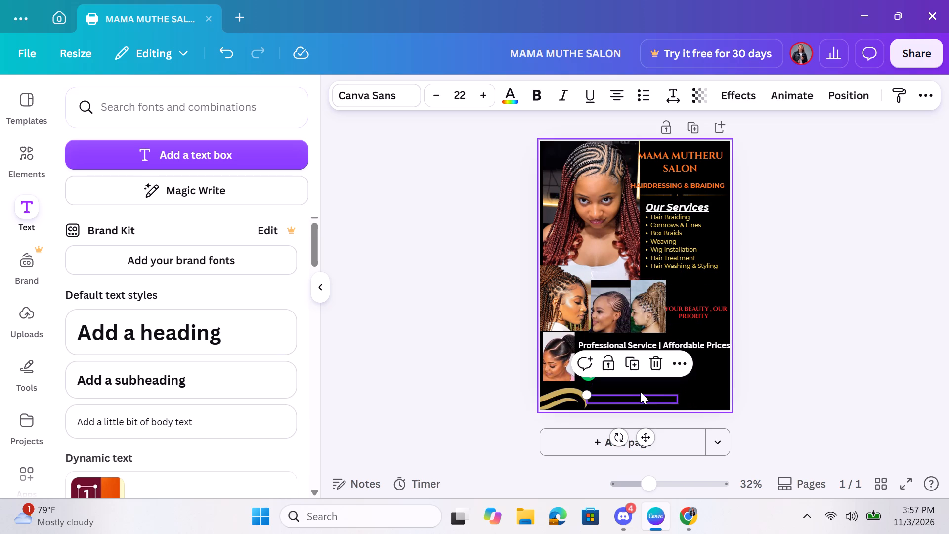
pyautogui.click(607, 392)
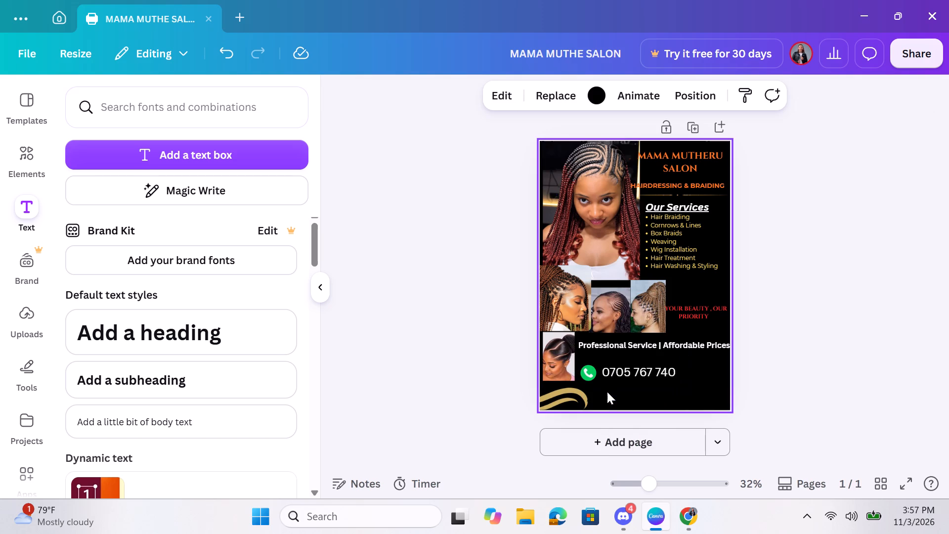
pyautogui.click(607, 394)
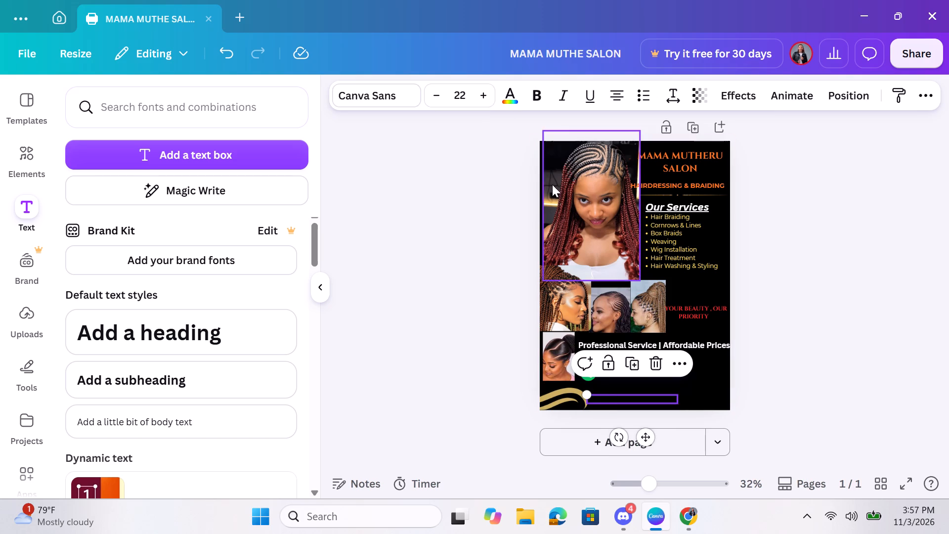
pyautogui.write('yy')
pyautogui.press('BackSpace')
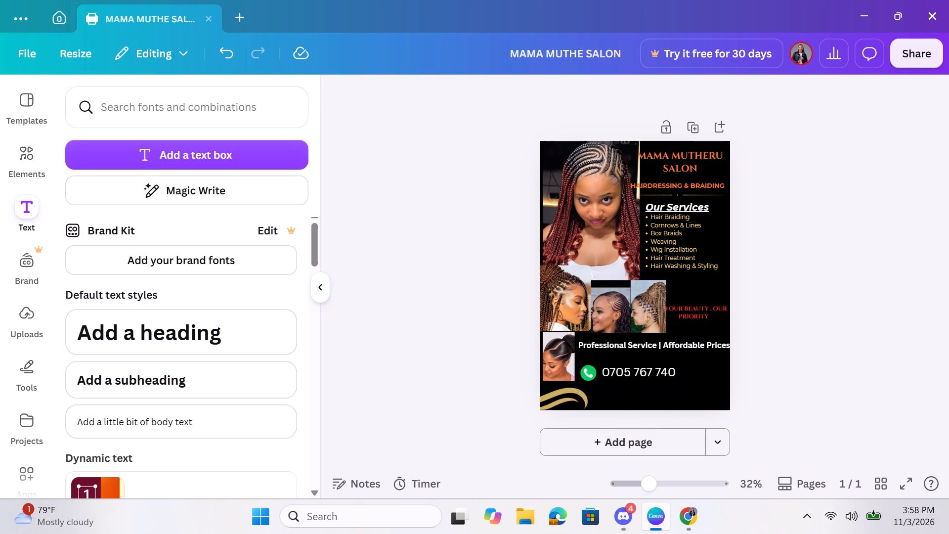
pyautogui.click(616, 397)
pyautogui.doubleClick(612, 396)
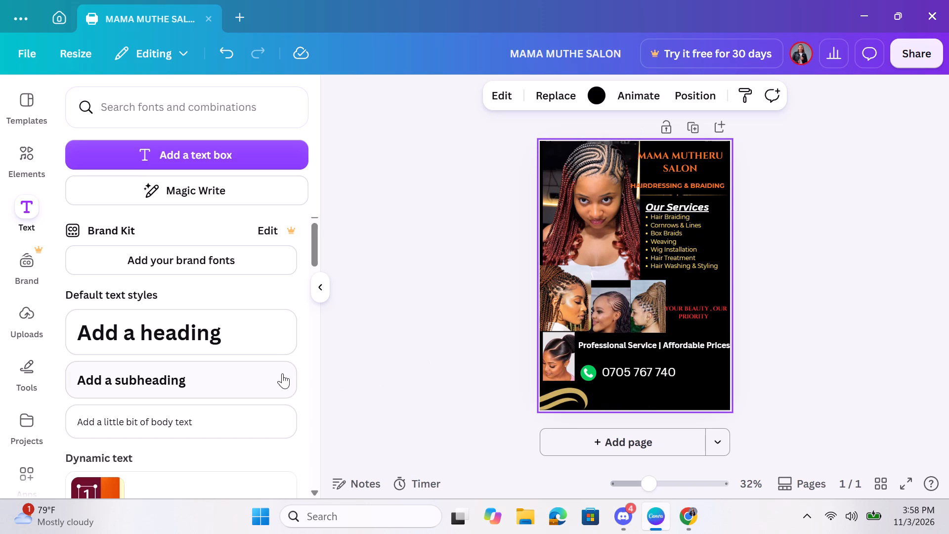
# Add a body text box and place it at the flyer's bottom, below the phone number and beside the gold swoosh.
pyautogui.click(175, 419)
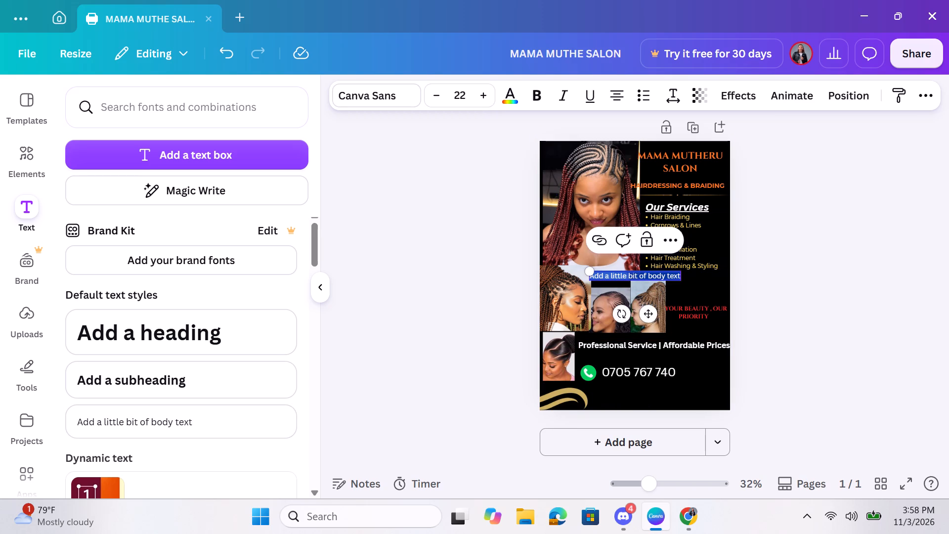
pyautogui.moveTo(635, 269); pyautogui.dragTo(641, 387)
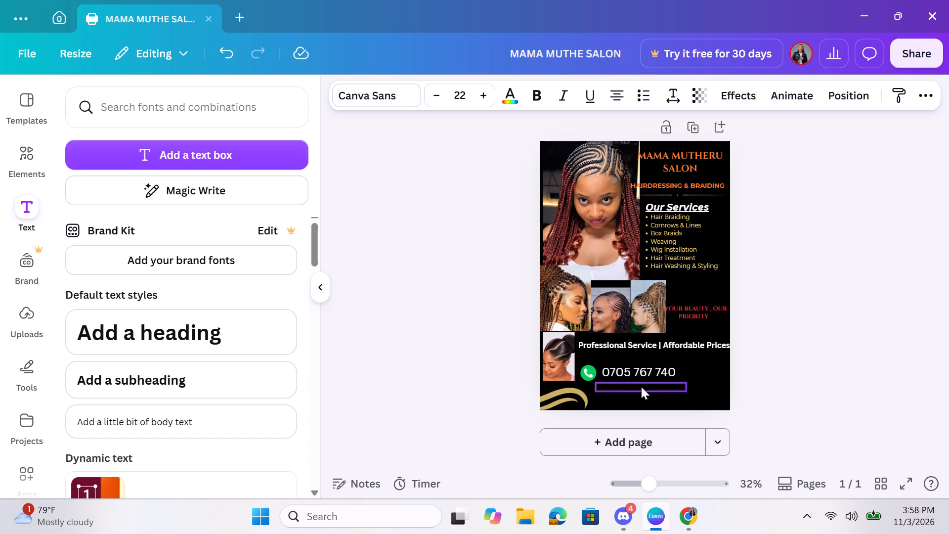
pyautogui.moveTo(641, 387); pyautogui.dragTo(631, 394)
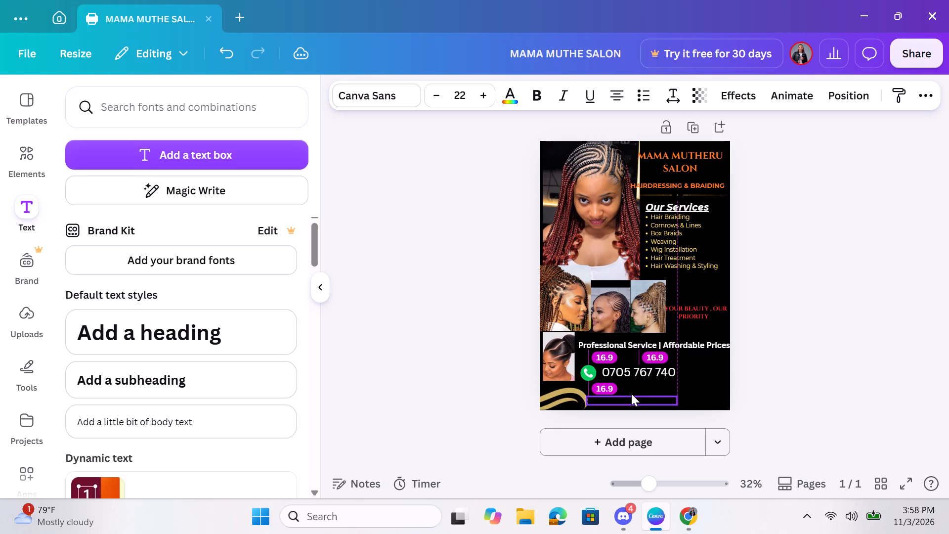
pyautogui.moveTo(631, 394); pyautogui.dragTo(632, 390)
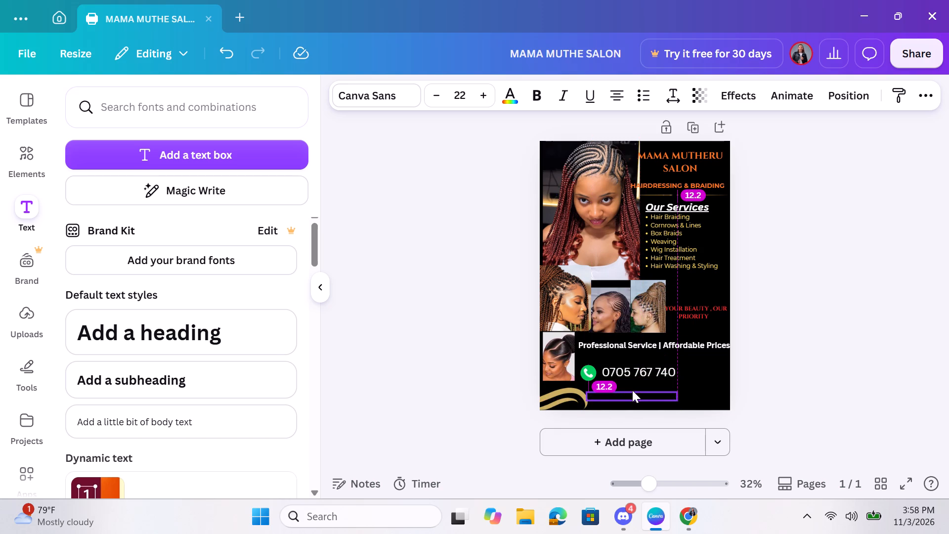
pyautogui.moveTo(632, 390); pyautogui.dragTo(632, 393)
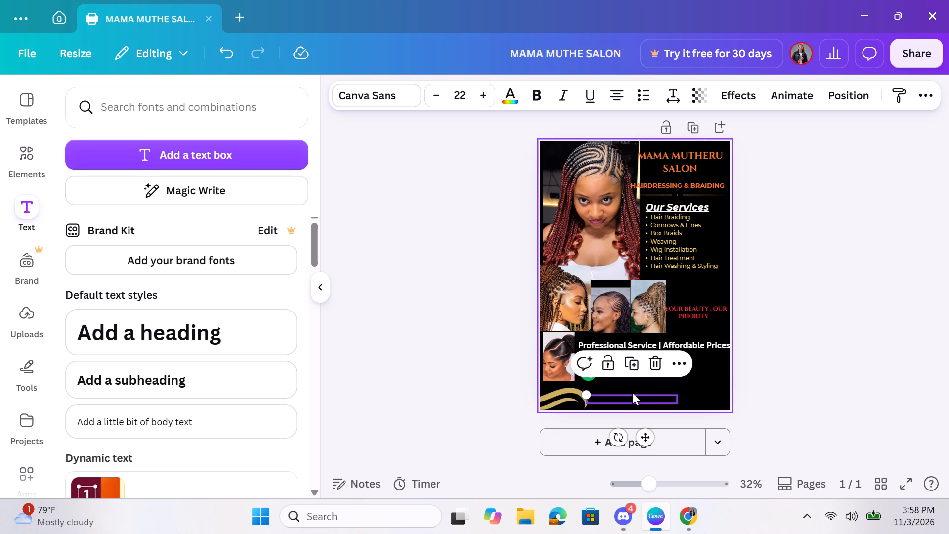
# Set the new body text's colour to the near-white #fdfdfc photo colour.
pyautogui.click(507, 83)
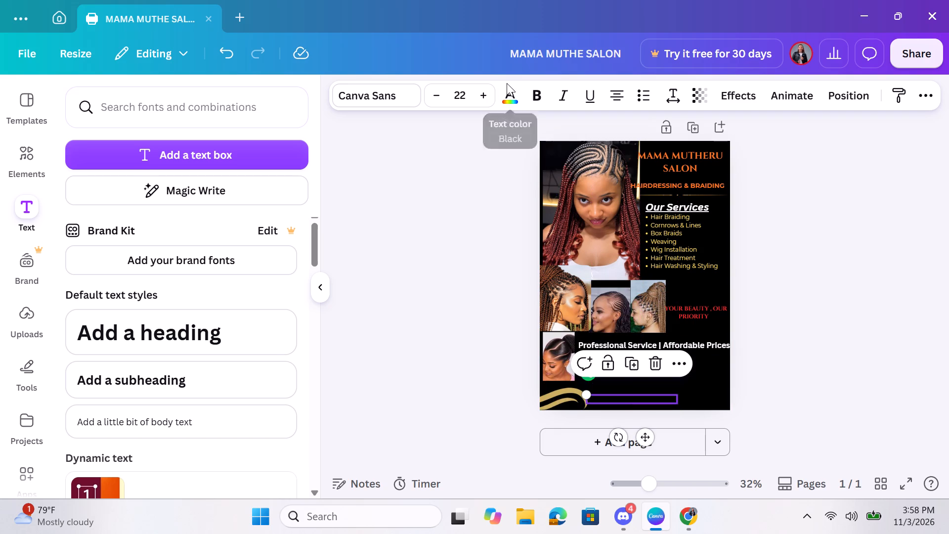
pyautogui.click(507, 94)
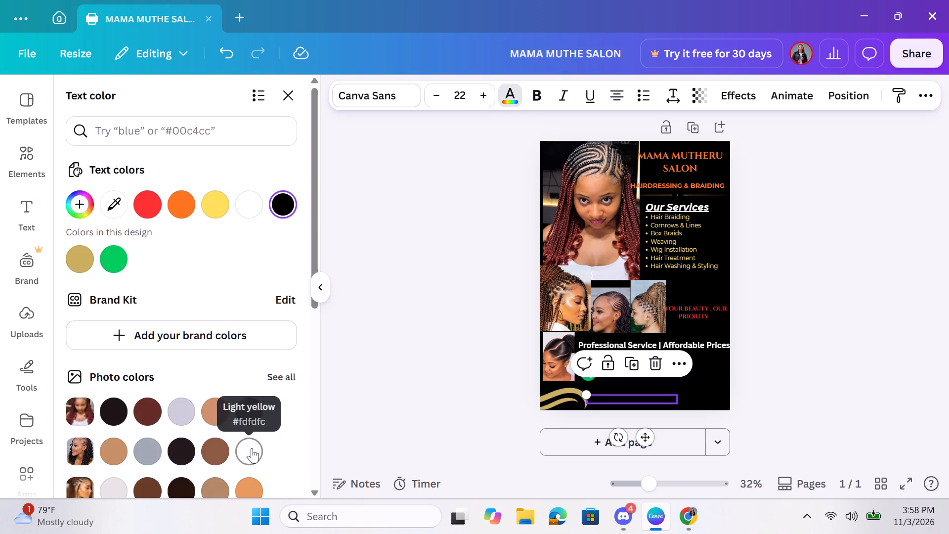
pyautogui.click(252, 448)
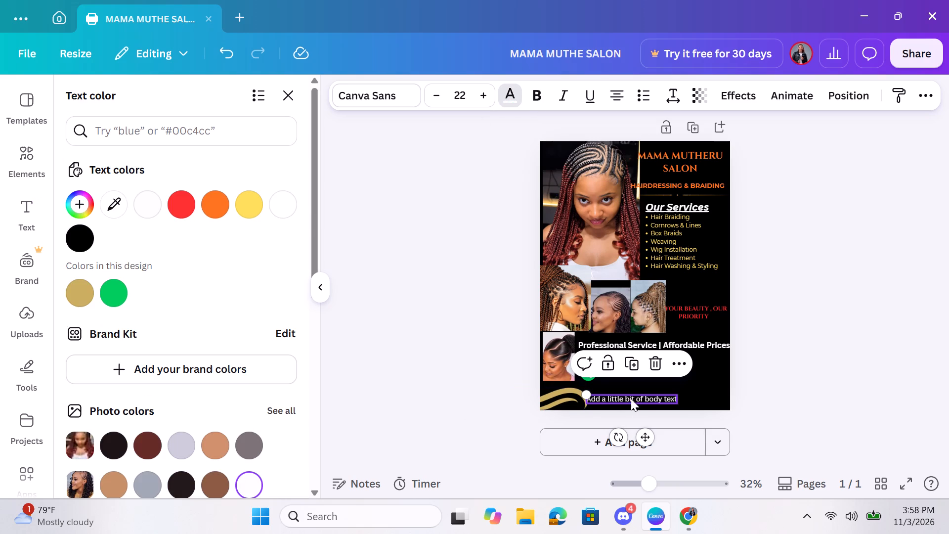
# Replace the placeholder in the new bottom text box with wording that begins "Visit Mama Mutheru".
pyautogui.click(628, 397)
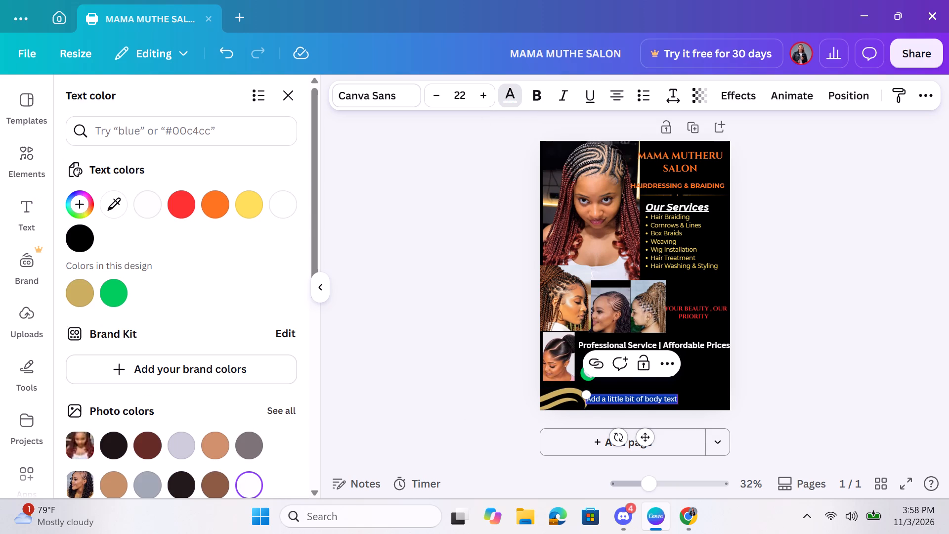
pyautogui.press('BackSpace')
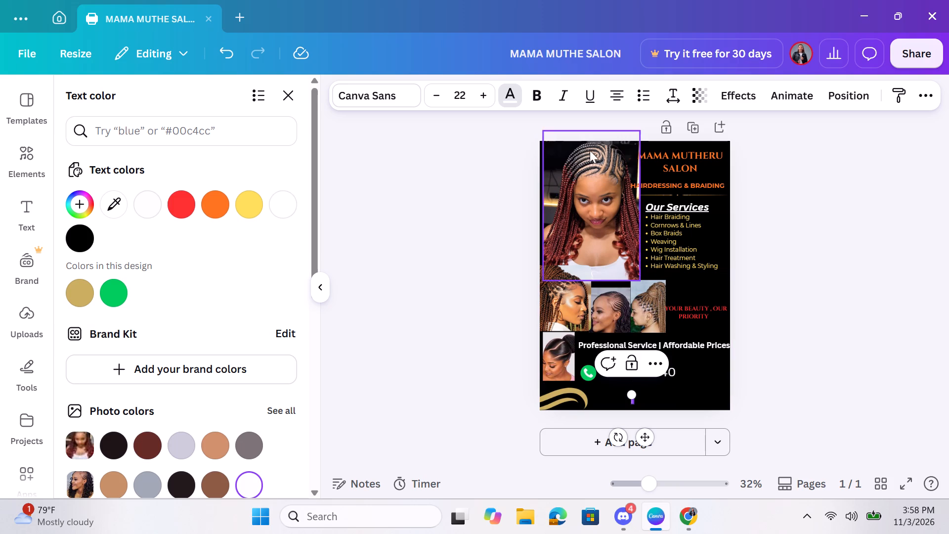
pyautogui.click(565, 88)
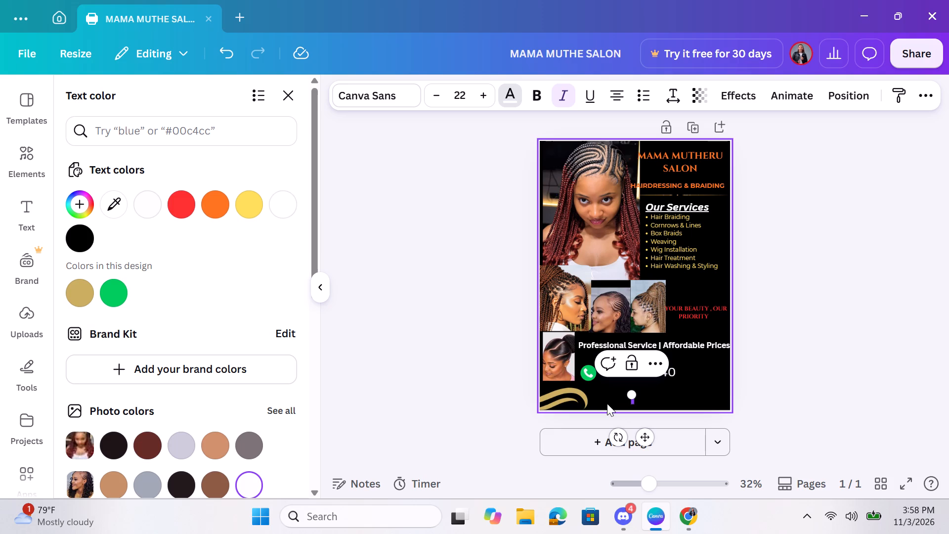
pyautogui.press('c')
pyautogui.press('BackSpace')
pyautogui.write('isir')
pyautogui.press('BackSpace')
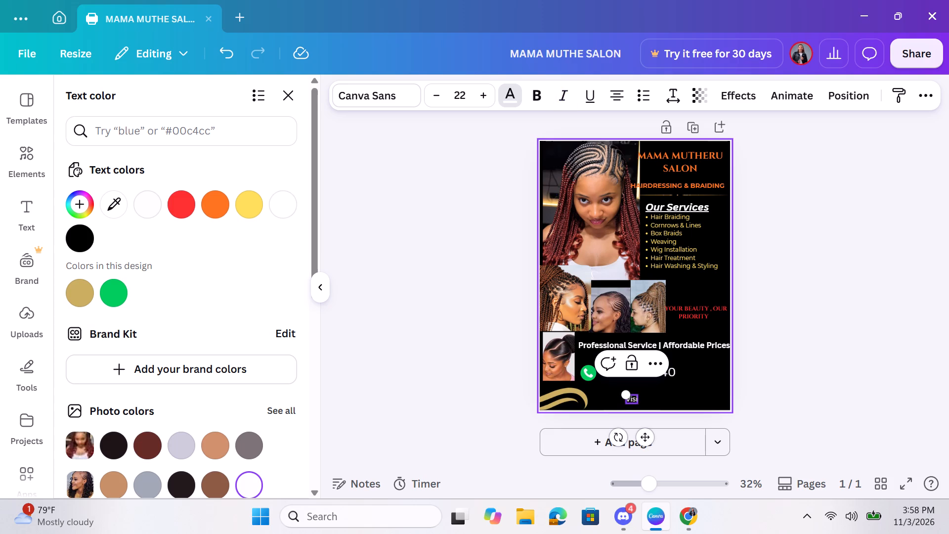
pyautogui.write('t')
pyautogui.press('space')
pyautogui.write('ama')
pyautogui.press('space')
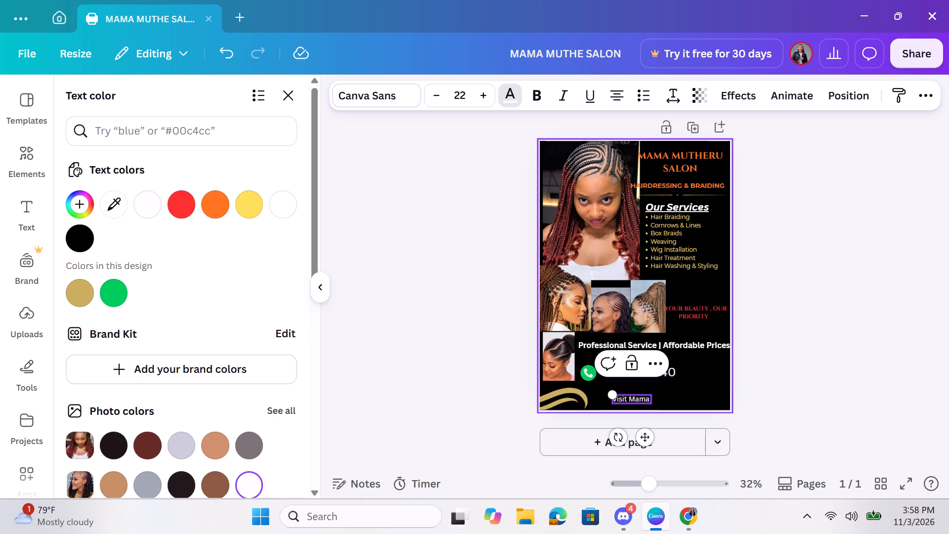
pyautogui.press('m')
pyautogui.write('utheru')
pyautogui.press('space')
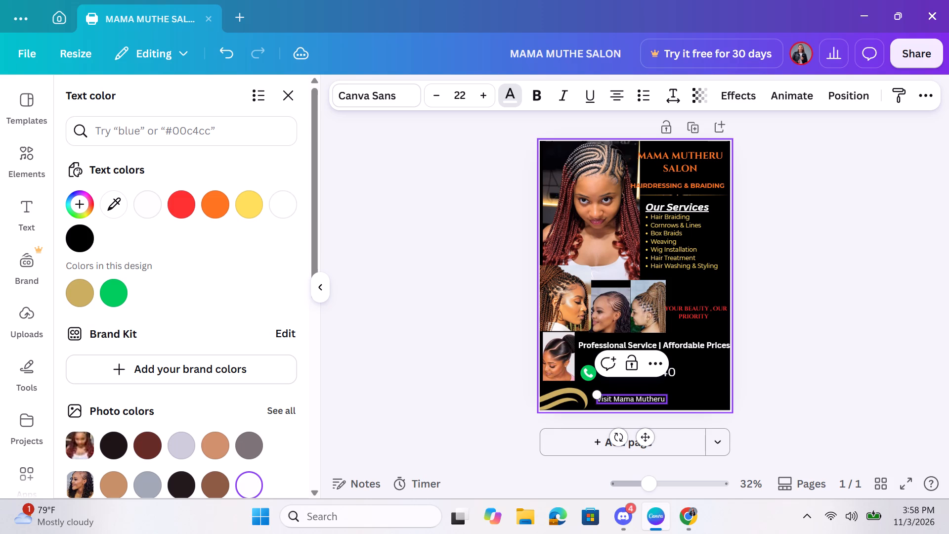
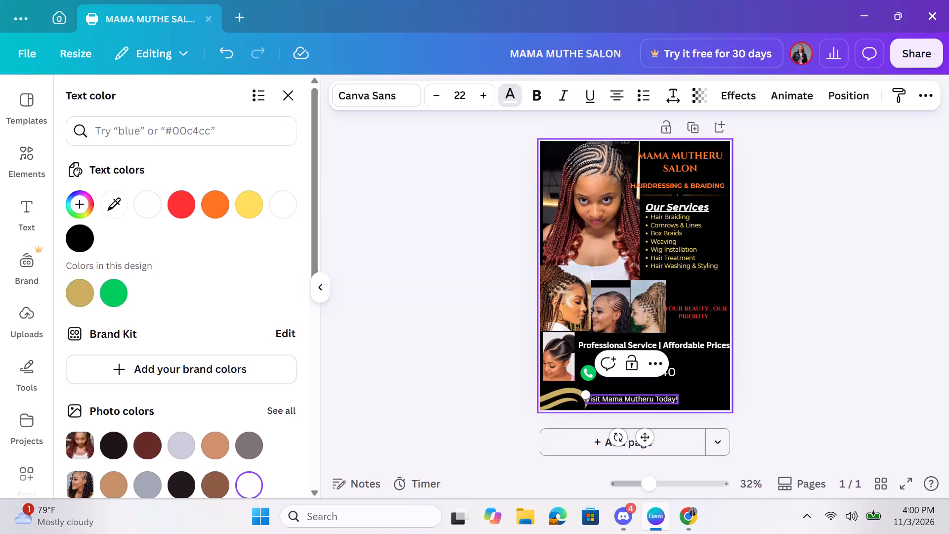
# Set the whole "Visit Mama Mutheru Today!" line to font size 24 and make it bold.
pyautogui.click(693, 399)
pyautogui.click(662, 398)
pyautogui.doubleClick(662, 398)
pyautogui.doubleClick(662, 398)
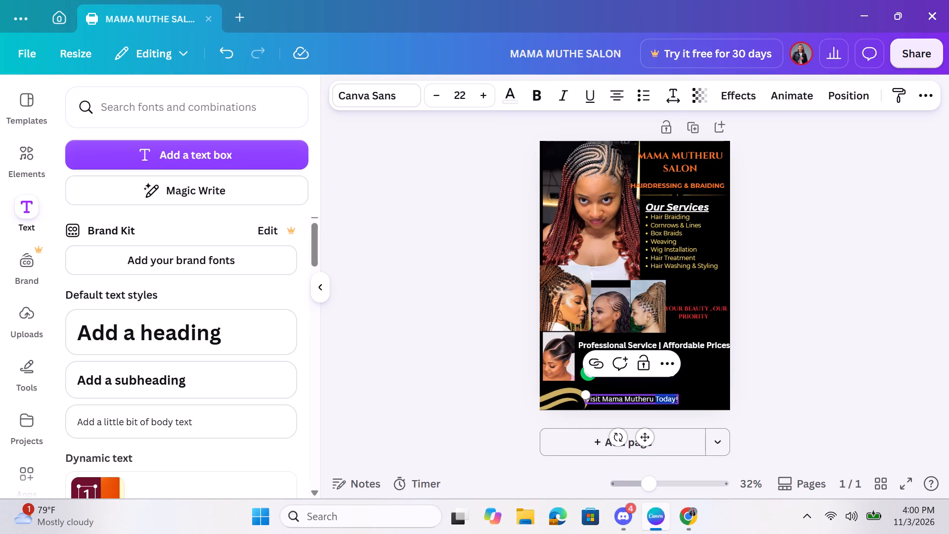
pyautogui.doubleClick(662, 398)
pyautogui.tripleClick(652, 398)
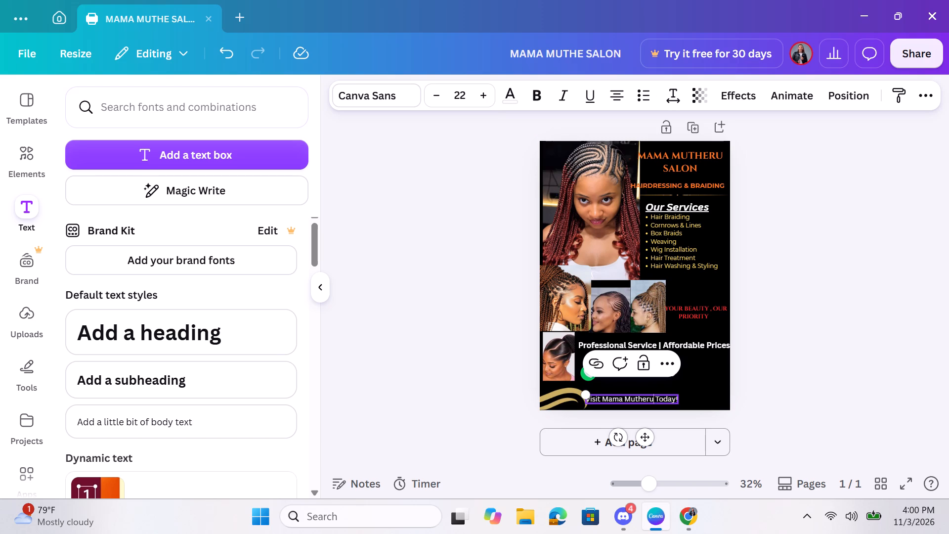
pyautogui.click(652, 398)
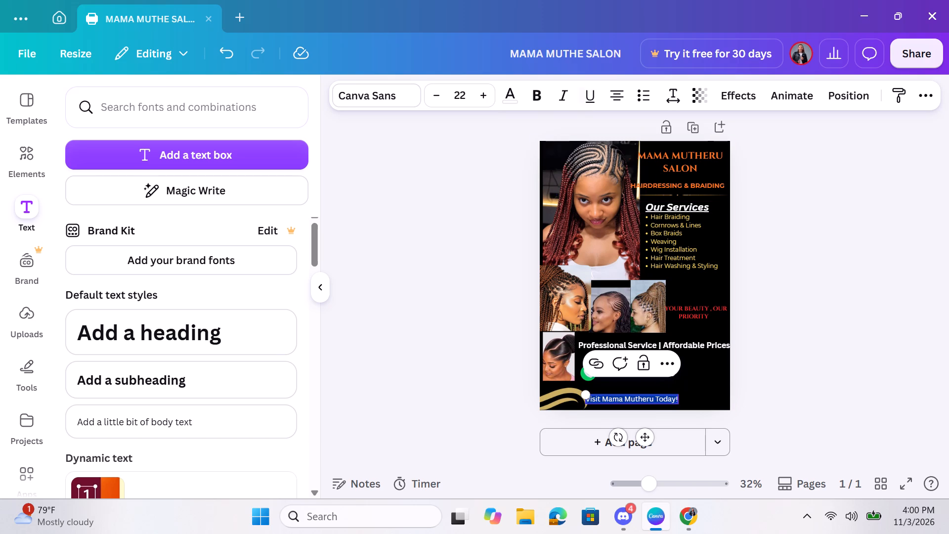
pyautogui.click(487, 95)
pyautogui.click(487, 95)
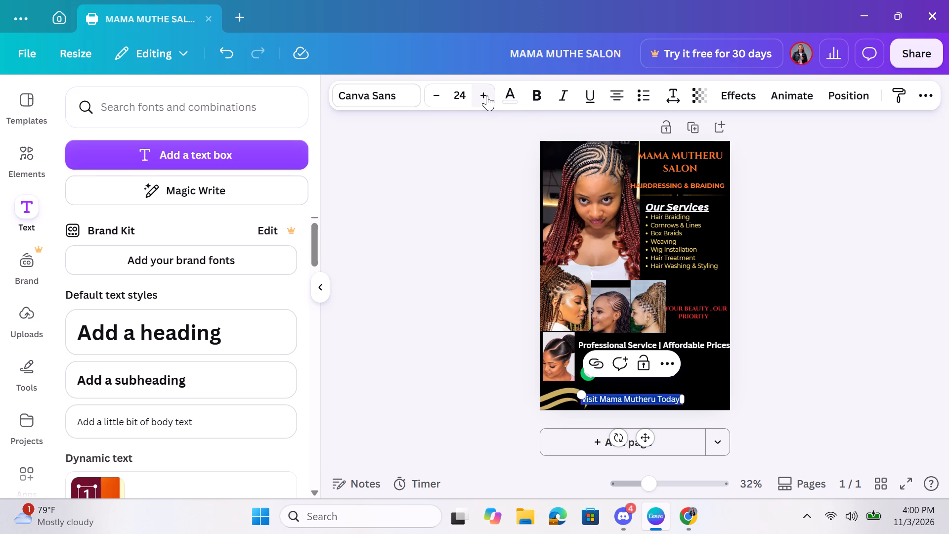
pyautogui.click(541, 92)
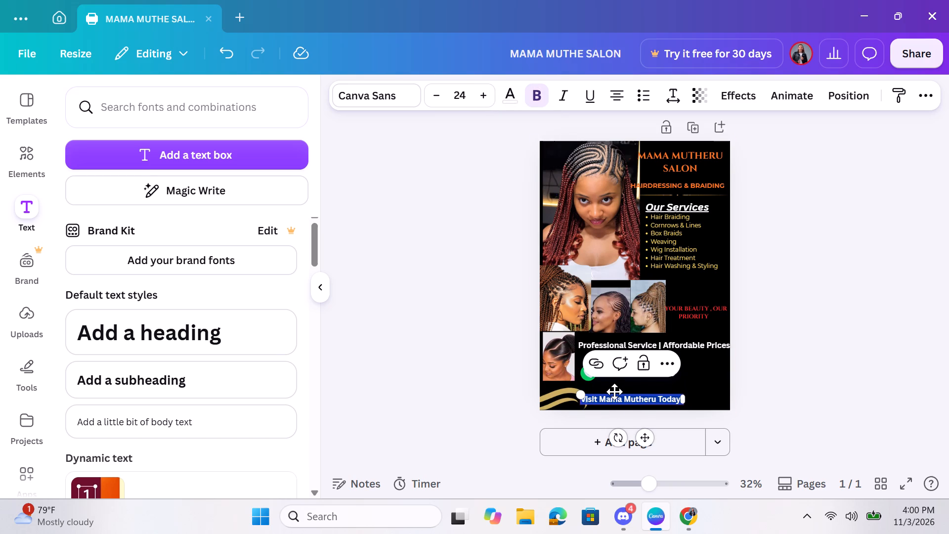
# Nudge the "Visit Mama Mutheru Today!" line slightly right and down so it sits clear of the gold swoosh.
pyautogui.hscroll(1, 614, 392)
pyautogui.moveTo(617, 392); pyautogui.dragTo(625, 392)
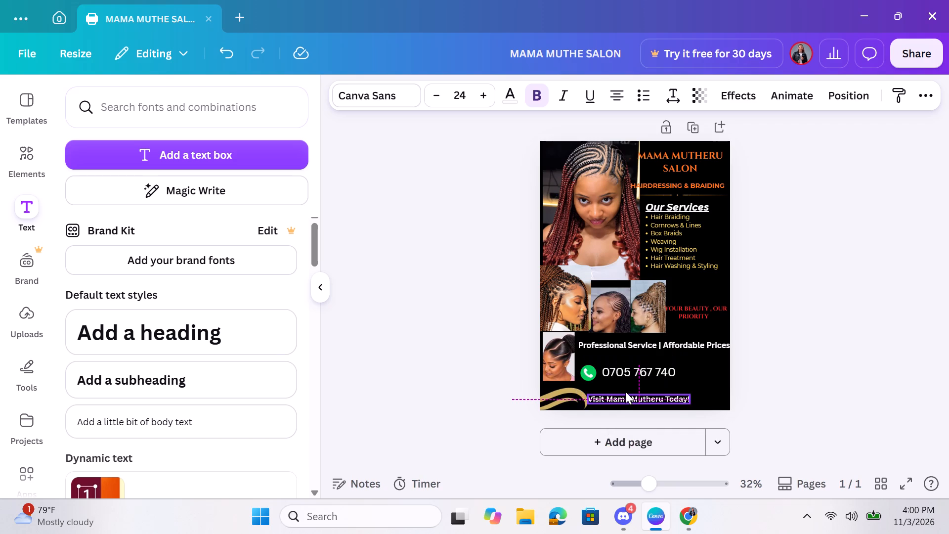
pyautogui.moveTo(625, 392); pyautogui.dragTo(625, 394)
pyautogui.click(712, 394)
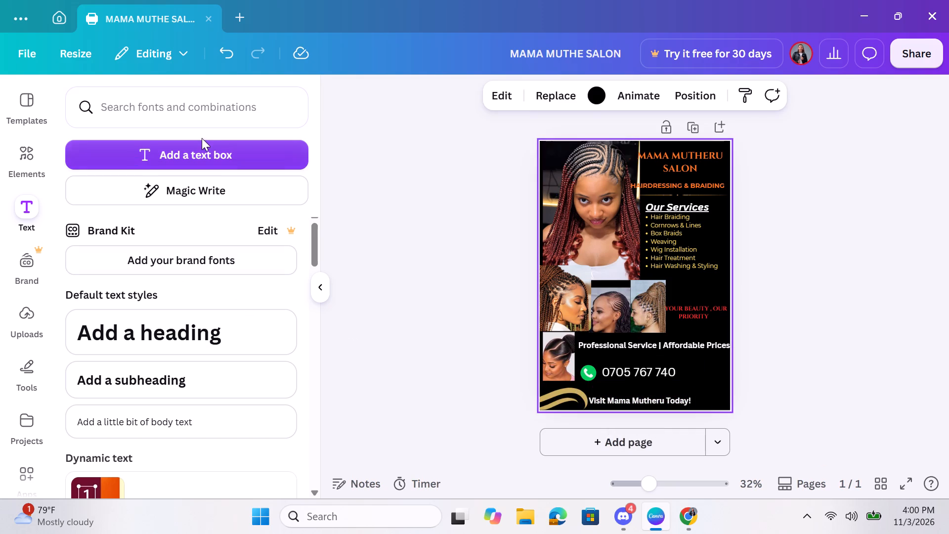
# Browse the "Gold decorative flourish" graphics for another gold decoration suited to the flyer.
pyautogui.click(18, 166)
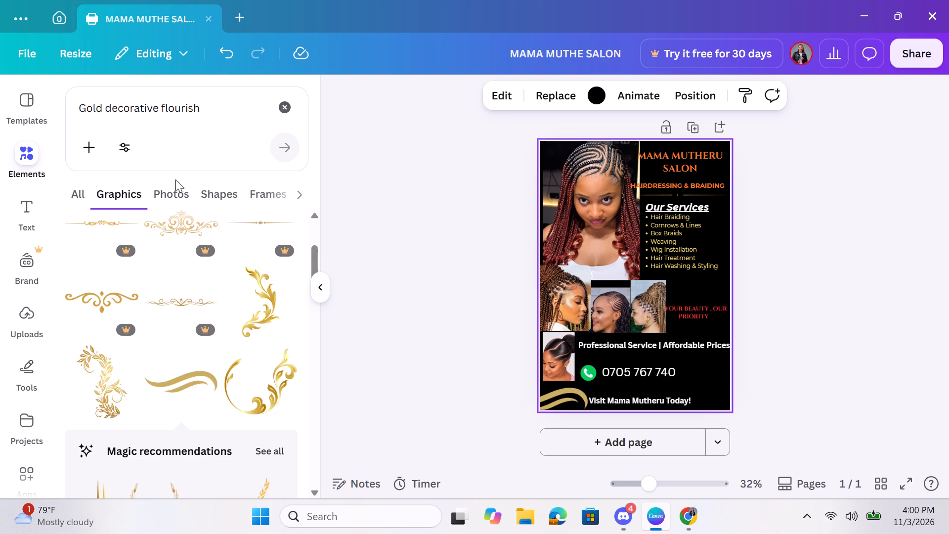
pyautogui.scroll(-1, 214, 392)
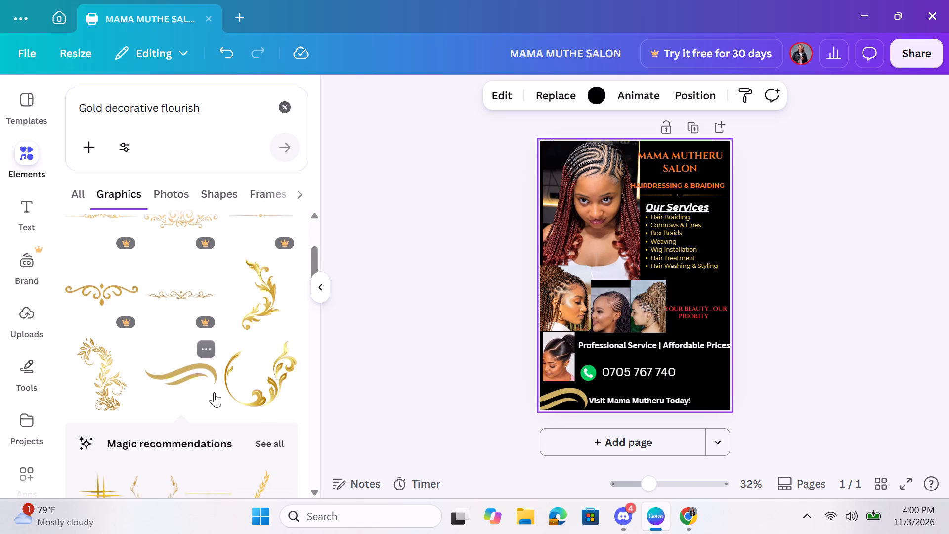
pyautogui.scroll(-2, 214, 392)
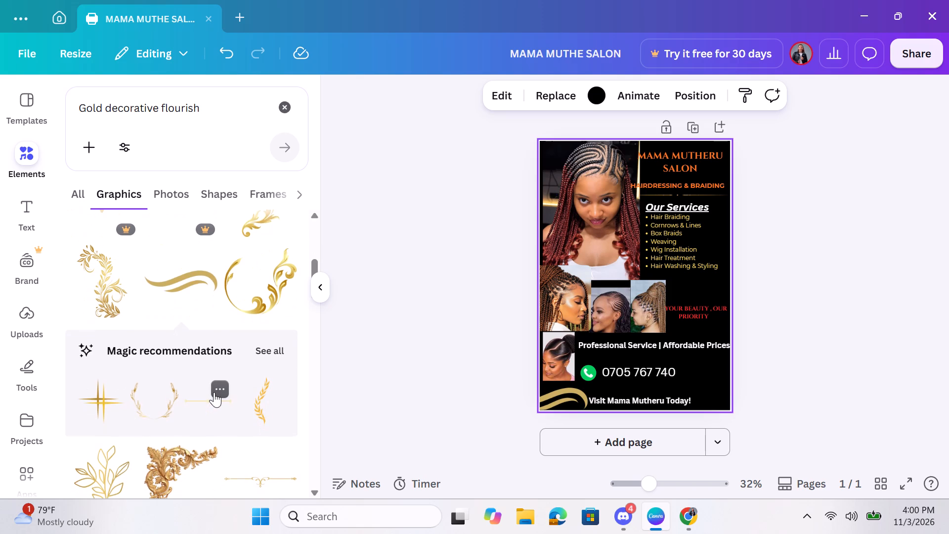
pyautogui.scroll(-4, 214, 392)
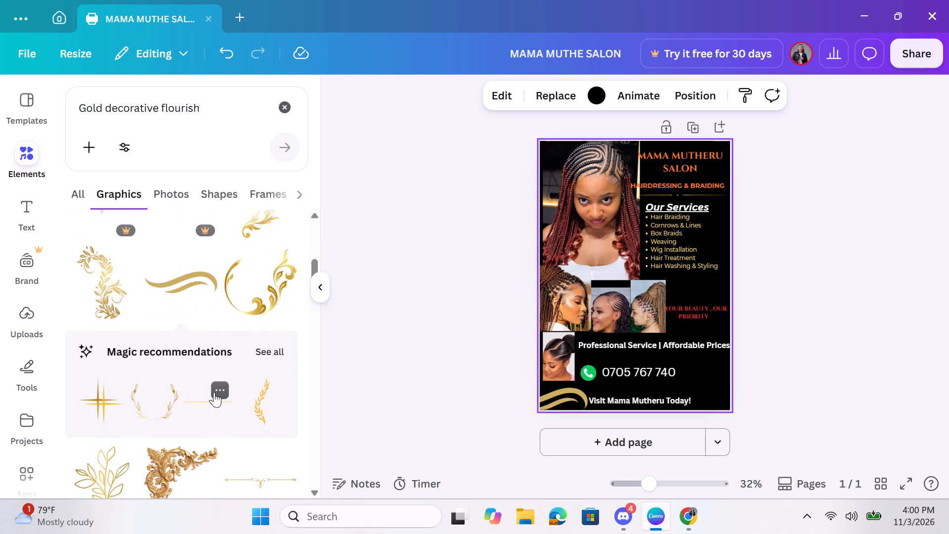
pyautogui.scroll(-4, 214, 392)
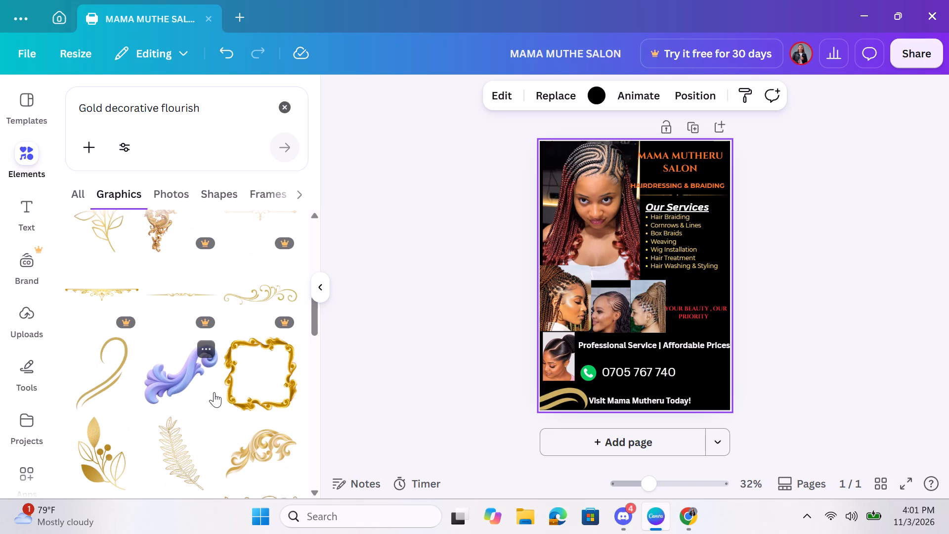
pyautogui.scroll(-4, 214, 392)
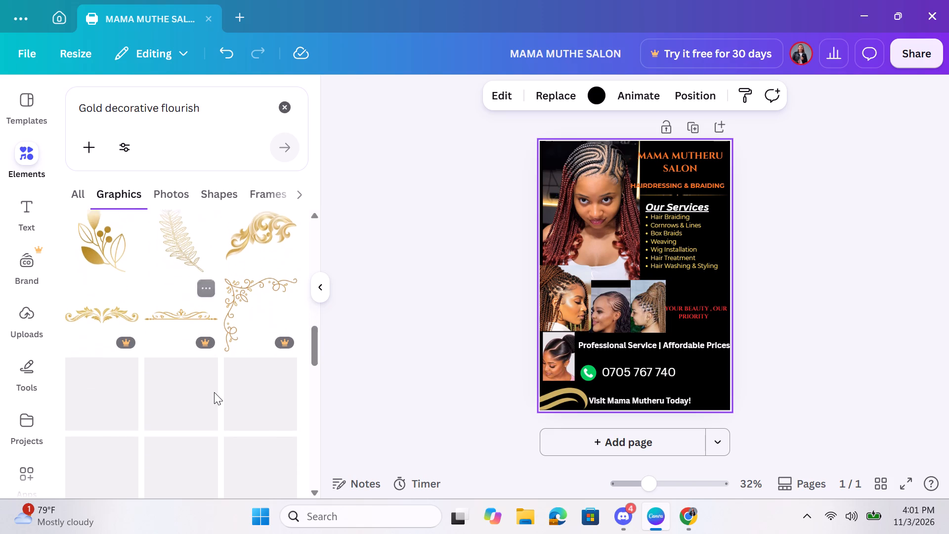
pyautogui.scroll(-3, 214, 392)
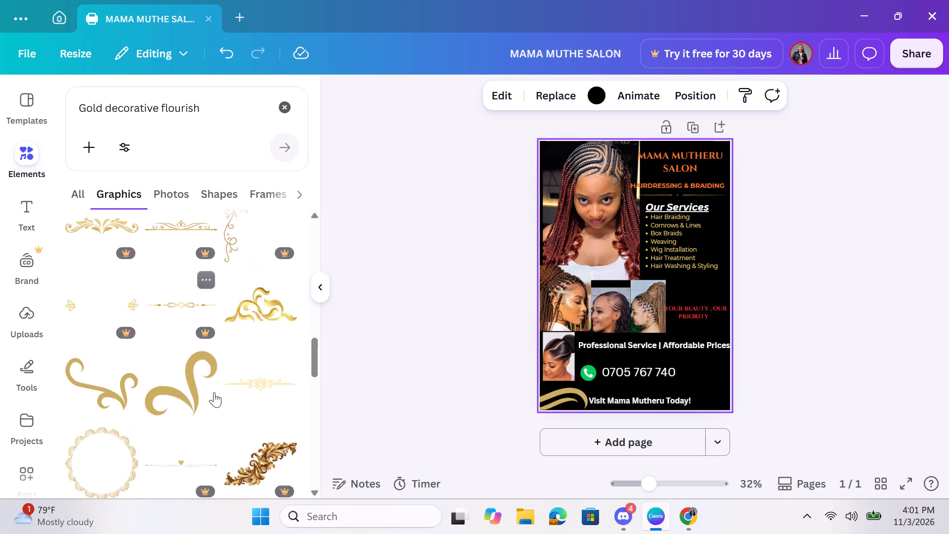
pyautogui.scroll(-4, 214, 392)
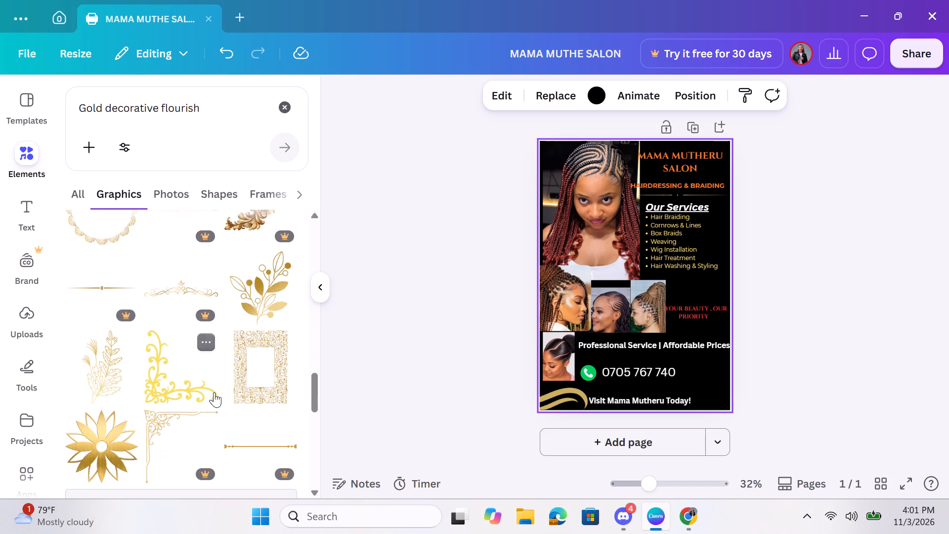
pyautogui.scroll(-4, 214, 392)
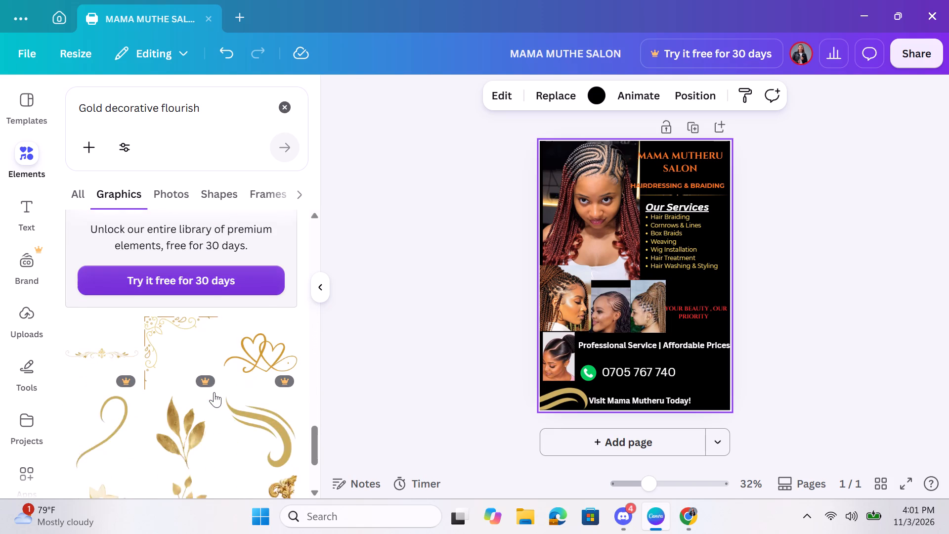
pyautogui.scroll(-1, 214, 392)
pyautogui.hscroll(2, 214, 392)
pyautogui.scroll(-1, 214, 392)
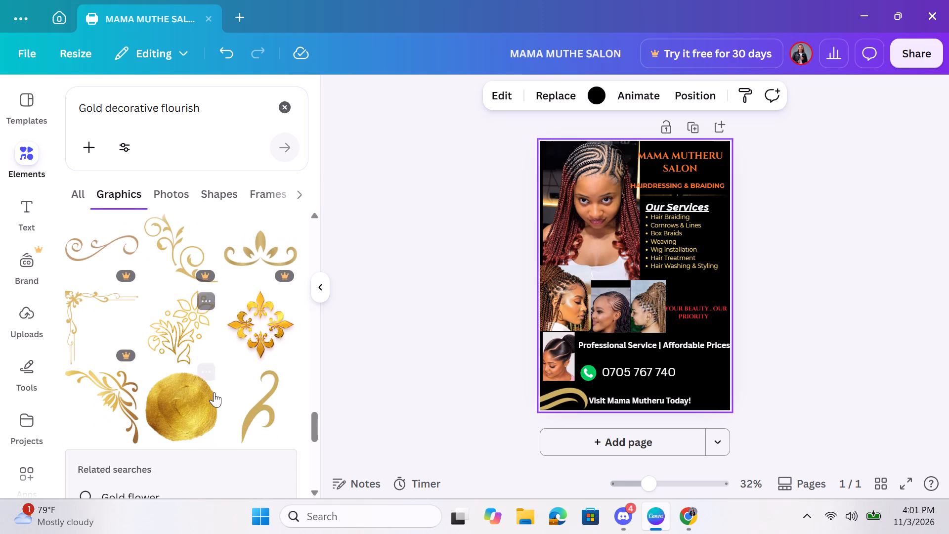
pyautogui.scroll(-1, 214, 392)
pyautogui.hscroll(1, 214, 392)
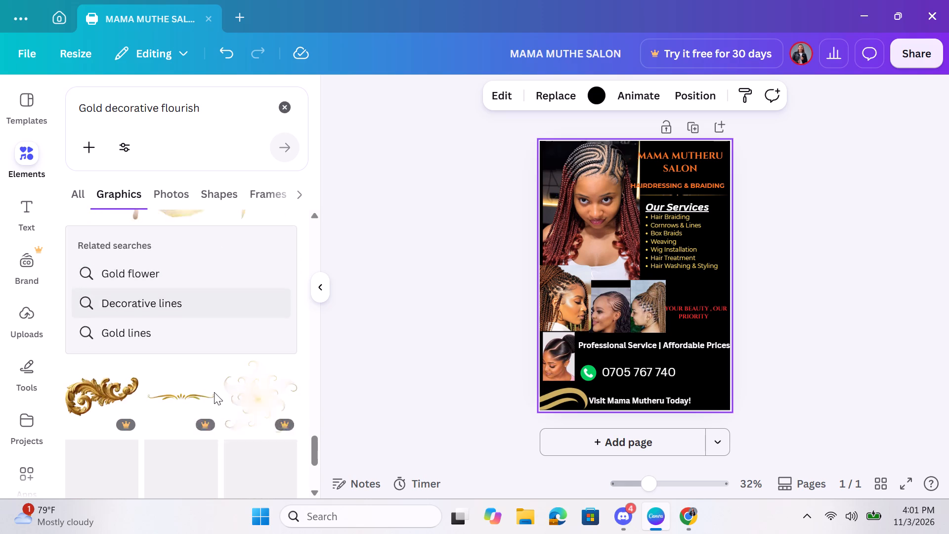
pyautogui.hscroll(1, 214, 392)
pyautogui.scroll(1, 214, 392)
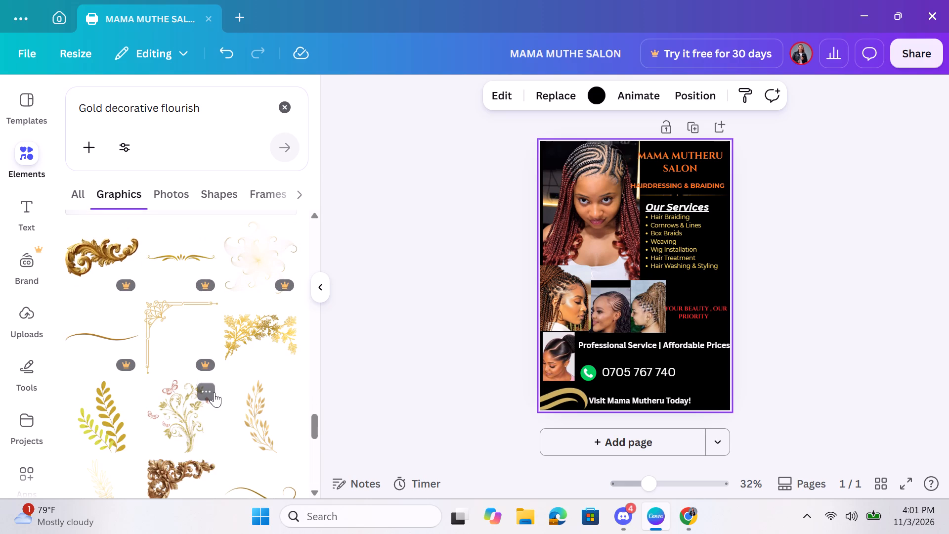
pyautogui.scroll(-3, 214, 392)
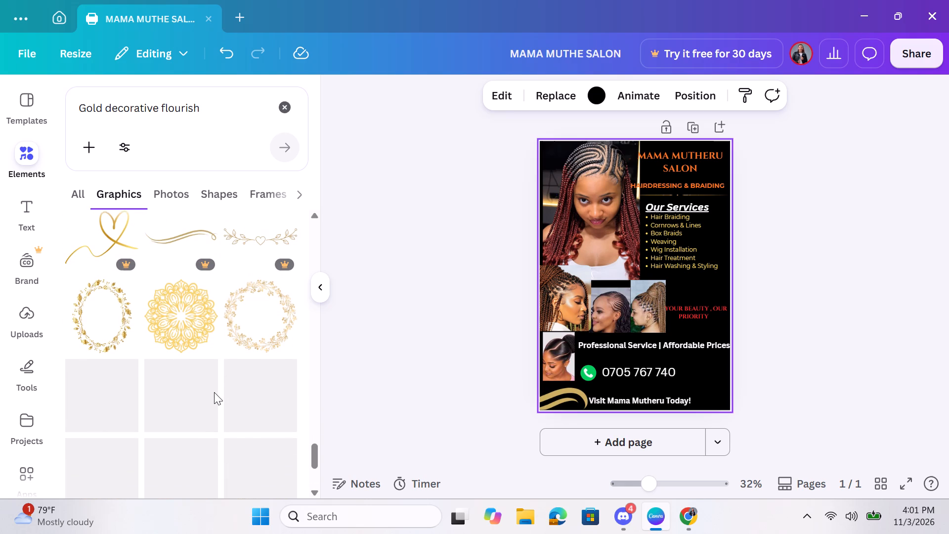
pyautogui.scroll(-1, 214, 392)
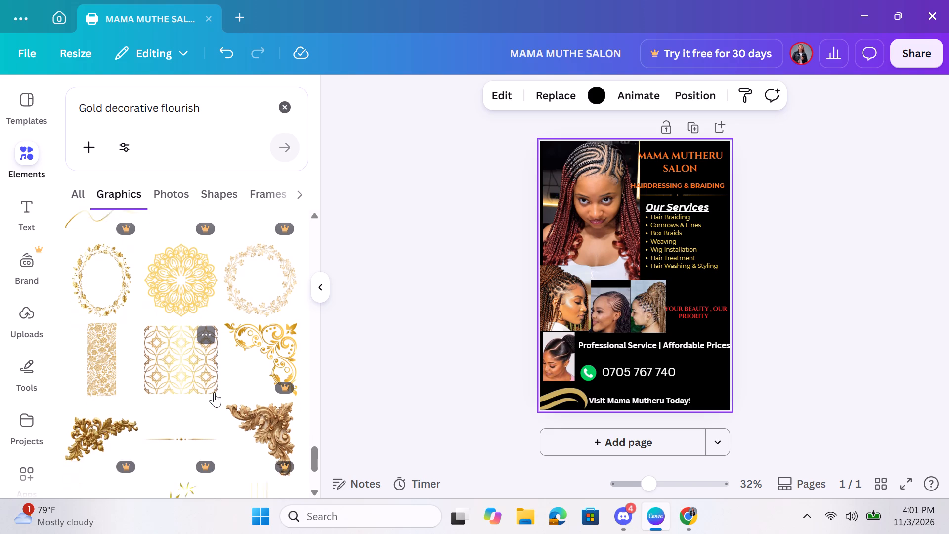
pyautogui.scroll(-4, 214, 392)
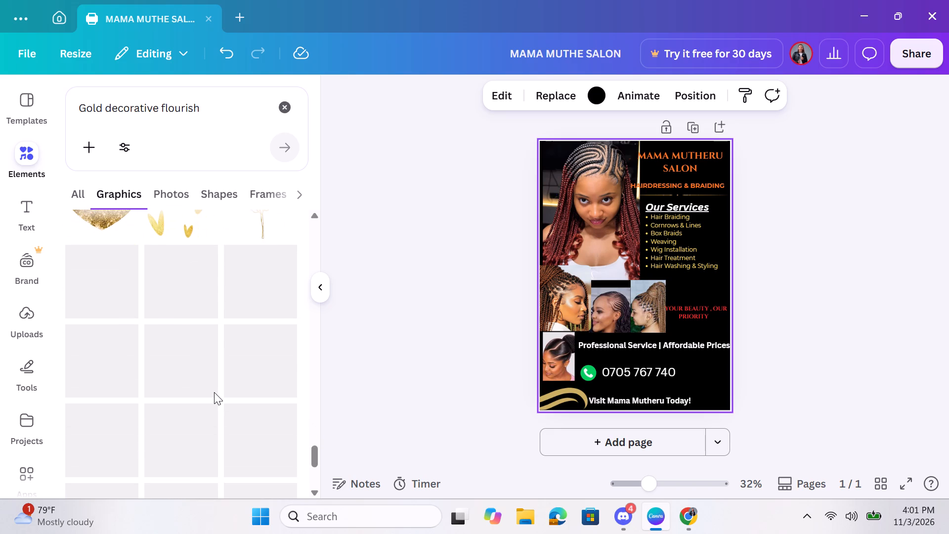
pyautogui.scroll(-1, 214, 392)
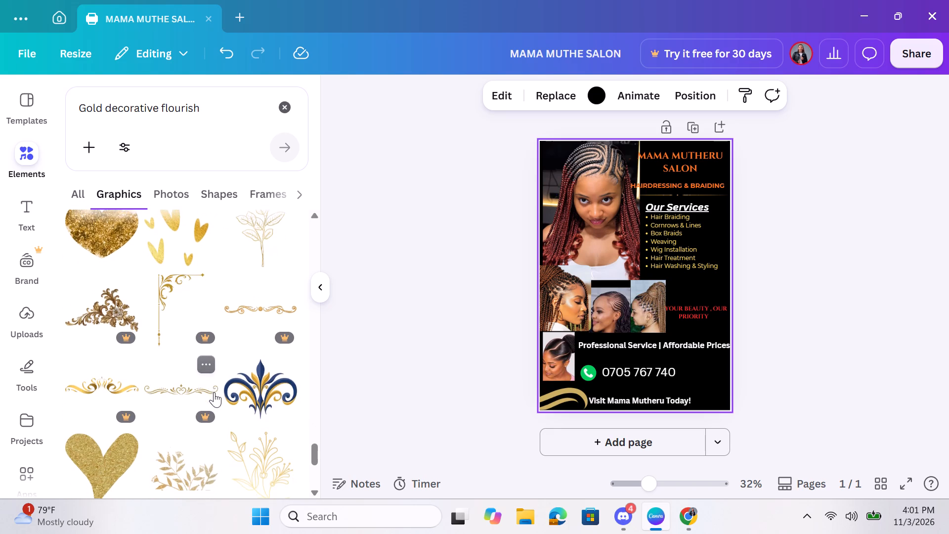
pyautogui.scroll(-2, 214, 392)
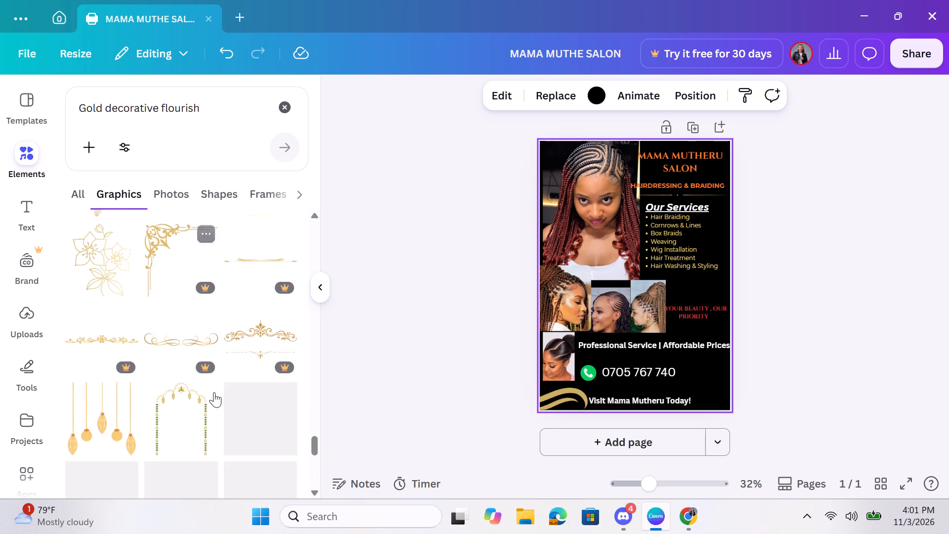
pyautogui.scroll(-1, 214, 392)
pyautogui.scroll(-1, 157, 399)
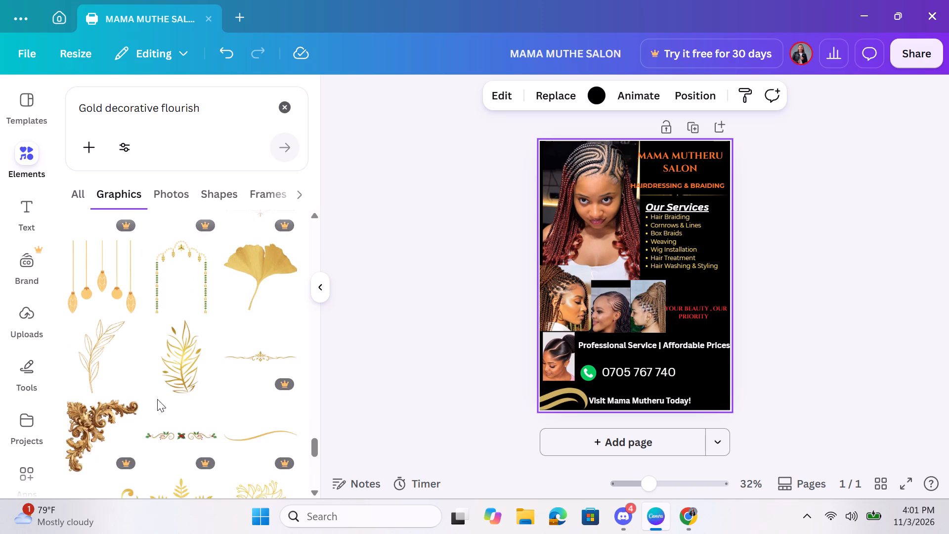
pyautogui.scroll(-2, 157, 399)
pyautogui.hscroll(3, 157, 399)
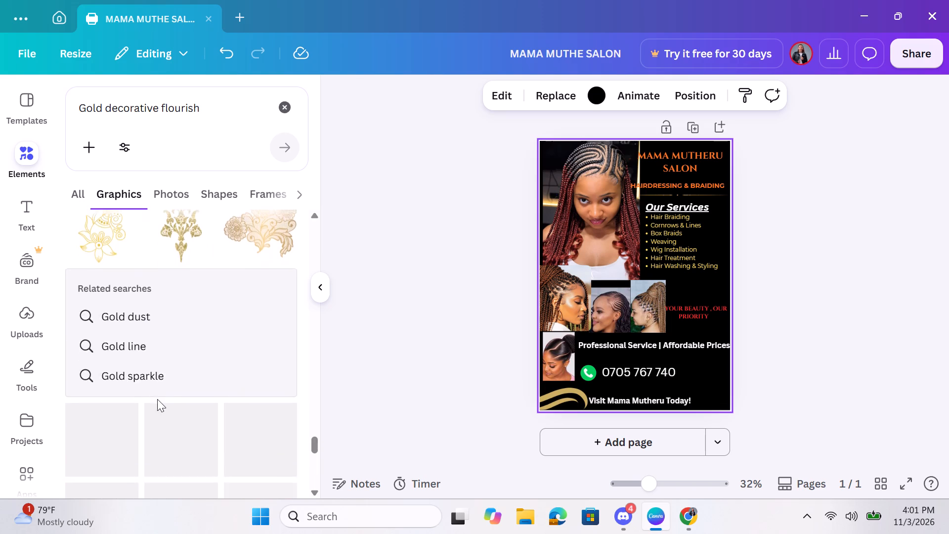
pyautogui.hscroll(1, 157, 399)
pyautogui.scroll(5, 157, 399)
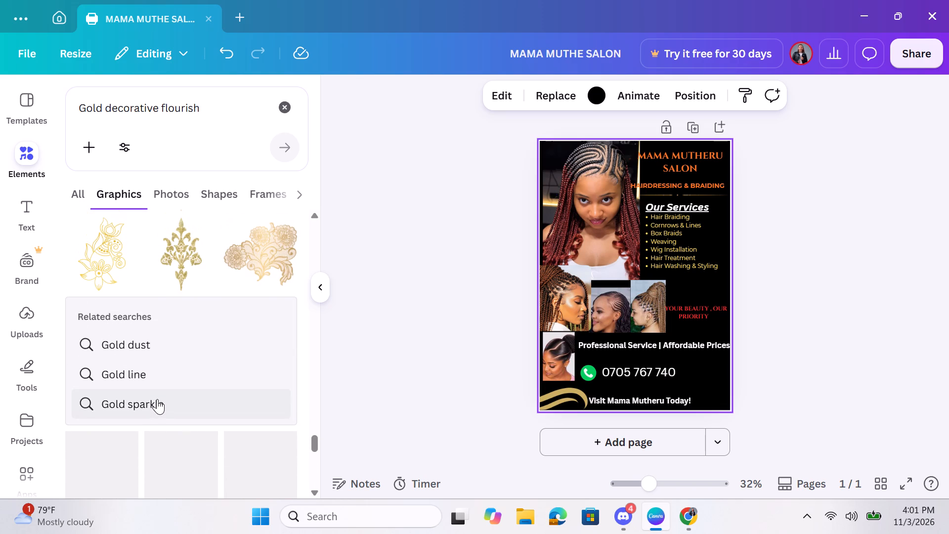
pyautogui.scroll(1, 157, 399)
pyautogui.scroll(-2, 177, 446)
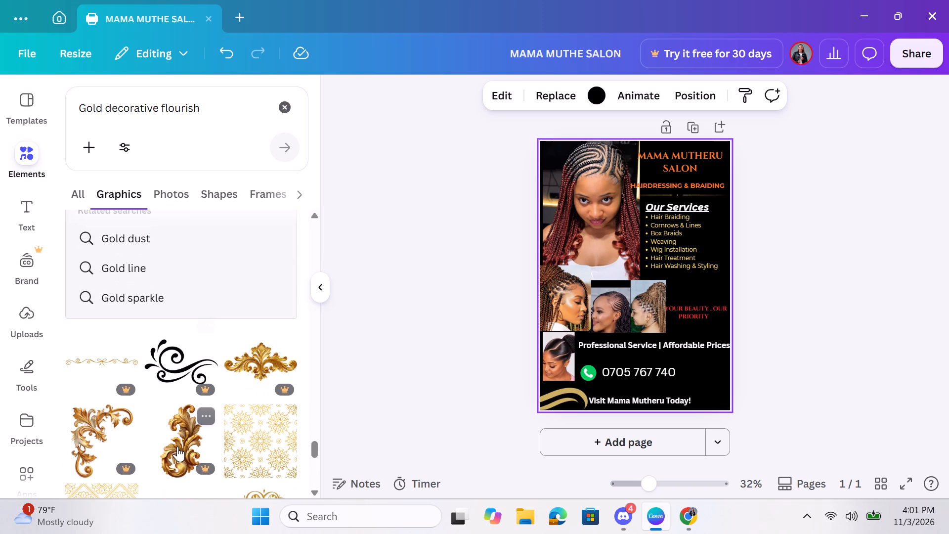
pyautogui.scroll(-3, 177, 446)
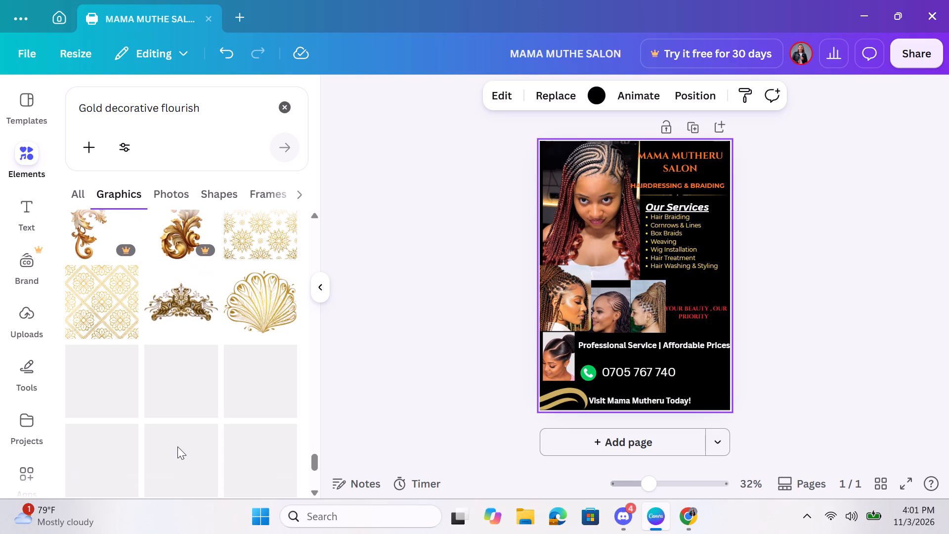
pyautogui.scroll(-2, 177, 446)
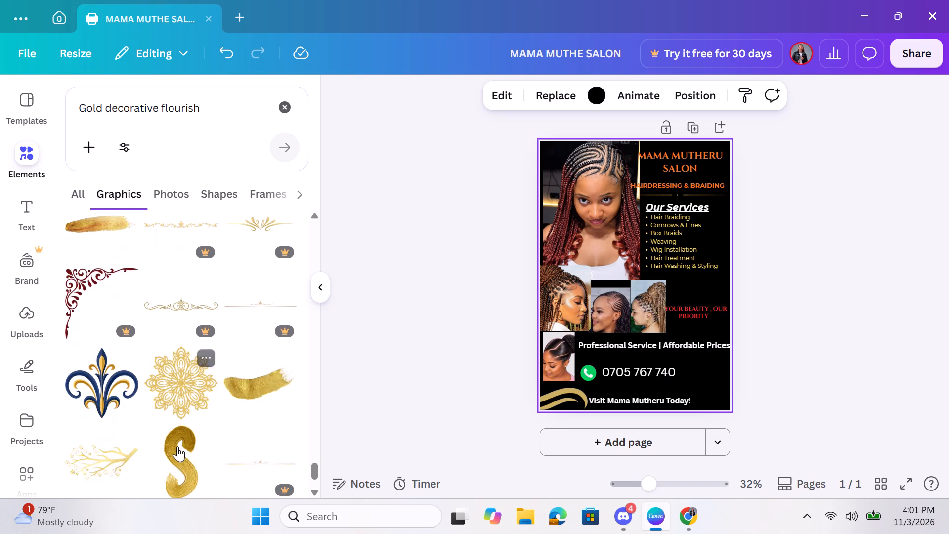
pyautogui.scroll(-2, 177, 446)
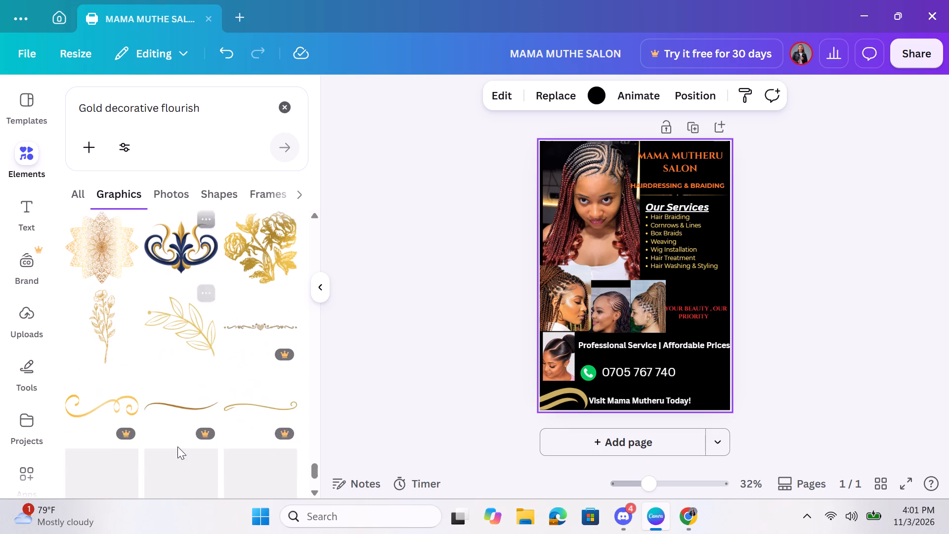
pyautogui.scroll(-2, 177, 446)
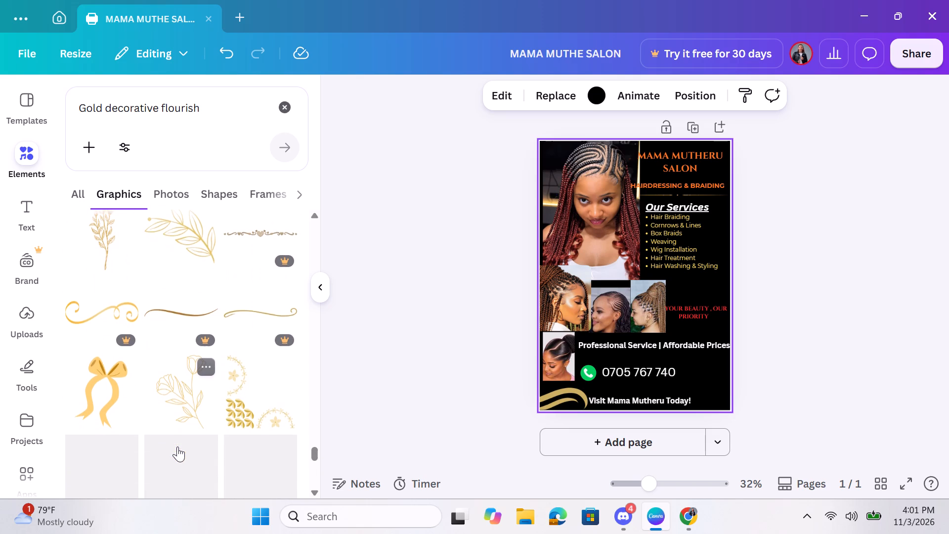
pyautogui.scroll(-4, 177, 446)
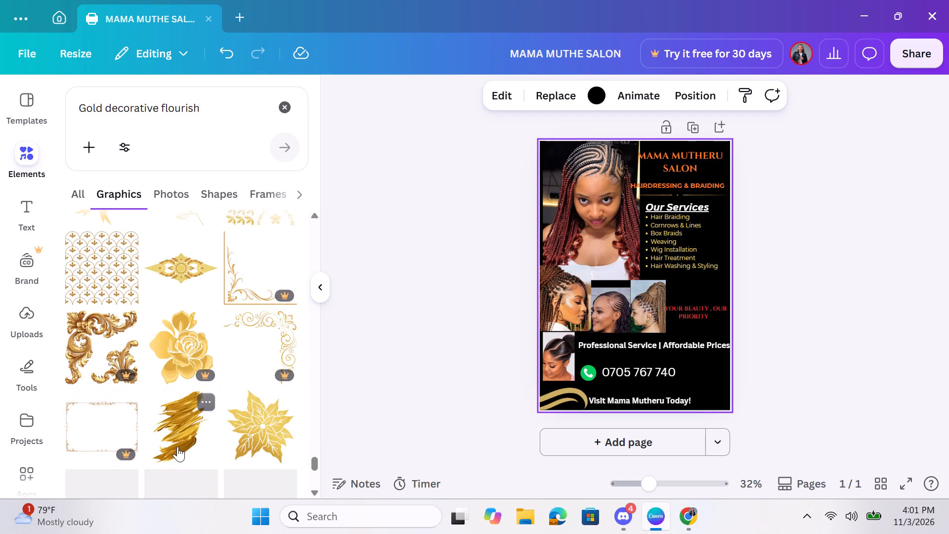
pyautogui.scroll(-2, 177, 446)
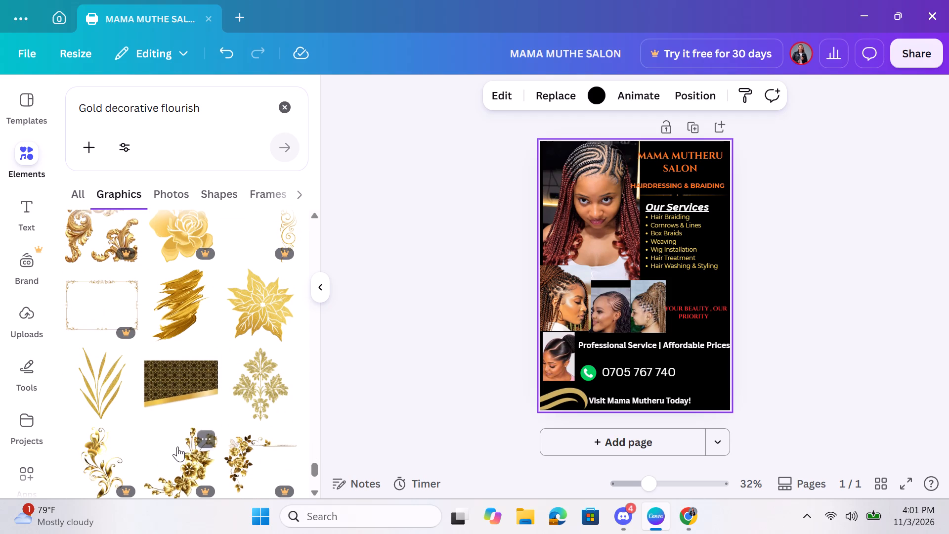
# Add a second gold wavy swoosh graphic and place it in the flyer's bottom-right corner, running past the page's right edge.
pyautogui.scroll(-2, 177, 446)
pyautogui.scroll(1, 177, 446)
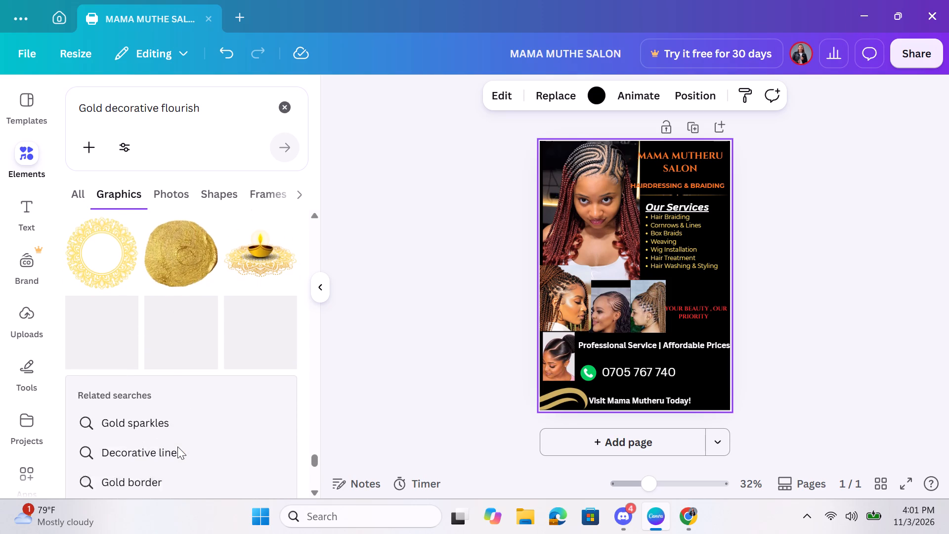
pyautogui.scroll(10, 177, 446)
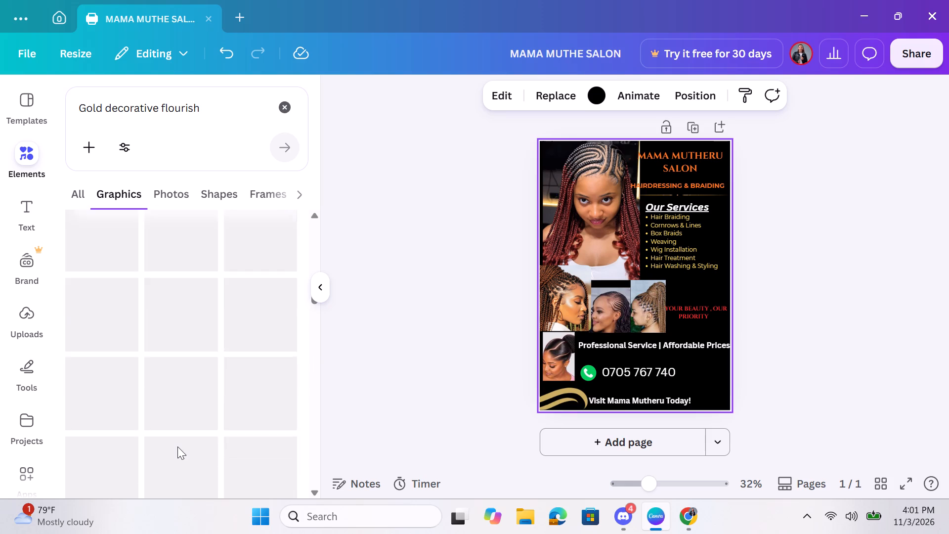
pyautogui.scroll(6, 177, 446)
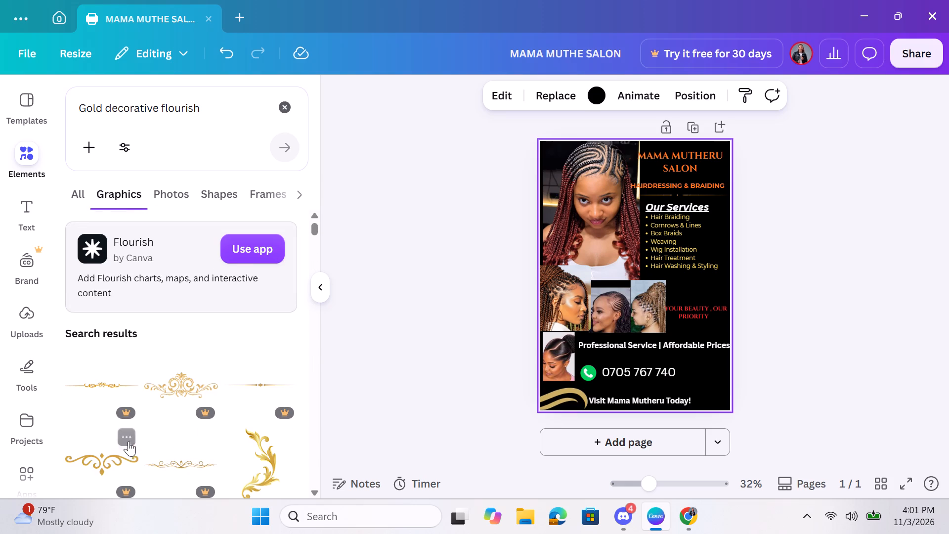
pyautogui.scroll(-1, 179, 442)
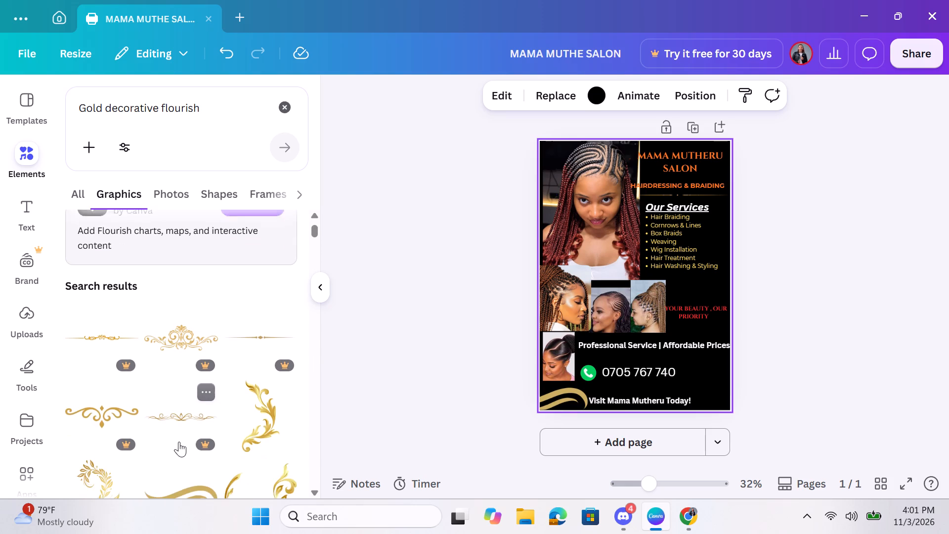
pyautogui.scroll(-2, 179, 442)
pyautogui.click(179, 428)
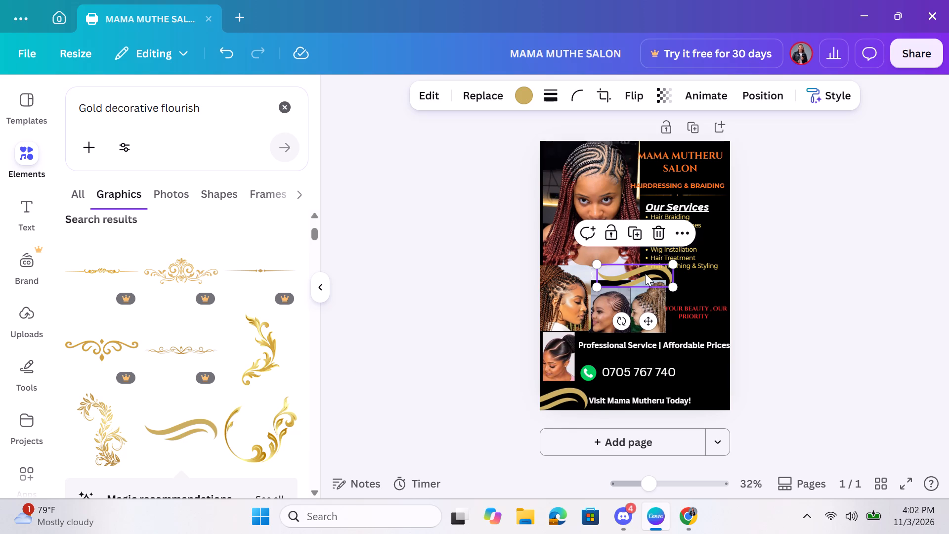
pyautogui.moveTo(645, 273); pyautogui.dragTo(718, 388)
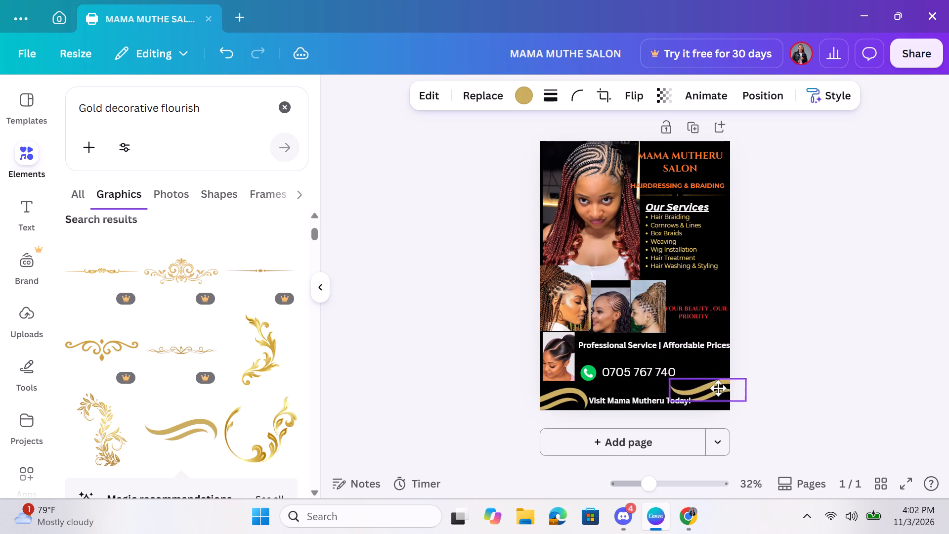
pyautogui.moveTo(718, 388); pyautogui.dragTo(731, 399)
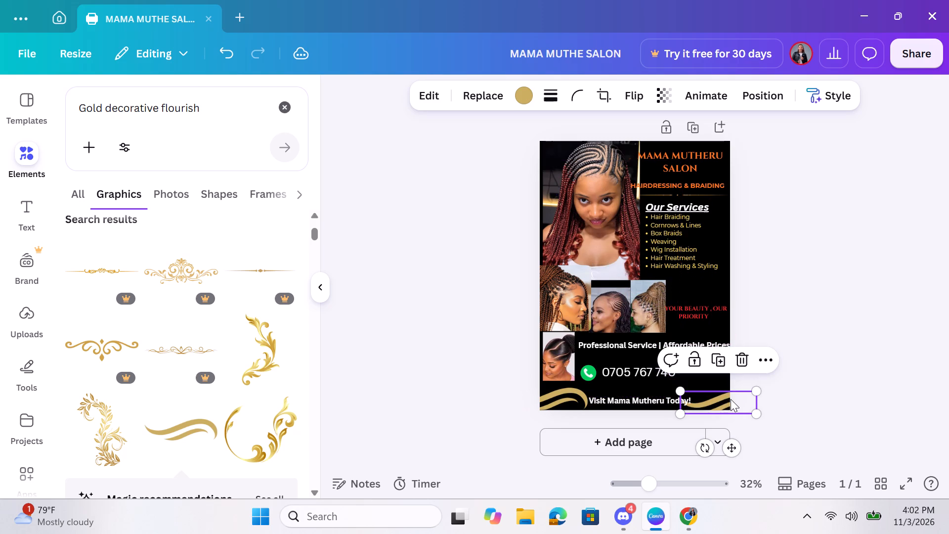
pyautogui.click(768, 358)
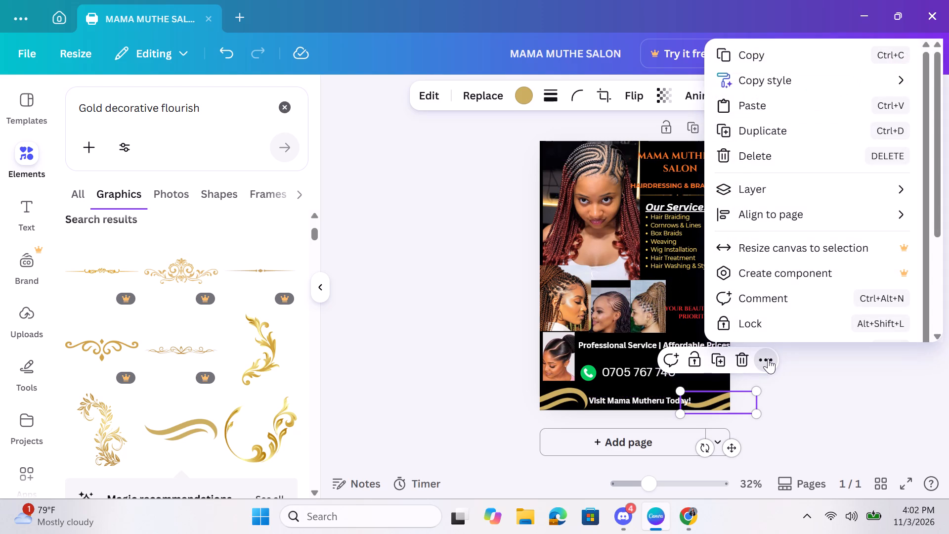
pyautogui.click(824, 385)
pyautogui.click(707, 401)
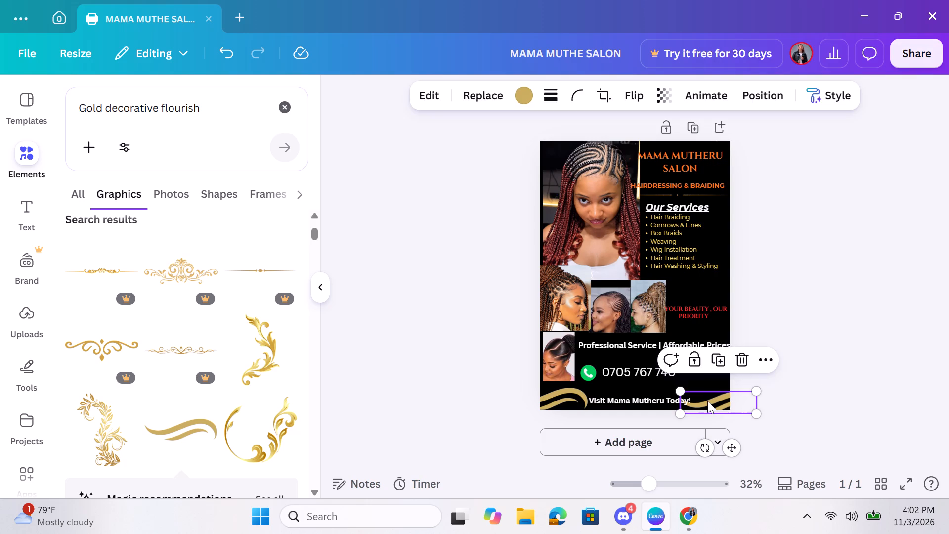
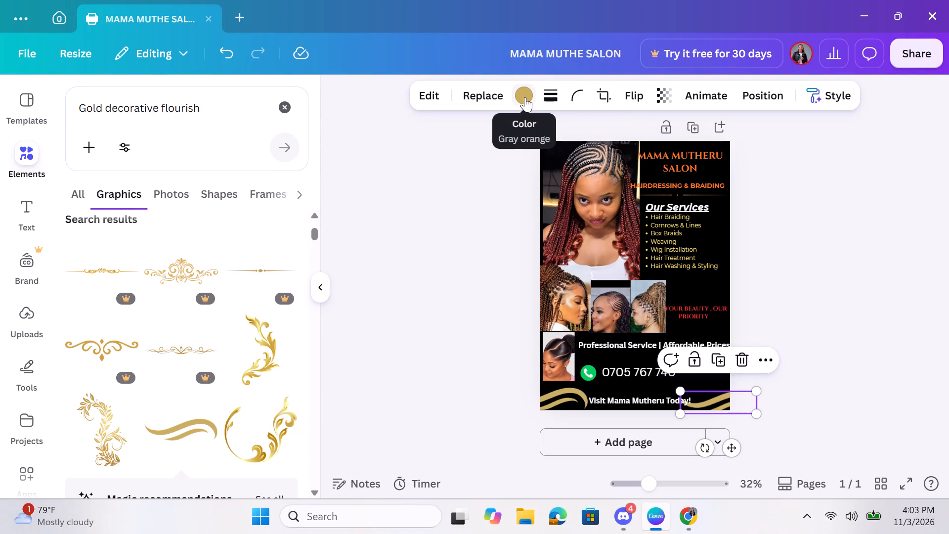
# Open the editing options for the gold swoosh in the flyer's bottom-right corner.
pyautogui.click(440, 97)
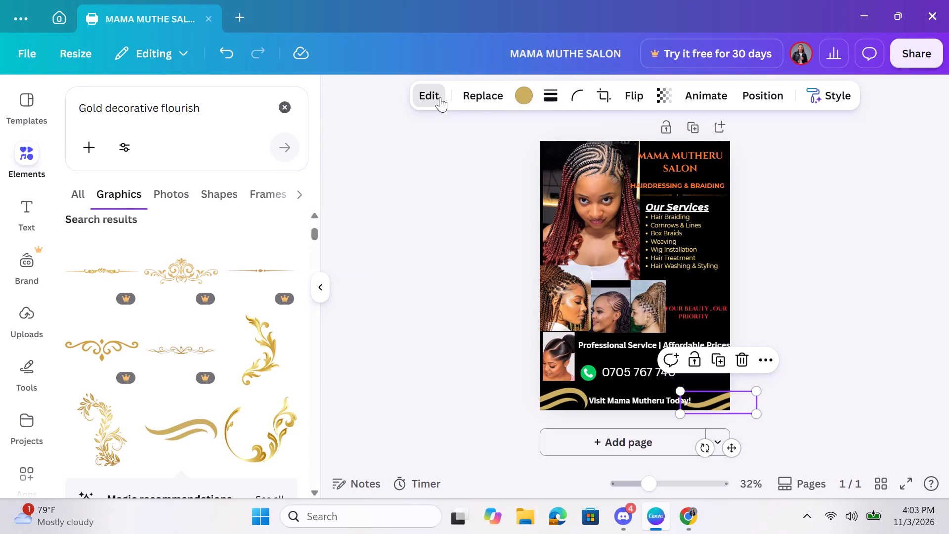
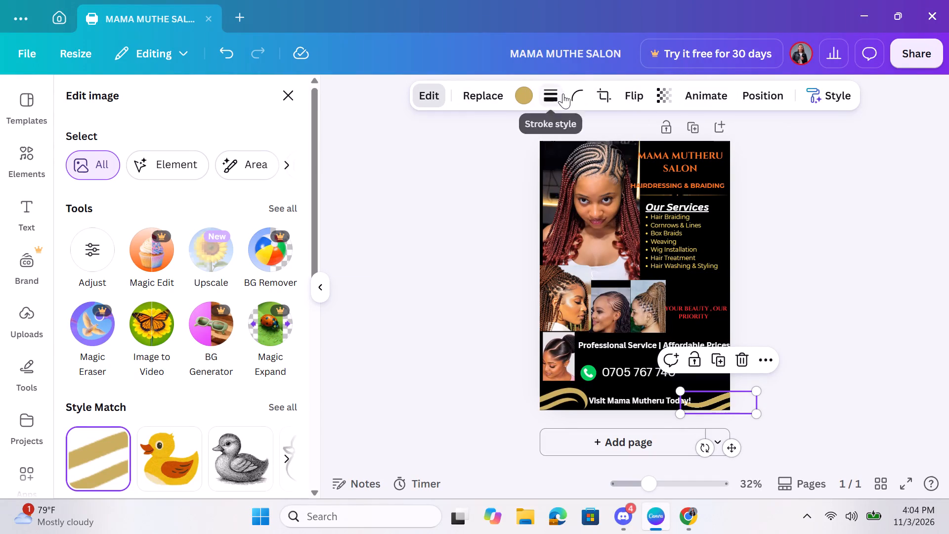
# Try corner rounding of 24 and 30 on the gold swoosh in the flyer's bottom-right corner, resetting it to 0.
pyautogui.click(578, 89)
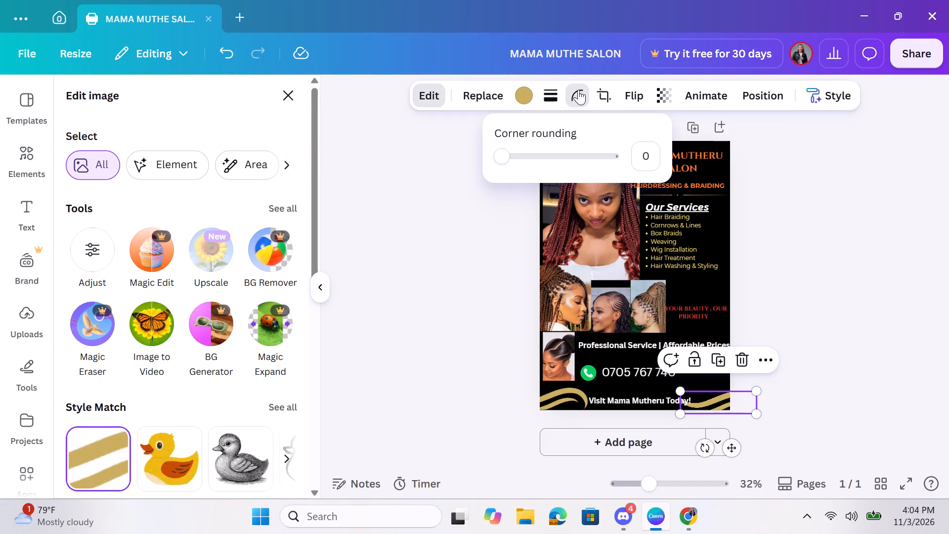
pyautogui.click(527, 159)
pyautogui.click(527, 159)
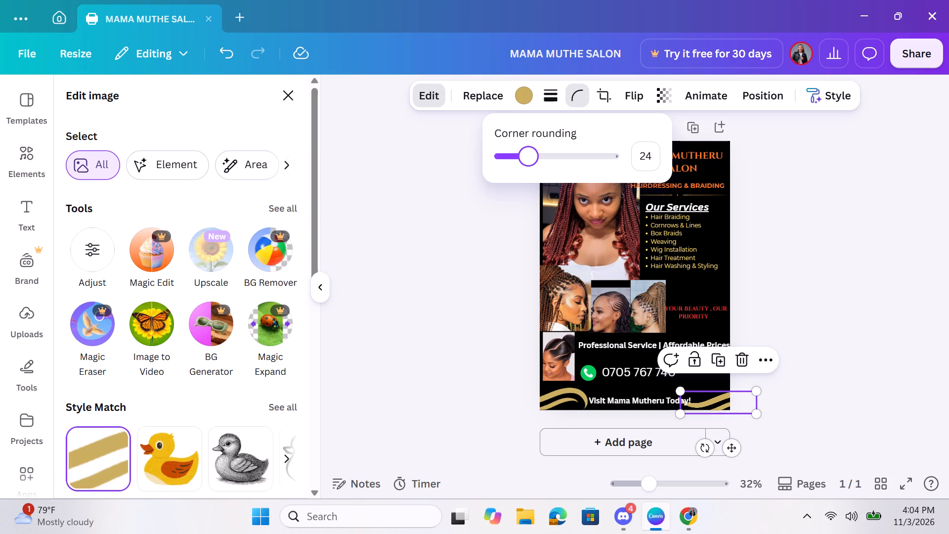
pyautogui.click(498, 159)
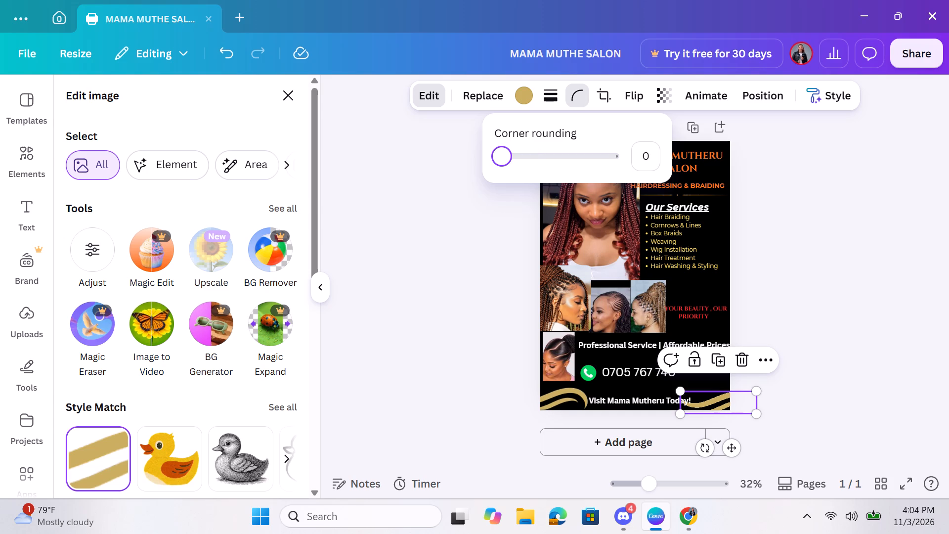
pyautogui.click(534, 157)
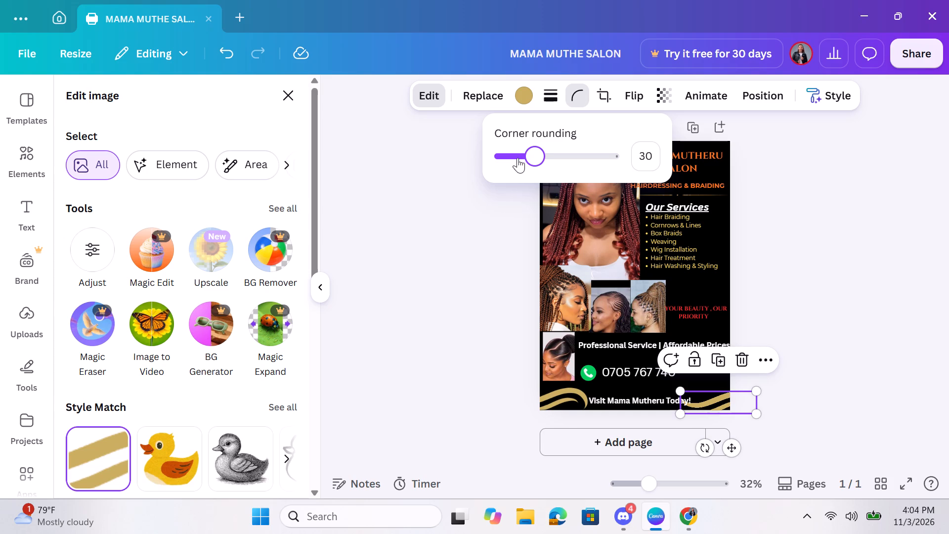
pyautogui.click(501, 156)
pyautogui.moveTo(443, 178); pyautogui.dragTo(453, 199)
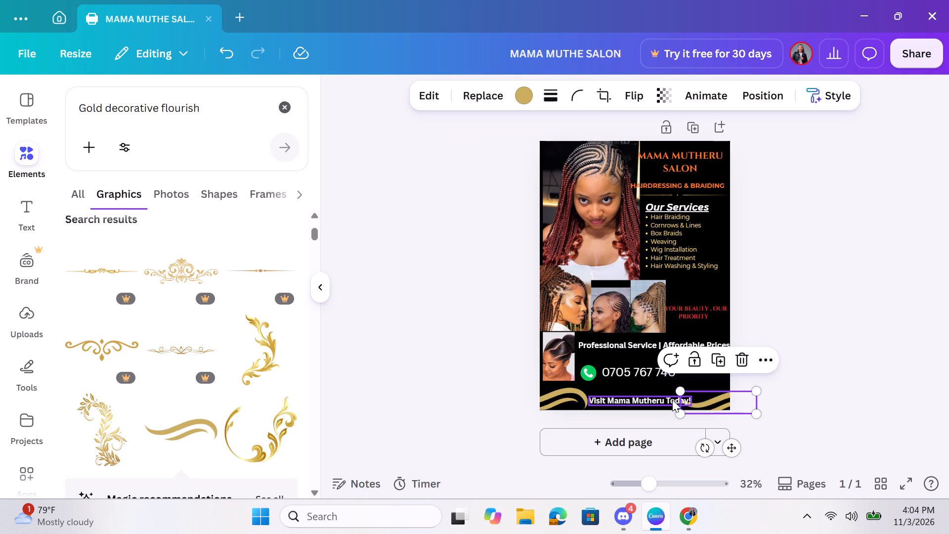
# Shift the closing line "Visit Mama Mutheru Today!" slightly left to centre it between the two gold swooshes.
pyautogui.click(575, 402)
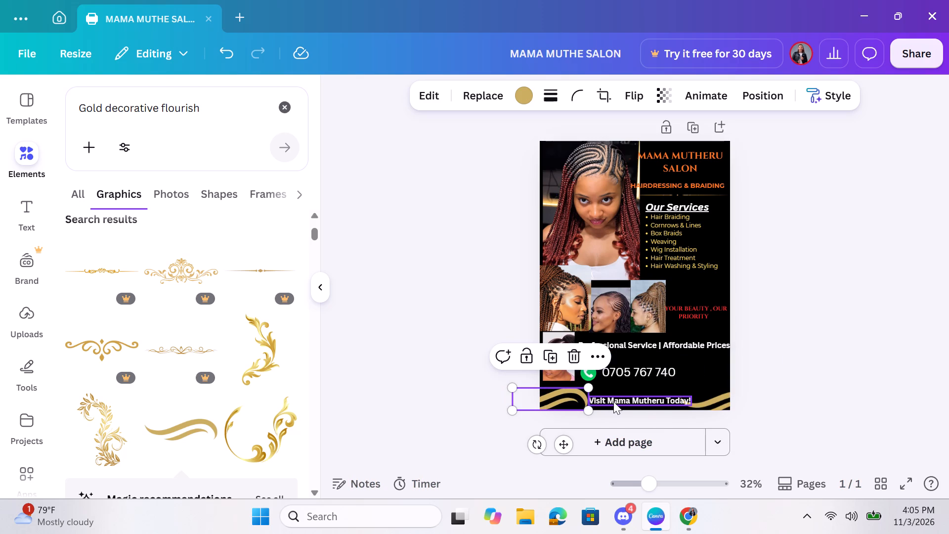
pyautogui.moveTo(613, 401); pyautogui.dragTo(609, 400)
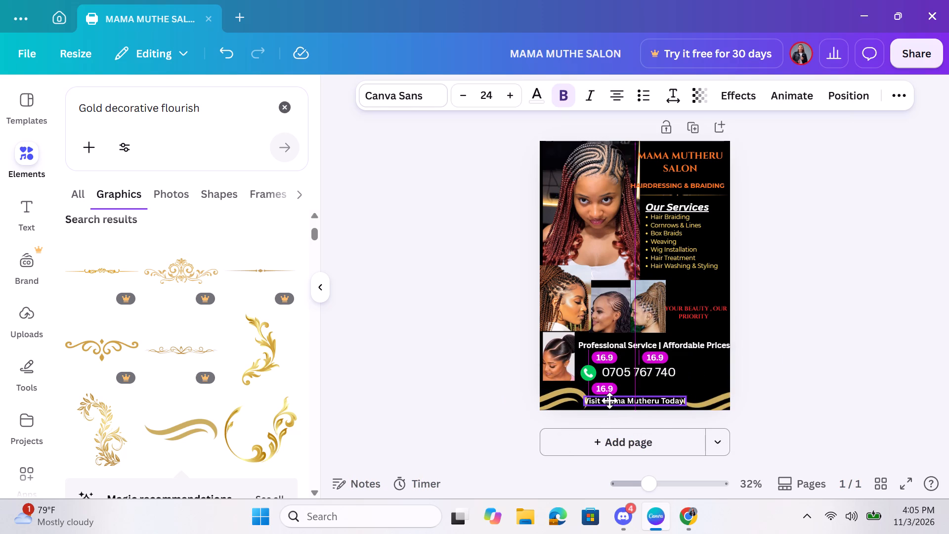
pyautogui.moveTo(609, 400); pyautogui.dragTo(608, 400)
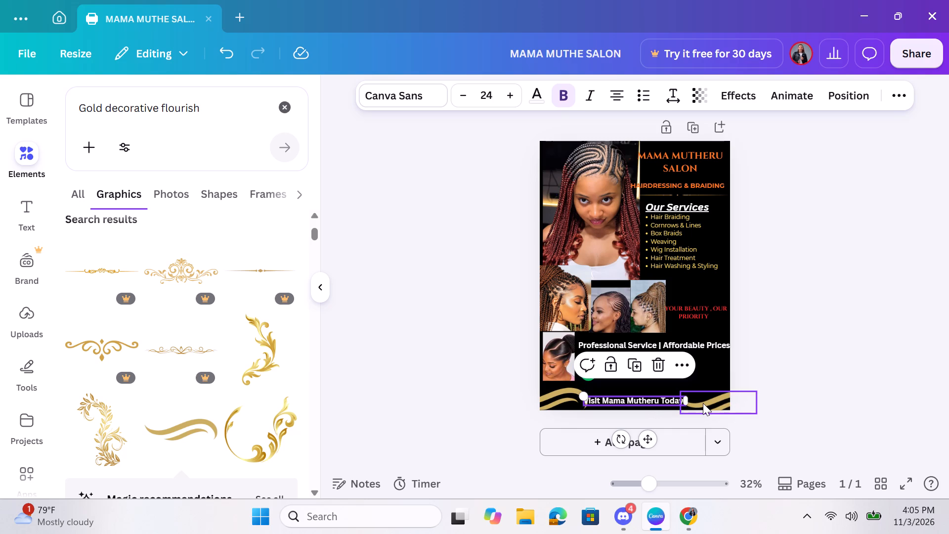
# Move the gold swoosh in the flyer's bottom-right corner slightly up and left, towards the end of the closing line.
pyautogui.moveTo(702, 403); pyautogui.dragTo(697, 397)
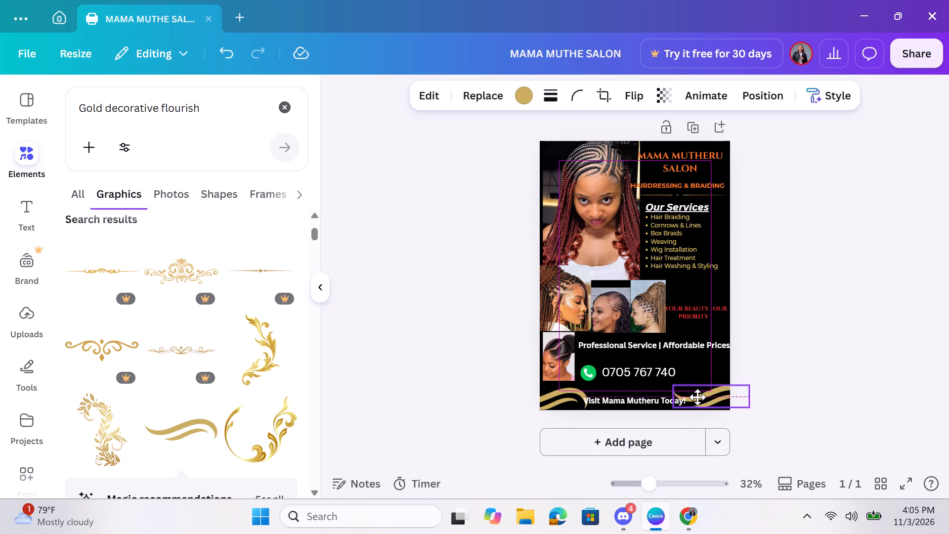
pyautogui.moveTo(697, 397); pyautogui.dragTo(690, 394)
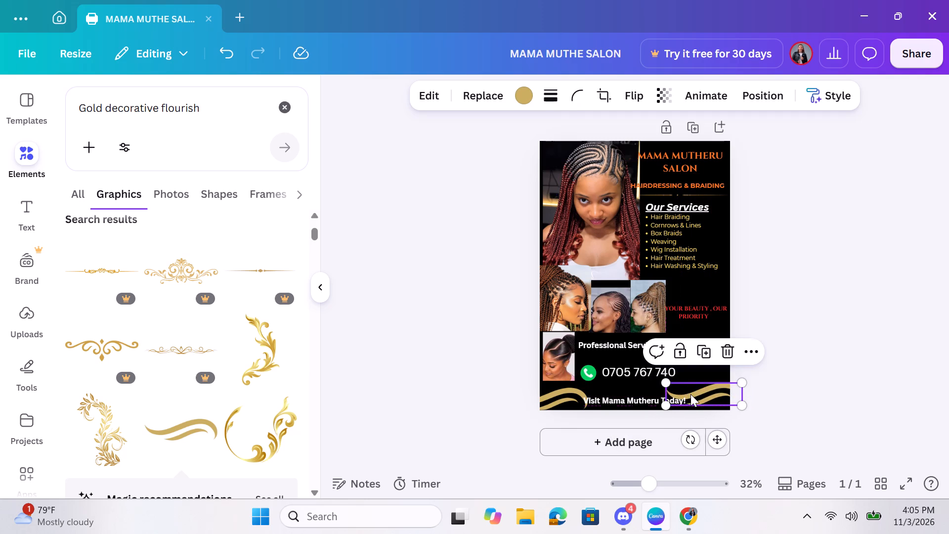
pyautogui.click(603, 391)
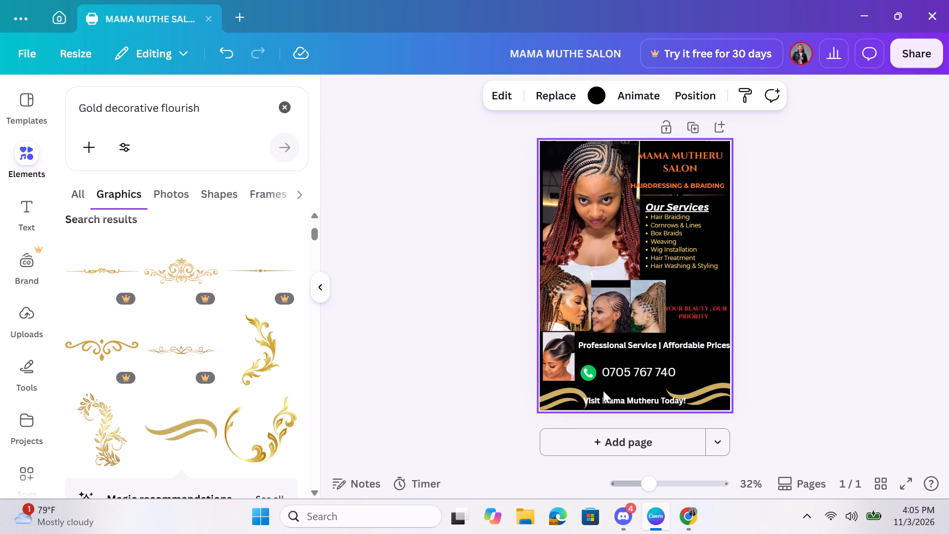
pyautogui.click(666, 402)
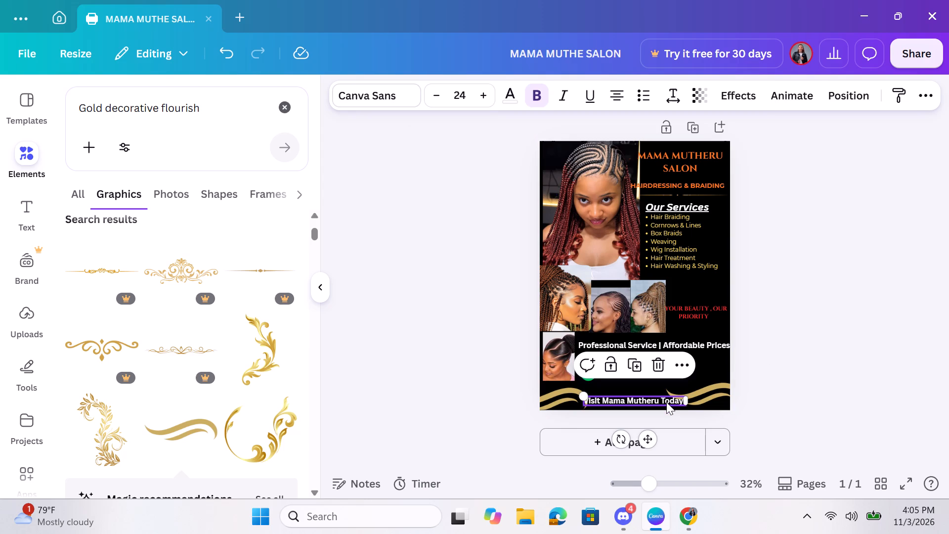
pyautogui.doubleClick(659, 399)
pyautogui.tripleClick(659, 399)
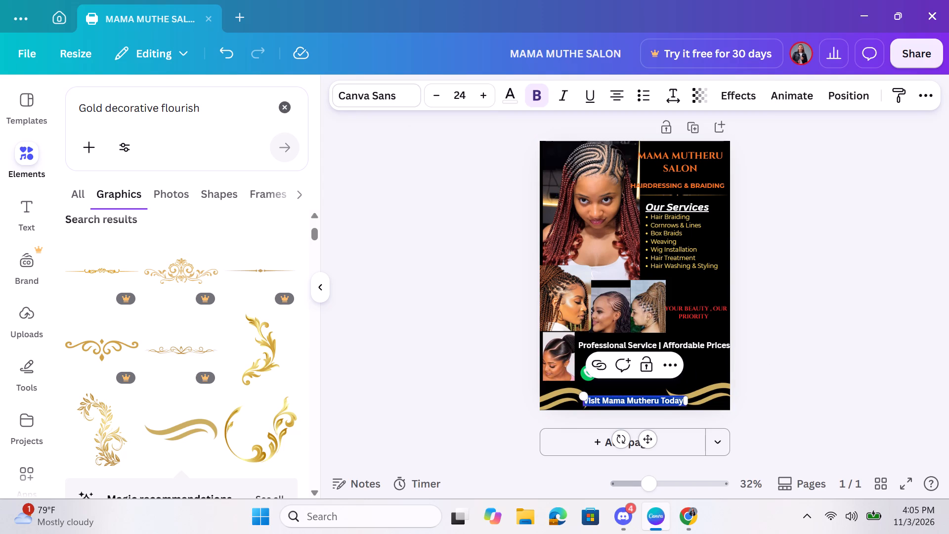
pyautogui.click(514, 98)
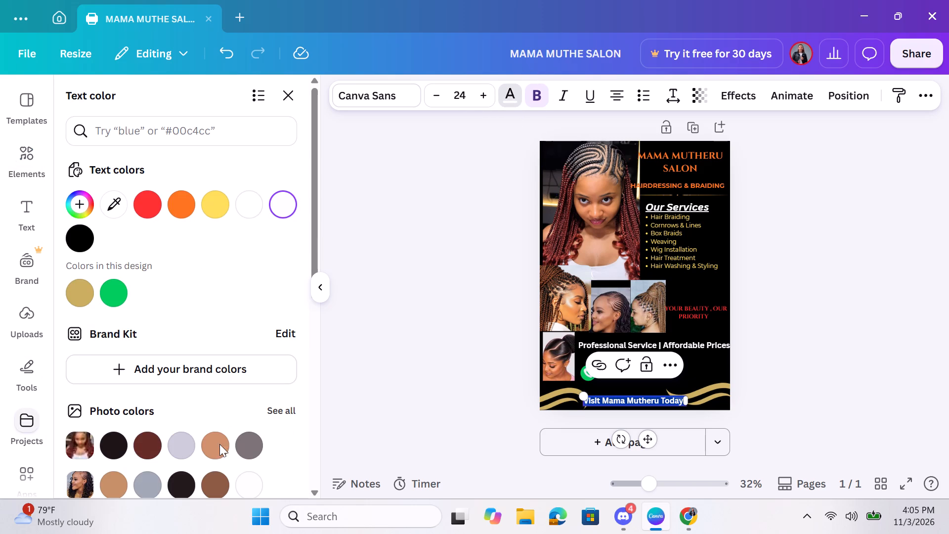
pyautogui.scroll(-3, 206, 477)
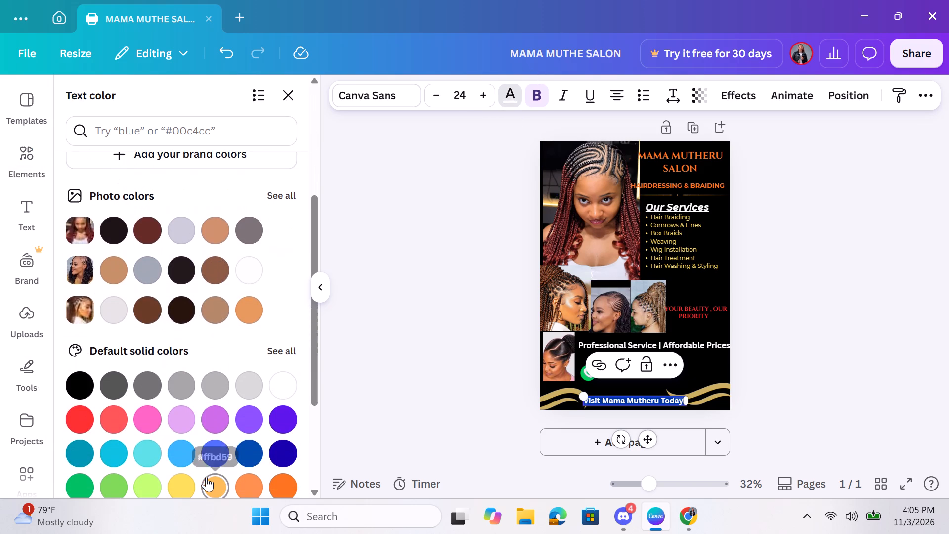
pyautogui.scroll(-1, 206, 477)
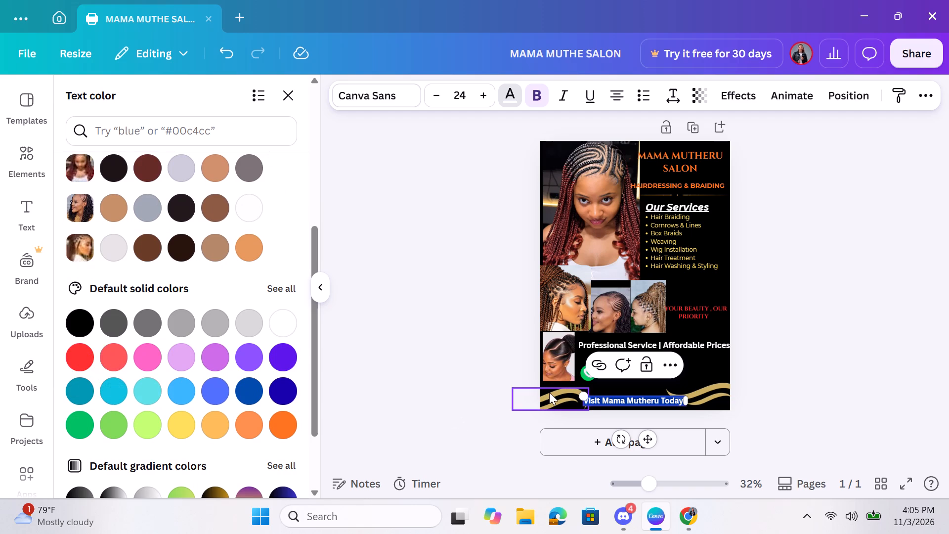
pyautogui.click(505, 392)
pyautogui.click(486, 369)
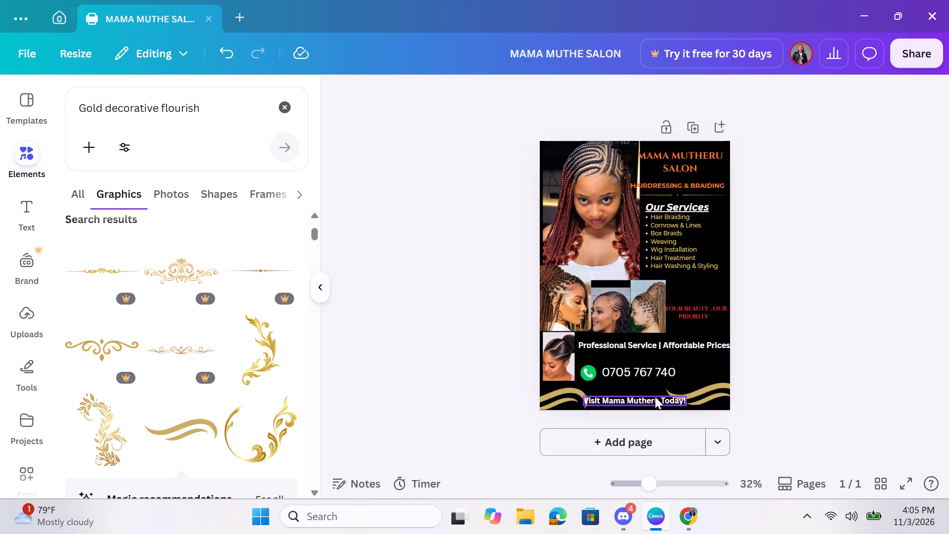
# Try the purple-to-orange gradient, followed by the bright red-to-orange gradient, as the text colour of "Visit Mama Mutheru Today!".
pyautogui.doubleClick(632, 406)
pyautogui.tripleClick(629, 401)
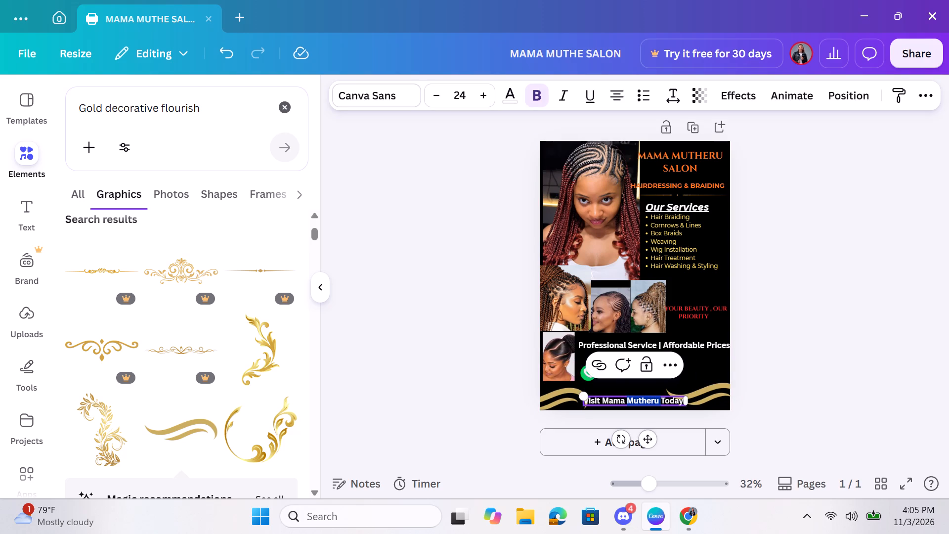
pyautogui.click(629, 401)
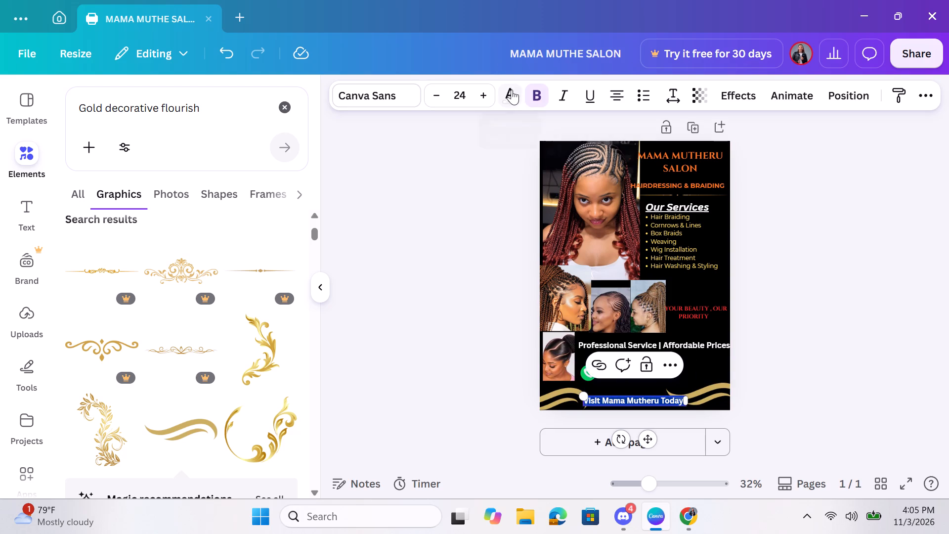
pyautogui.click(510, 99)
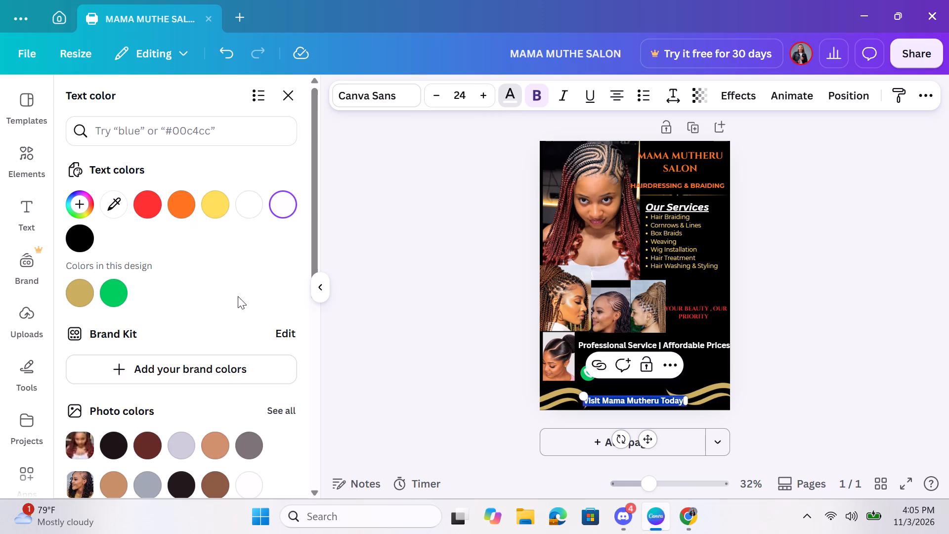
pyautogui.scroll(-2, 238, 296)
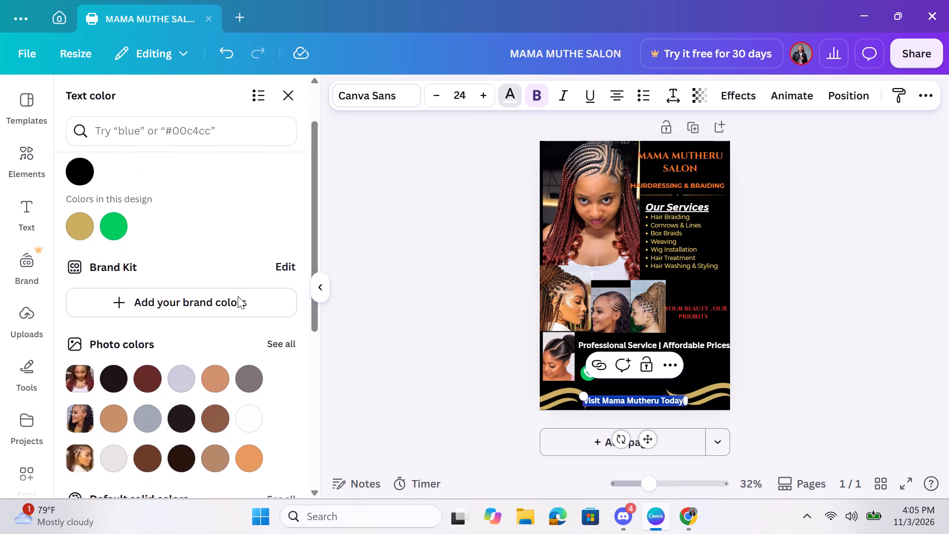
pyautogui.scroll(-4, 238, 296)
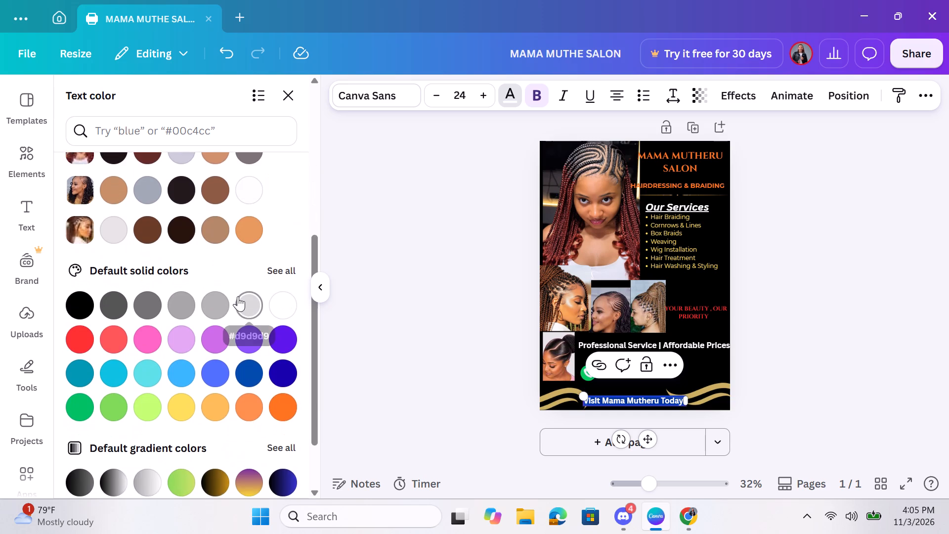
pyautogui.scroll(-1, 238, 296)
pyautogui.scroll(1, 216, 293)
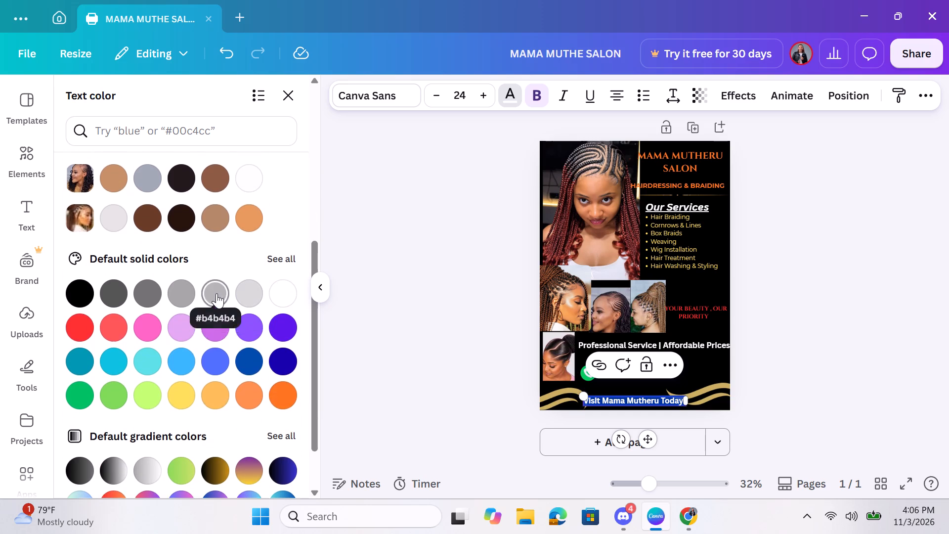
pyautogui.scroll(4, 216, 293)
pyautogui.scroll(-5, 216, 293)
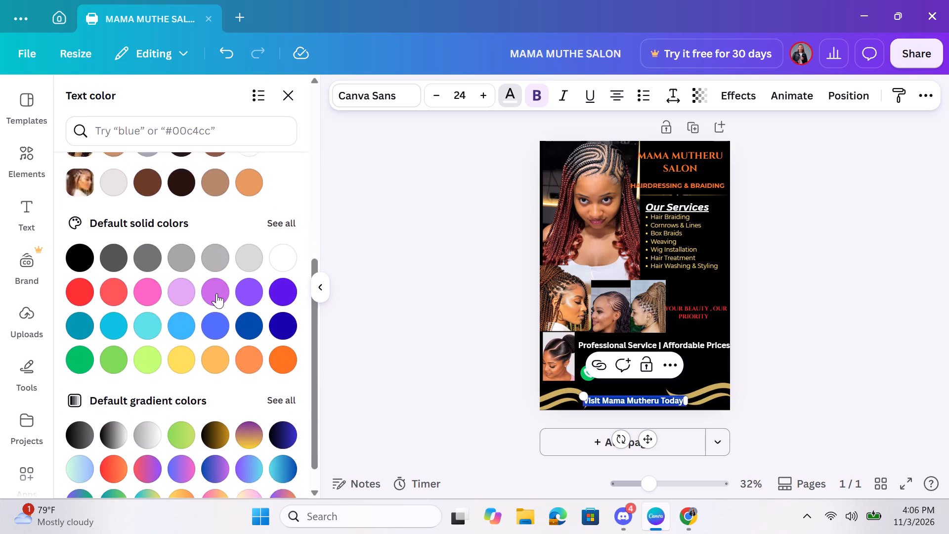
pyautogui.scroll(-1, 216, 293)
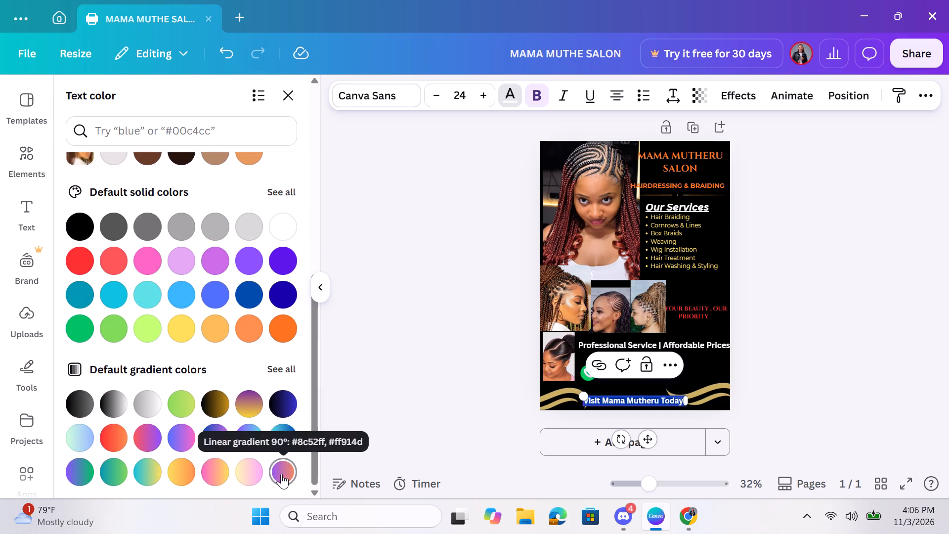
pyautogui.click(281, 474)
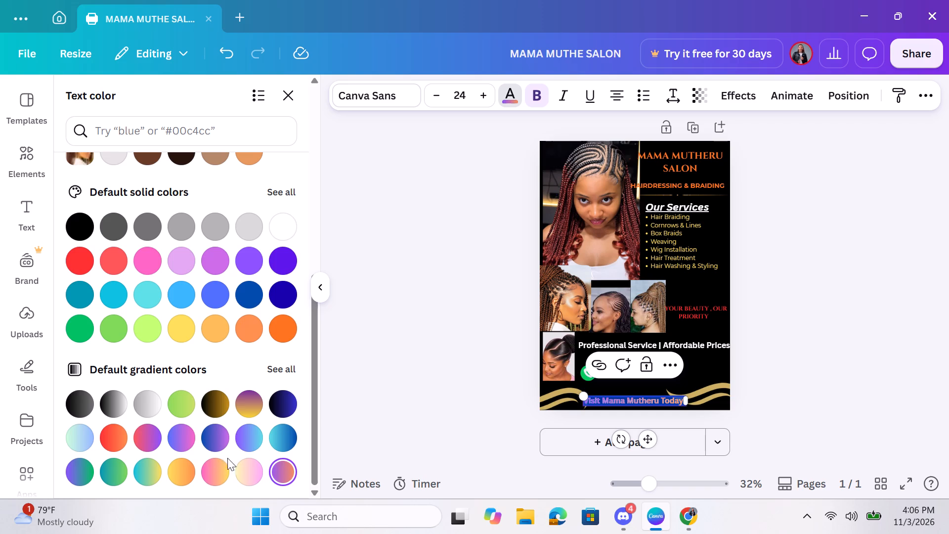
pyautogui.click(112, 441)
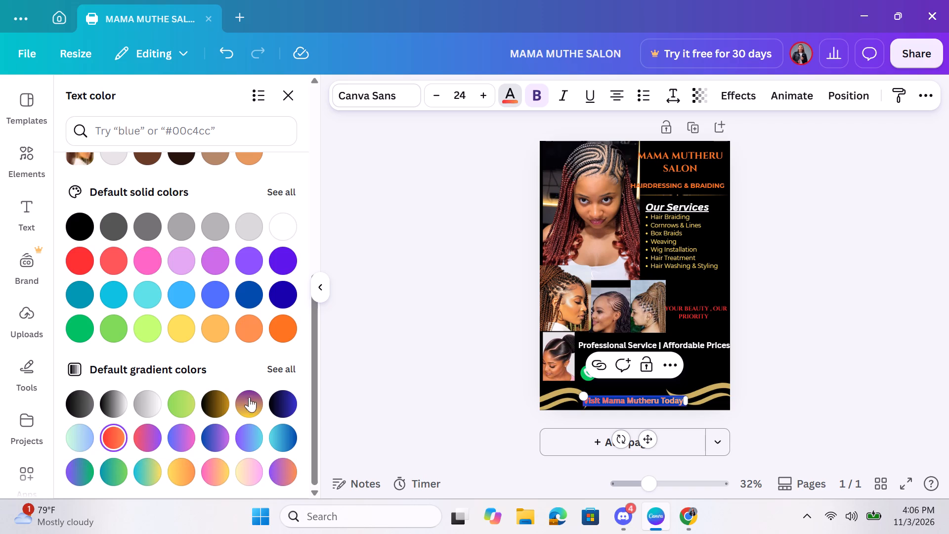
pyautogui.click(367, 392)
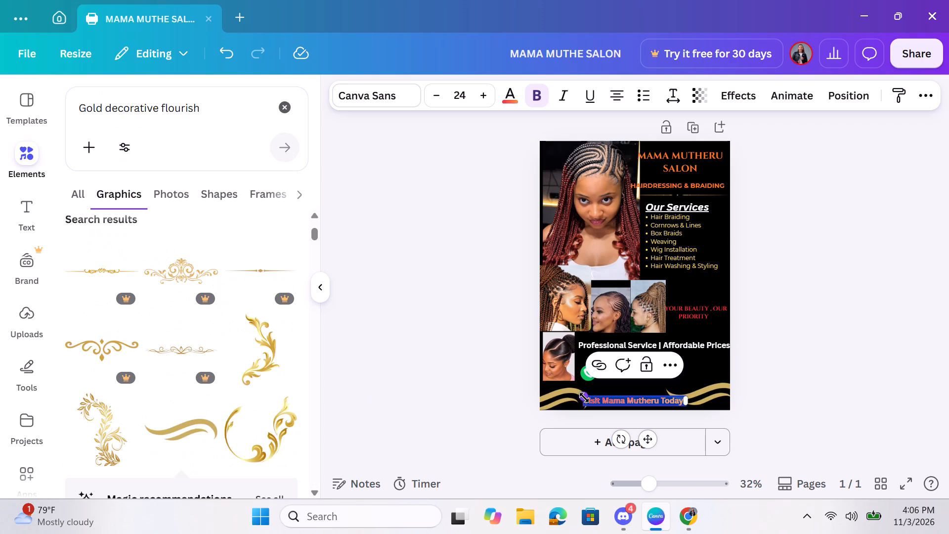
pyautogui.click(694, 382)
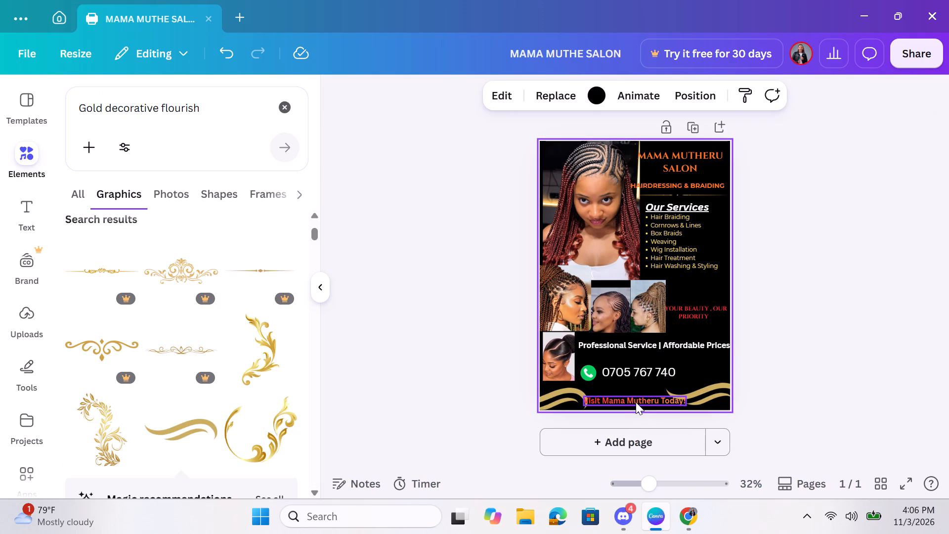
# Set the text colour of "Visit Mama Mutheru Today!" to the purple-to-orange linear gradient (#8c52ff, #ff914d).
pyautogui.tripleClick(636, 402)
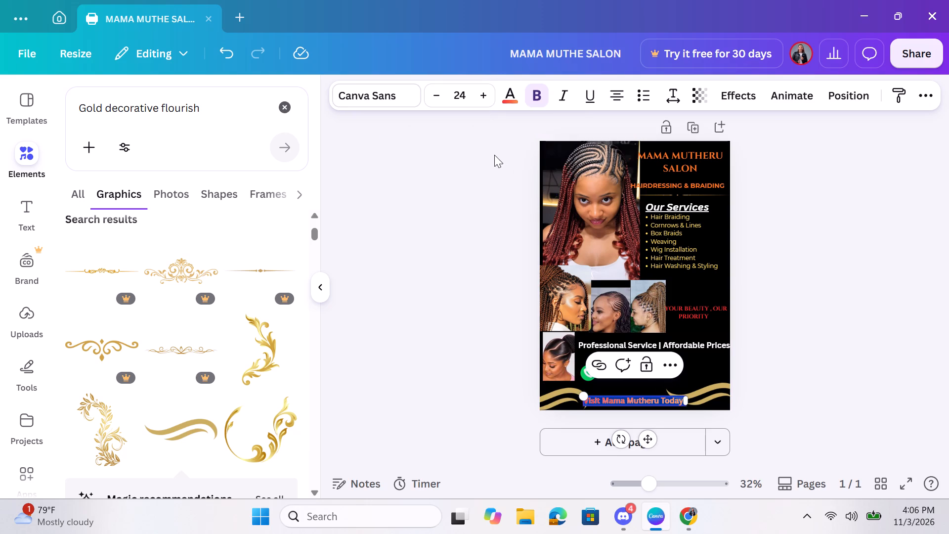
pyautogui.click(508, 92)
pyautogui.scroll(-4, 214, 372)
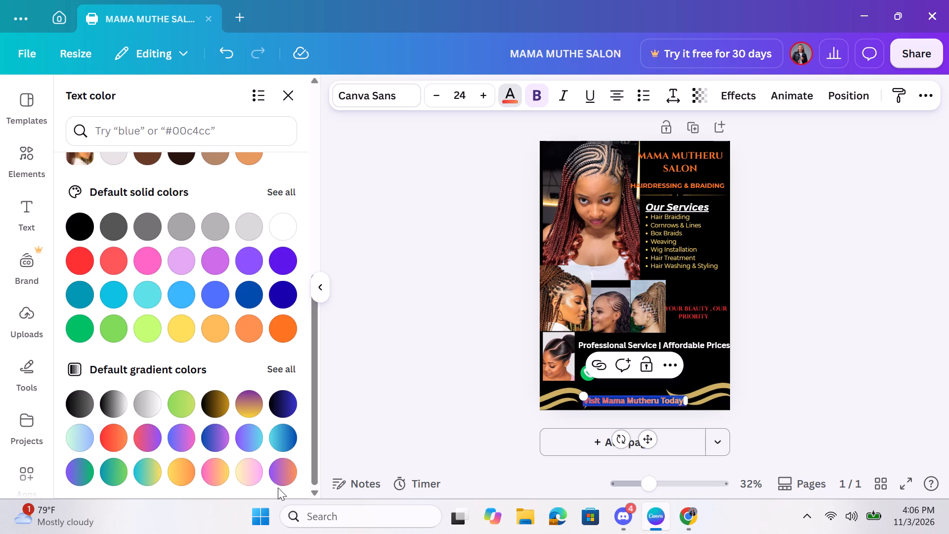
pyautogui.click(278, 465)
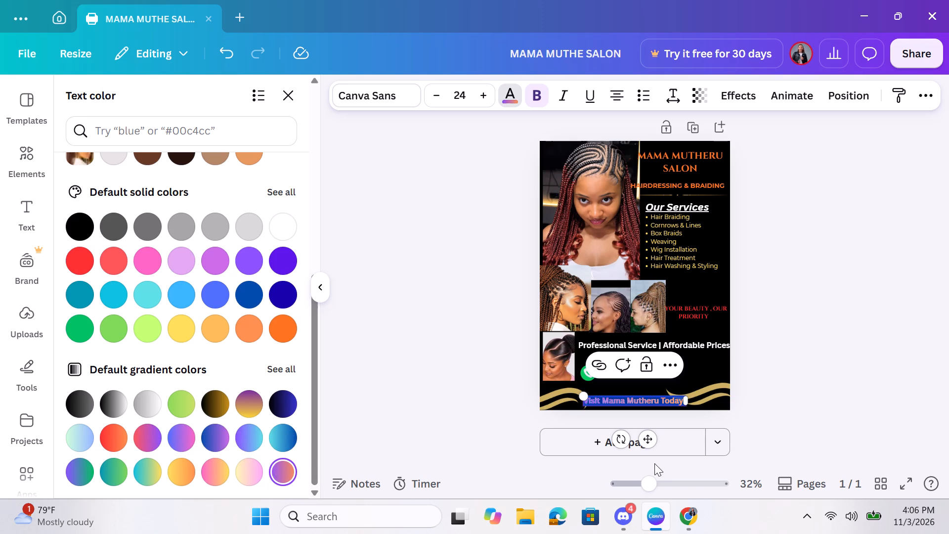
pyautogui.click(674, 405)
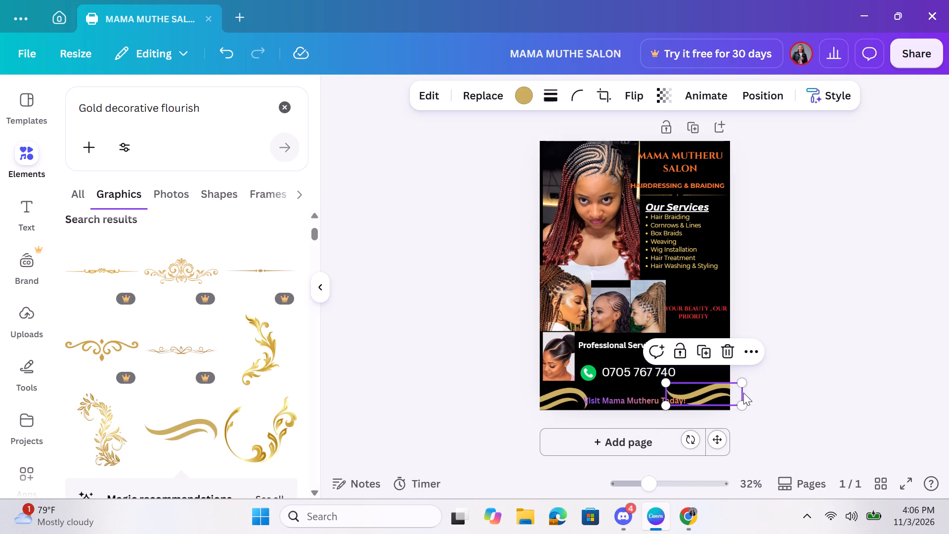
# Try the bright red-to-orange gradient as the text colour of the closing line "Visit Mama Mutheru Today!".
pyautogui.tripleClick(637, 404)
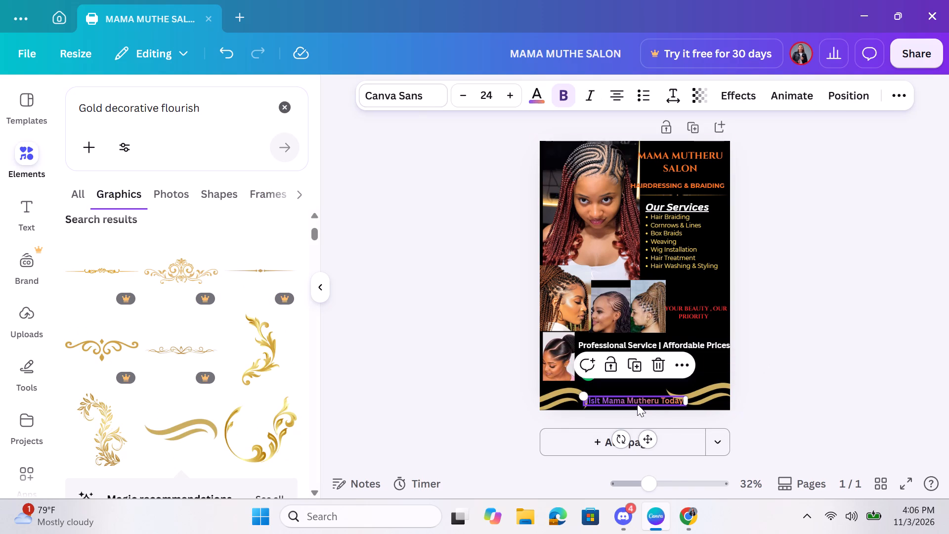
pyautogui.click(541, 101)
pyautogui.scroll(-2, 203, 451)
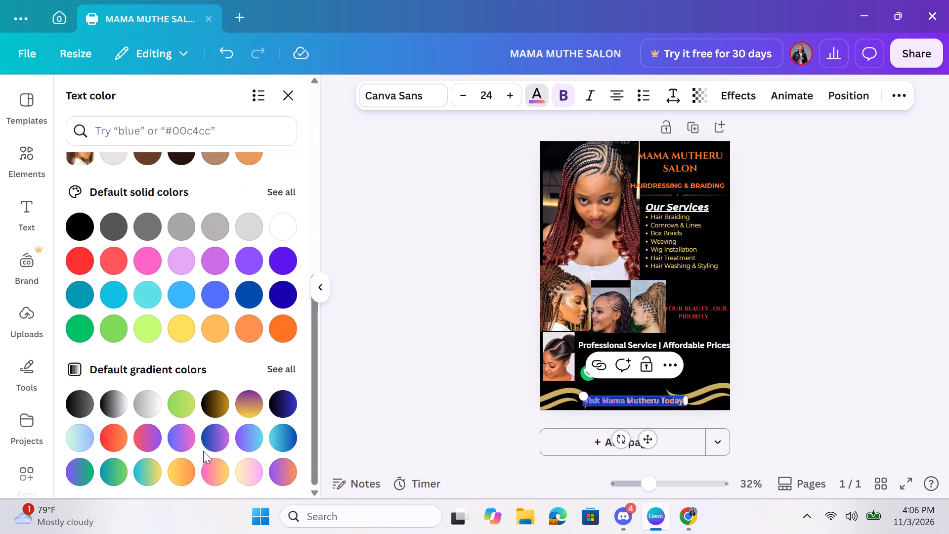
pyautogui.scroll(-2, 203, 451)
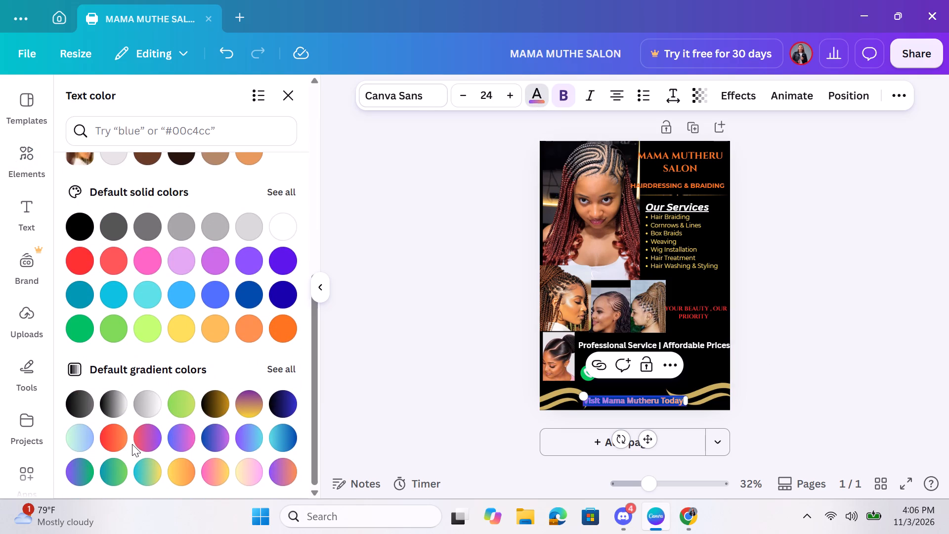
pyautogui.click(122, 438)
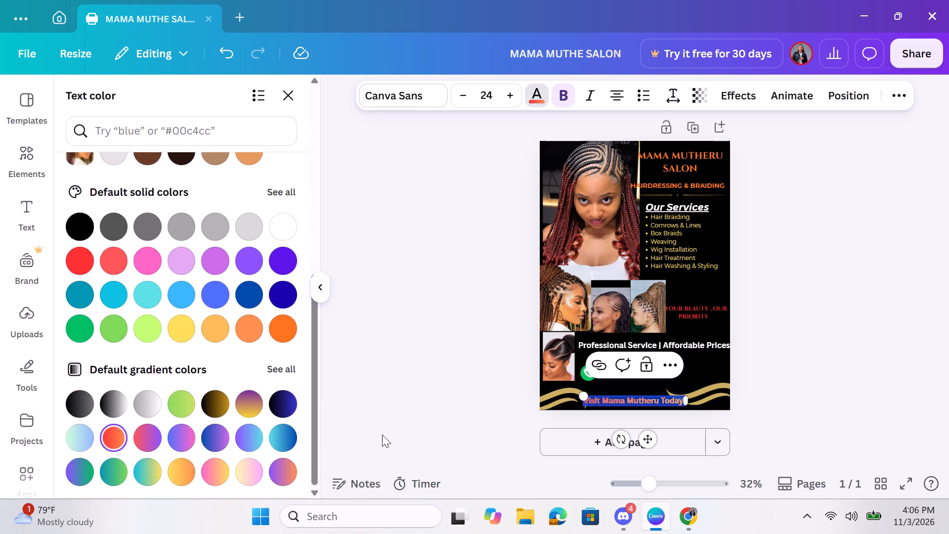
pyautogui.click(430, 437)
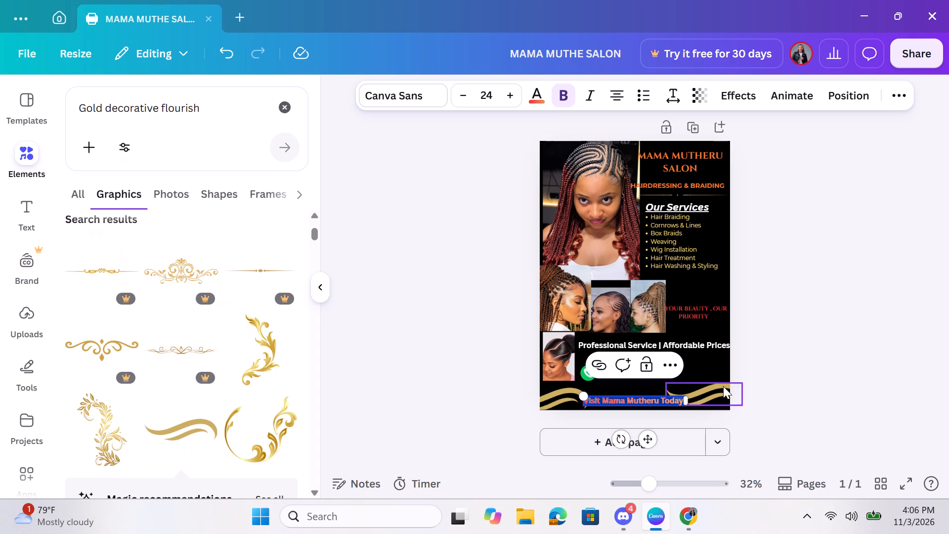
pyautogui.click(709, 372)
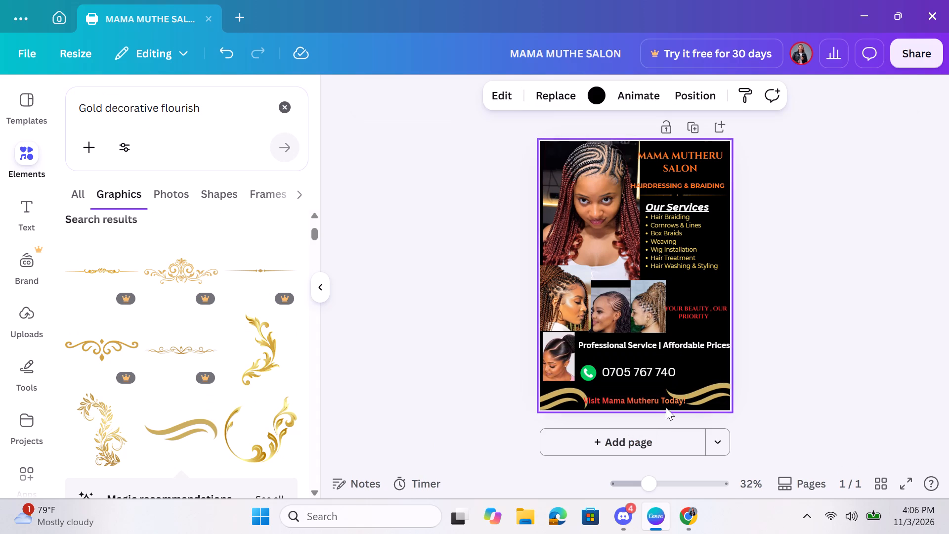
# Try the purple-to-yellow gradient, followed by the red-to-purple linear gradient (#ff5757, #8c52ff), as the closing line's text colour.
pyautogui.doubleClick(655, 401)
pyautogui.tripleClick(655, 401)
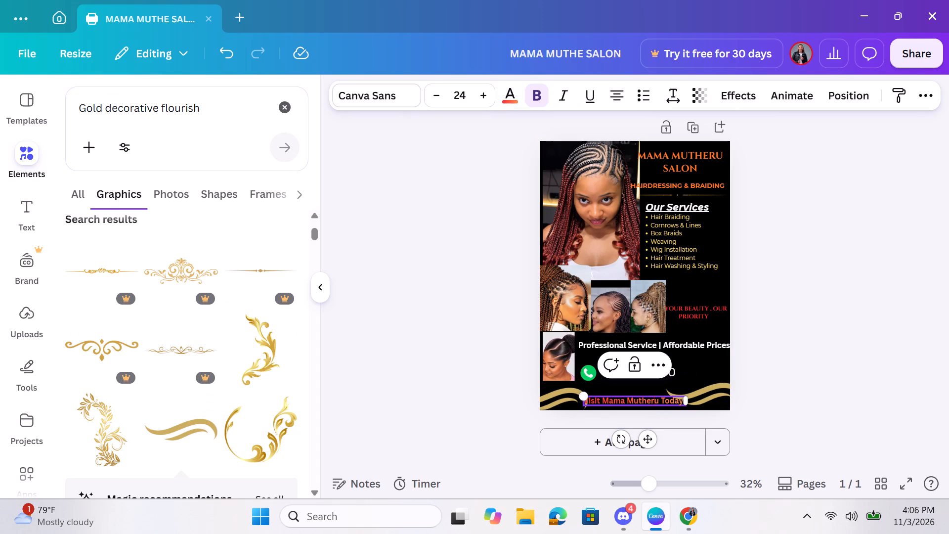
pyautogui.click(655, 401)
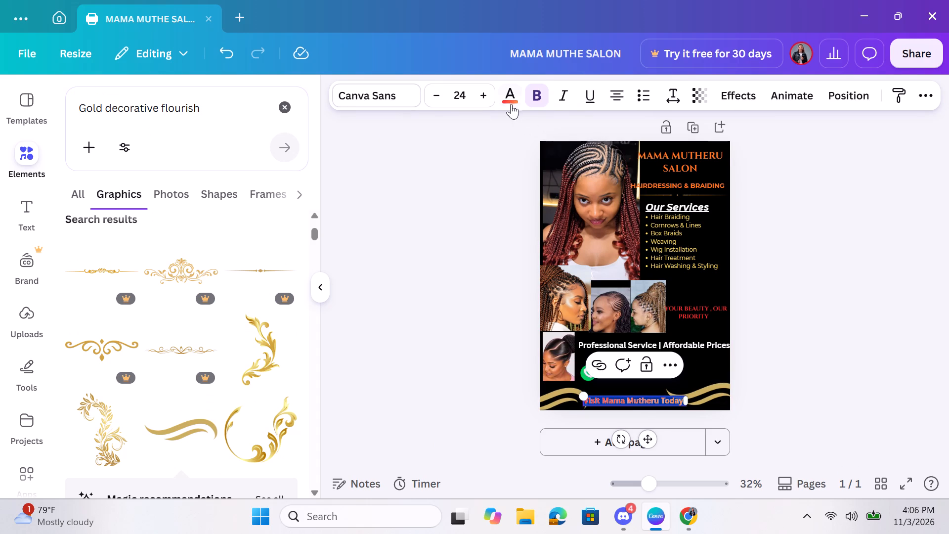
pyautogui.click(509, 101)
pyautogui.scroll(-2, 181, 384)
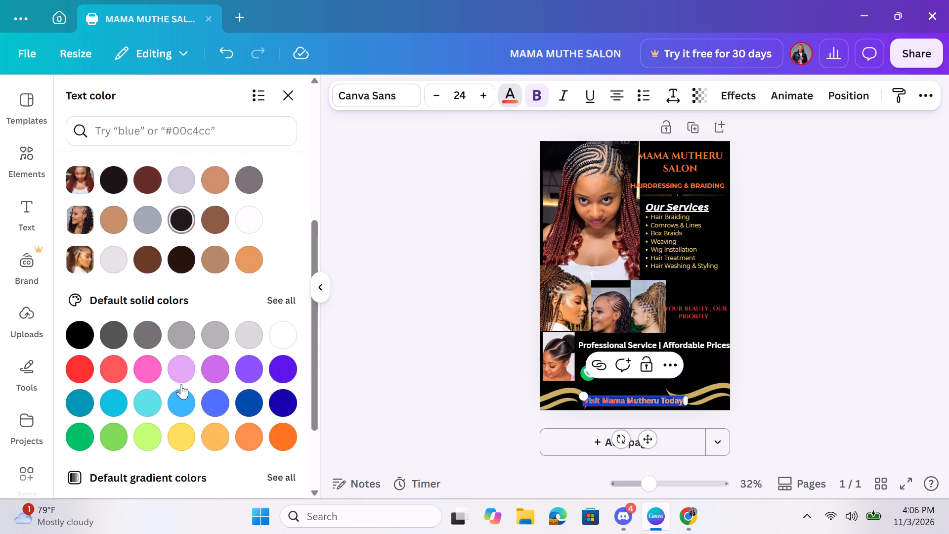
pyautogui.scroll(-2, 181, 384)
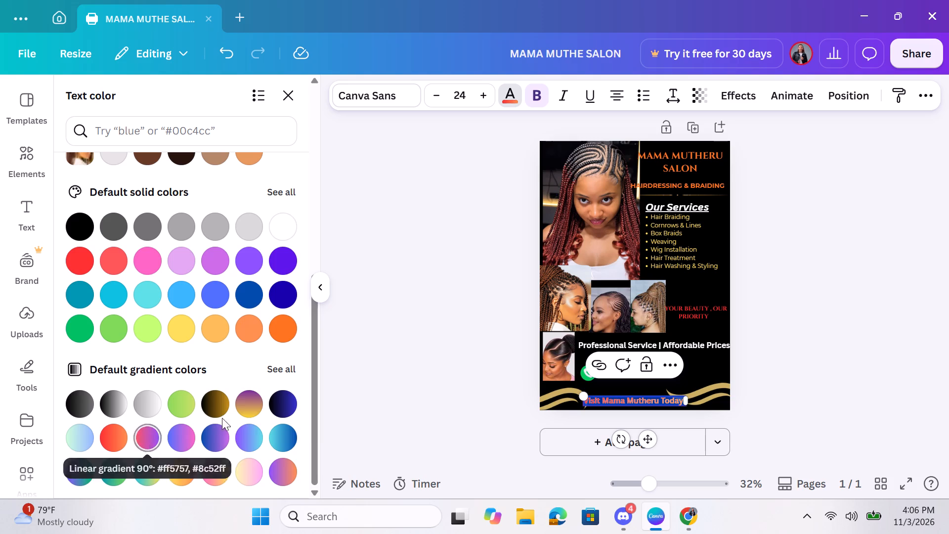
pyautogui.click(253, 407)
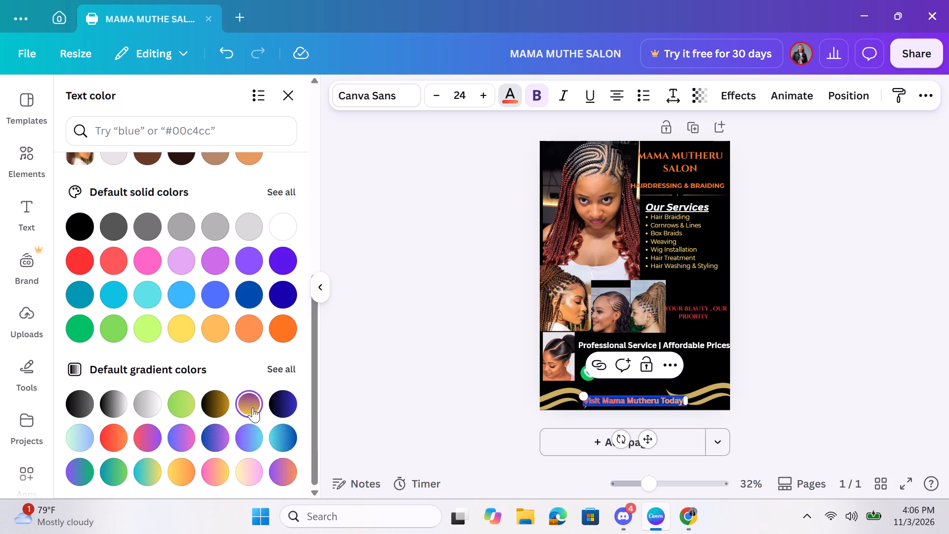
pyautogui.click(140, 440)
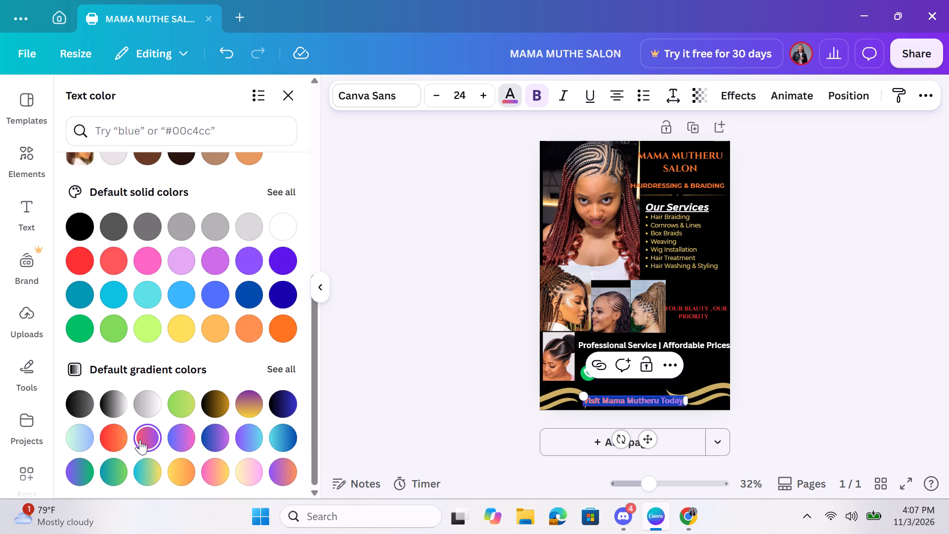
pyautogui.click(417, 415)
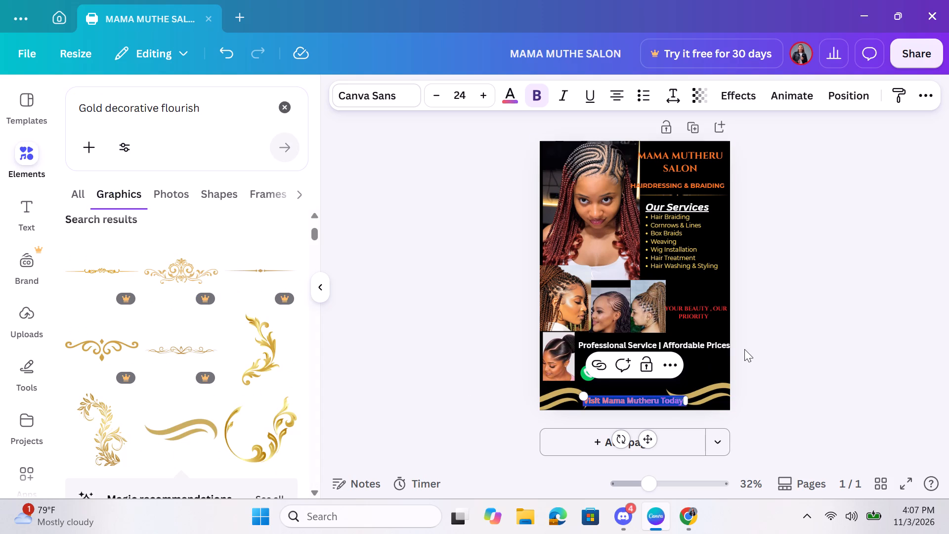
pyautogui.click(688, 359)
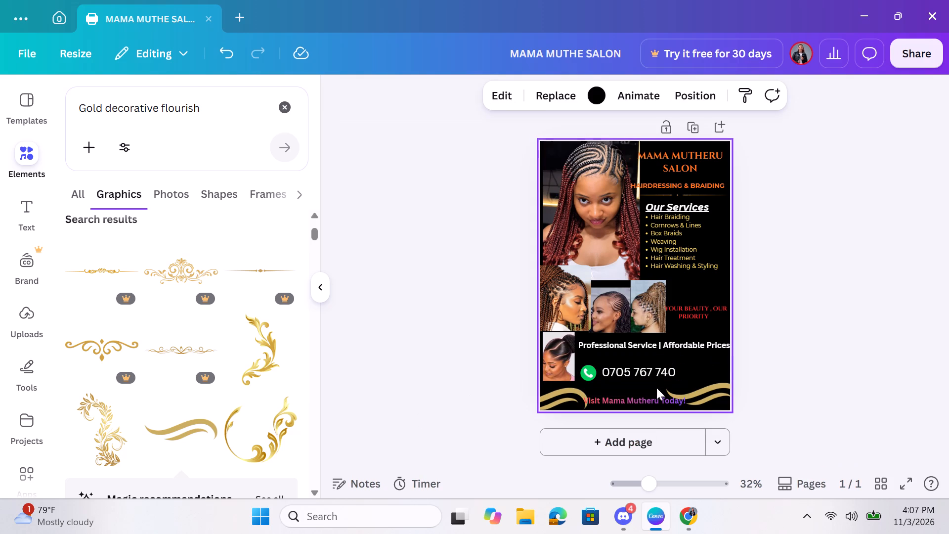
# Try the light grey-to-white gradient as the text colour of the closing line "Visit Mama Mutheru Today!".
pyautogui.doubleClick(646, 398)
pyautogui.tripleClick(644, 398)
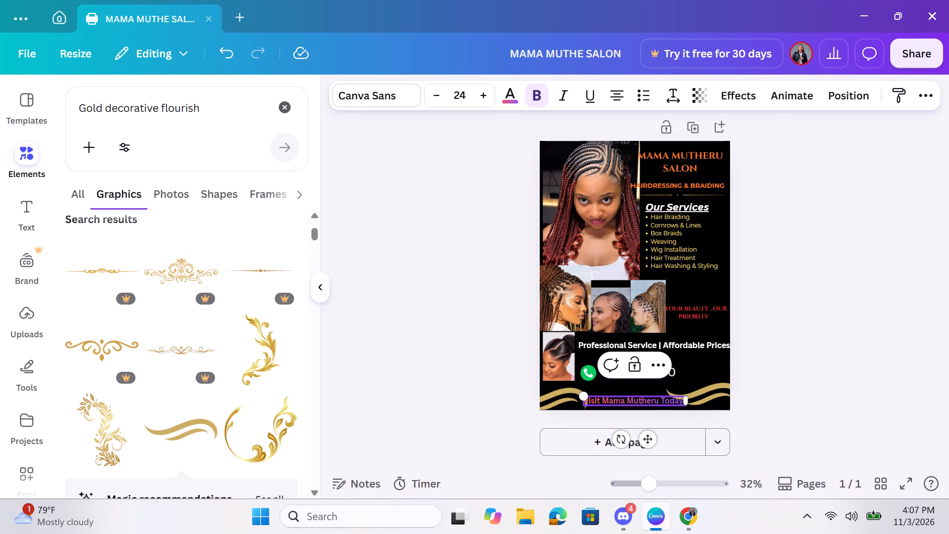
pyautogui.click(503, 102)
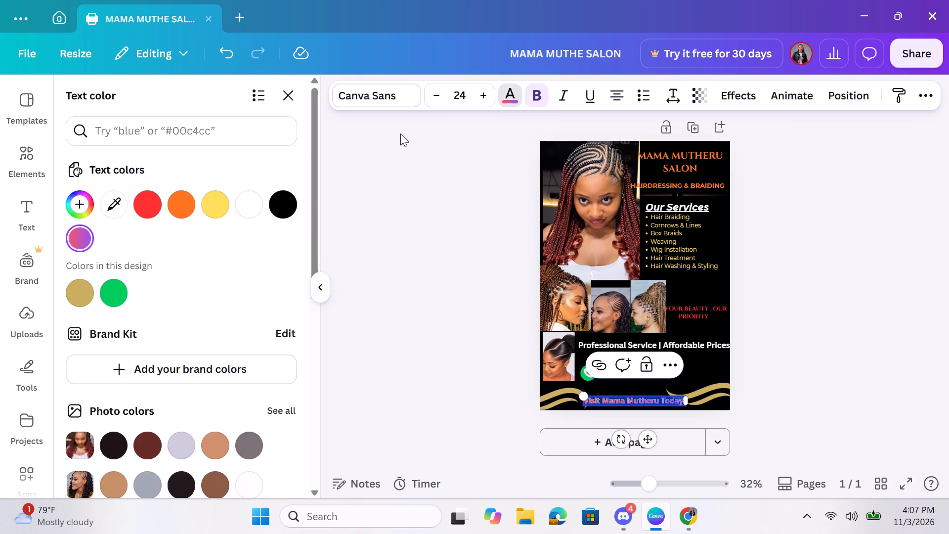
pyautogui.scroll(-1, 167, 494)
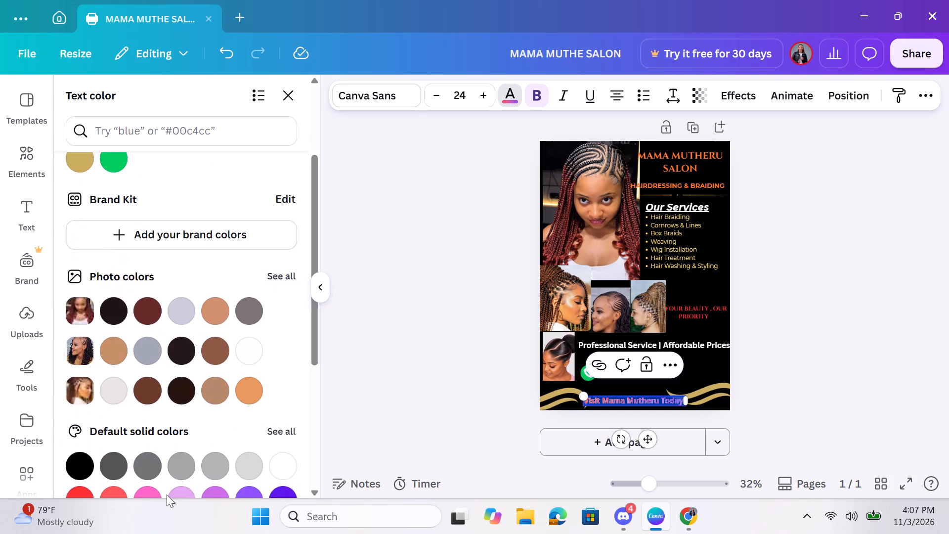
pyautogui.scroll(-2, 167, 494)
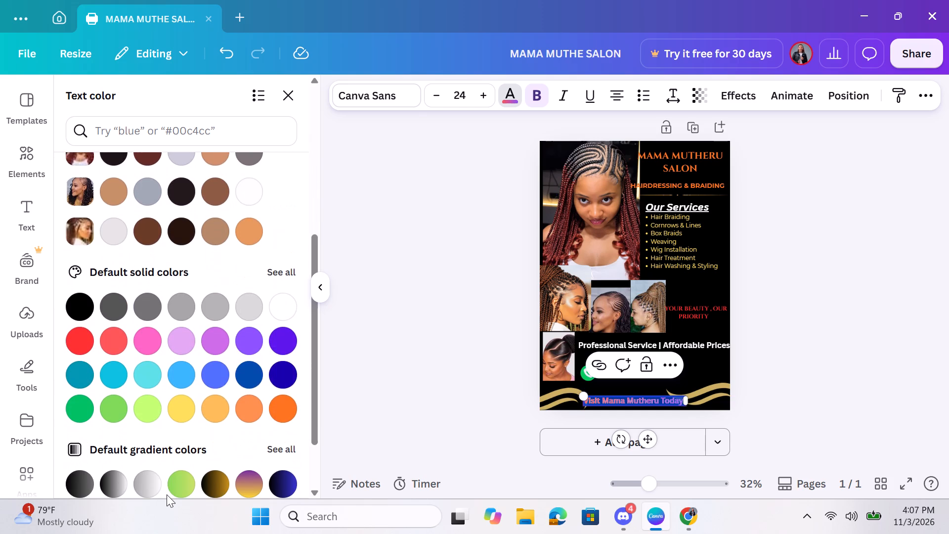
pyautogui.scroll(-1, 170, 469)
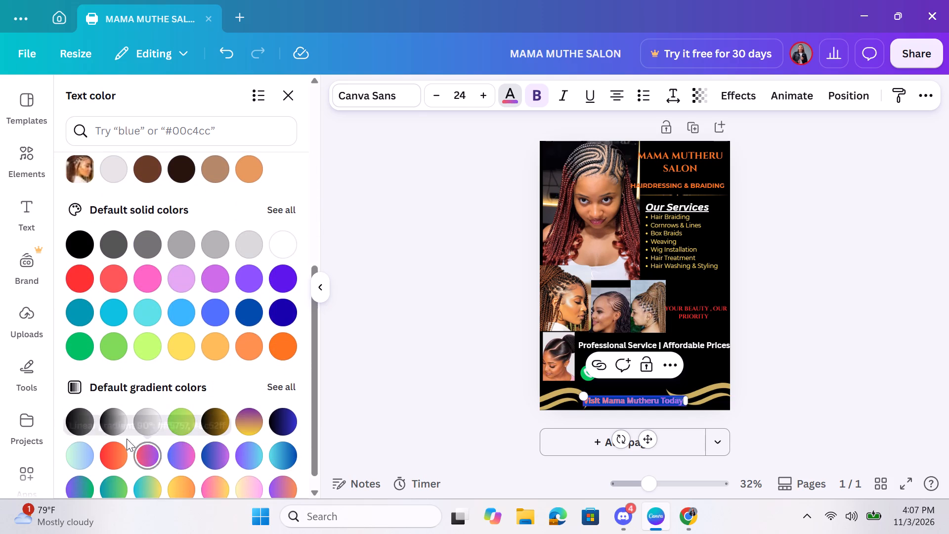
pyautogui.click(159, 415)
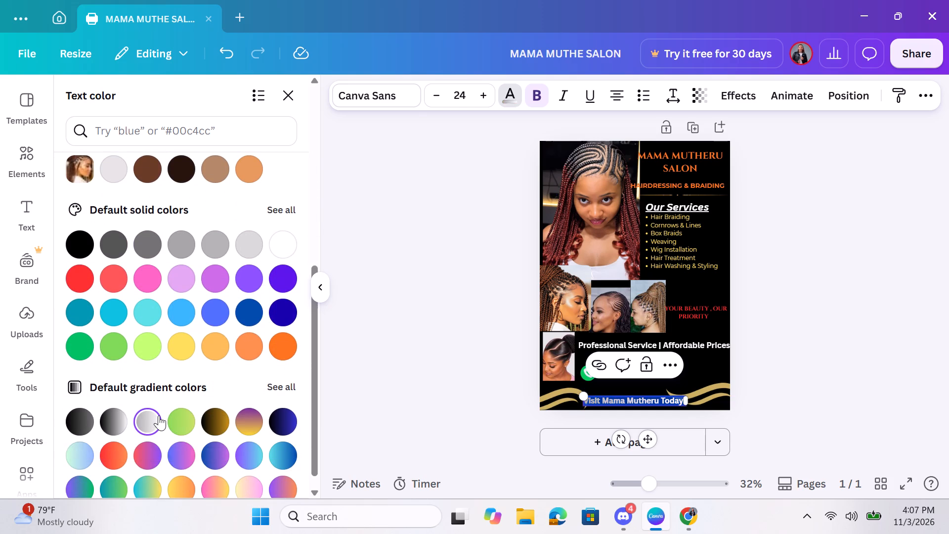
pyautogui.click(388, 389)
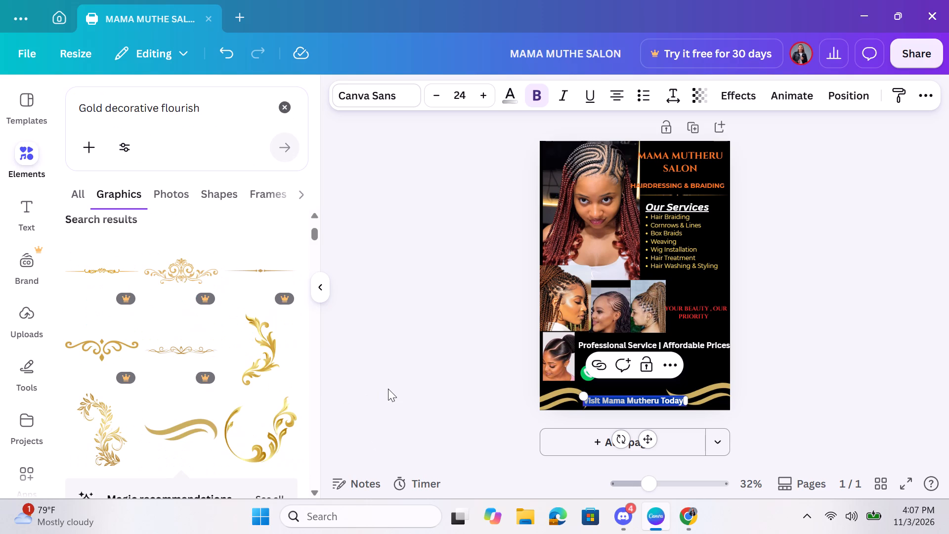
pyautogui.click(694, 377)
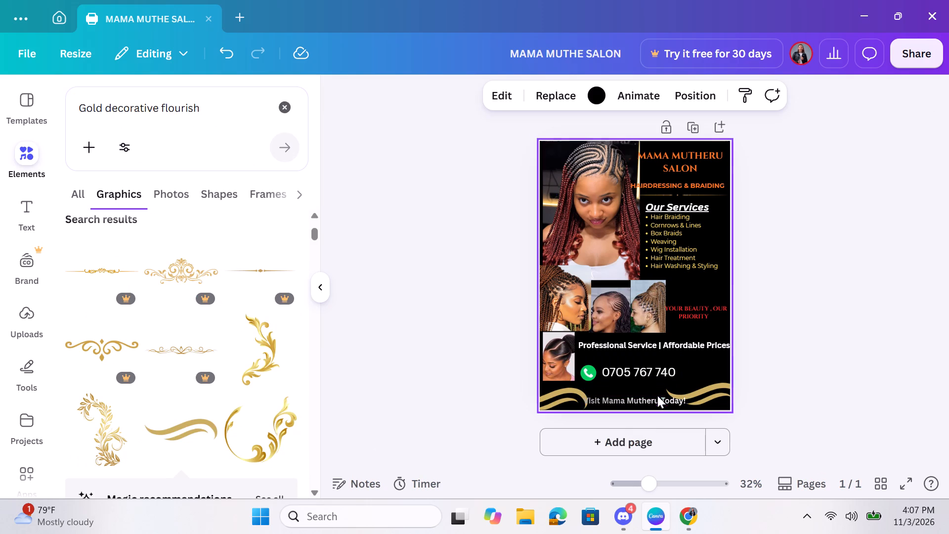
# Set the text colour of the closing line "Visit Mama Mutheru Today!" to solid white.
pyautogui.tripleClick(637, 401)
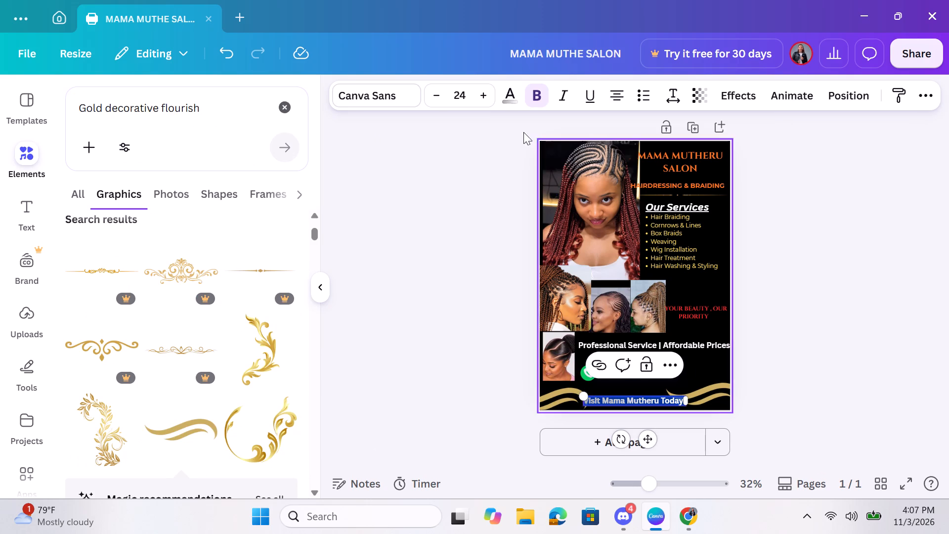
pyautogui.click(501, 99)
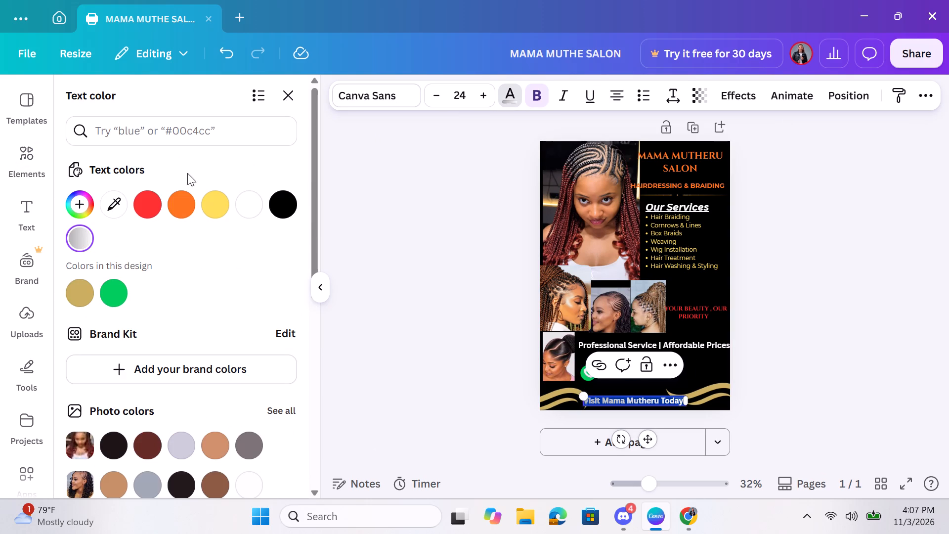
pyautogui.click(249, 205)
pyautogui.click(401, 262)
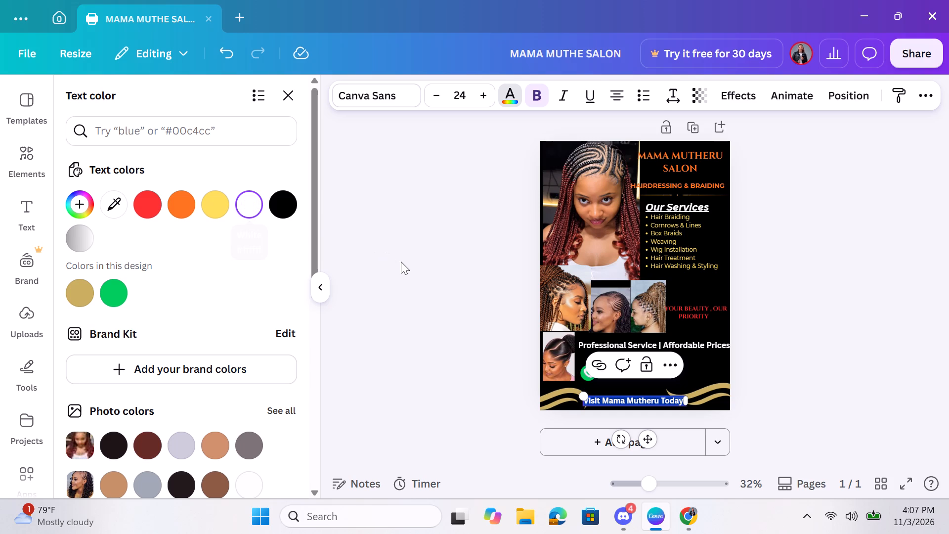
pyautogui.click(713, 360)
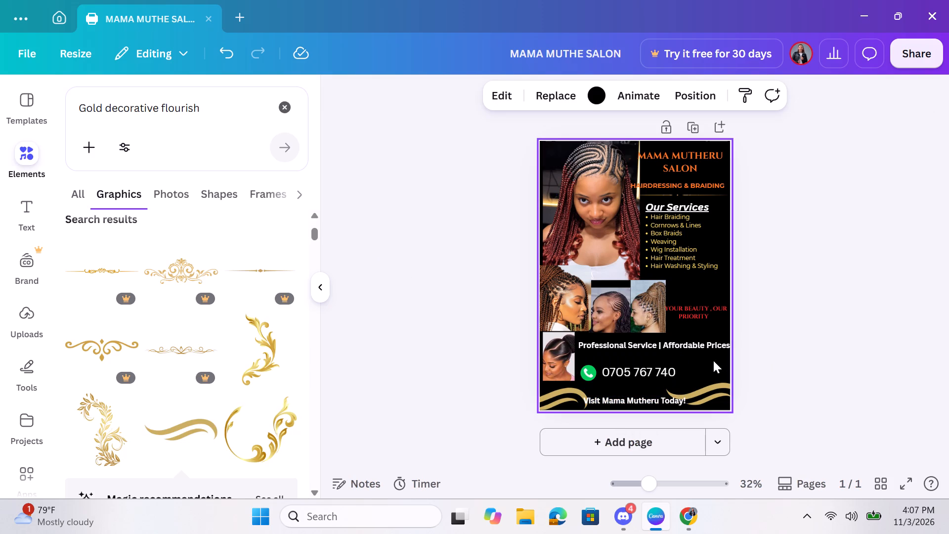
pyautogui.click(713, 360)
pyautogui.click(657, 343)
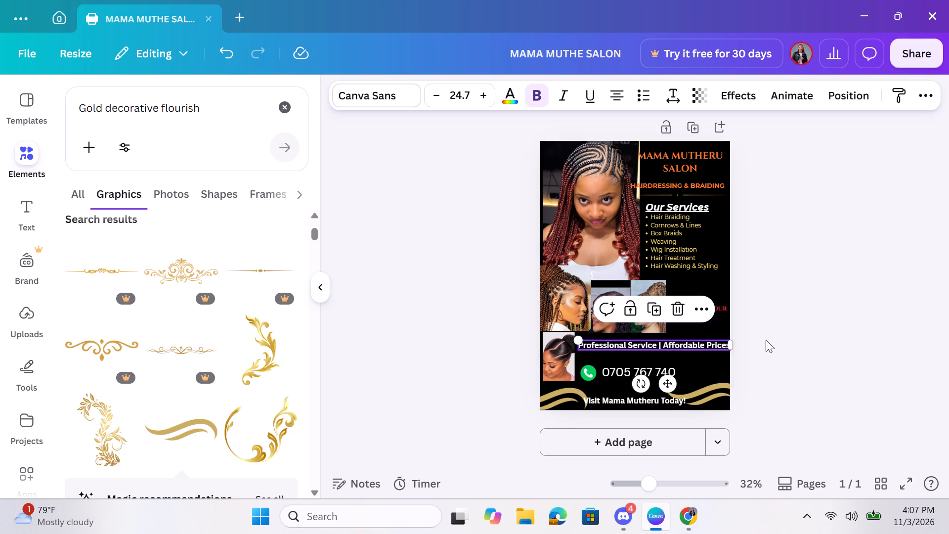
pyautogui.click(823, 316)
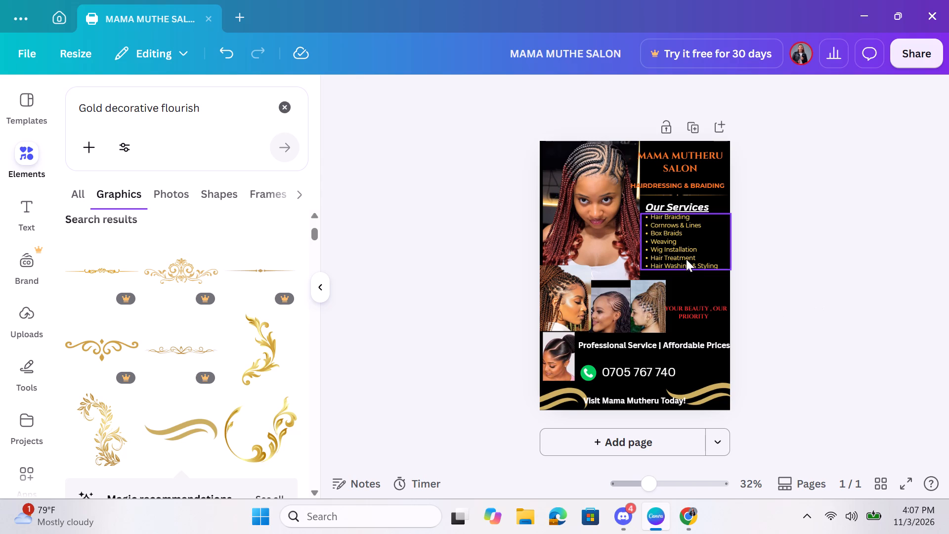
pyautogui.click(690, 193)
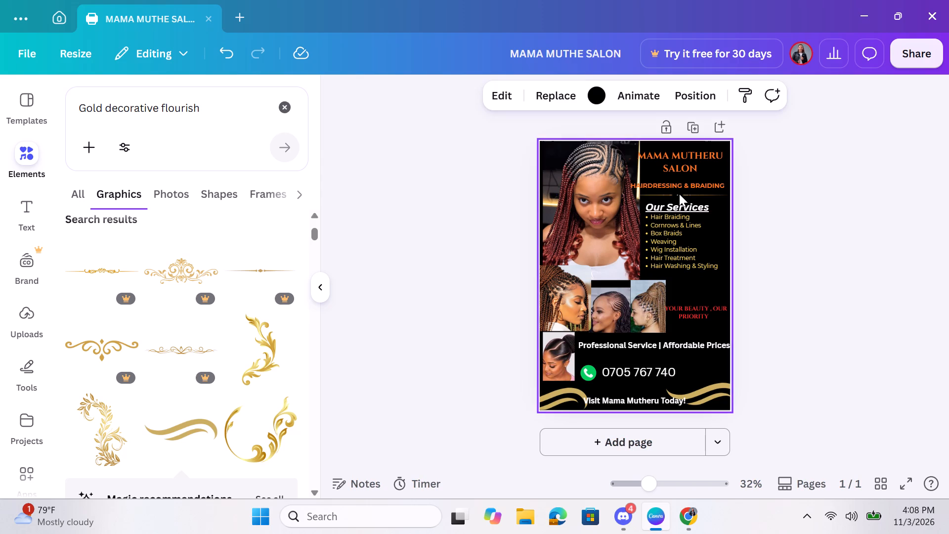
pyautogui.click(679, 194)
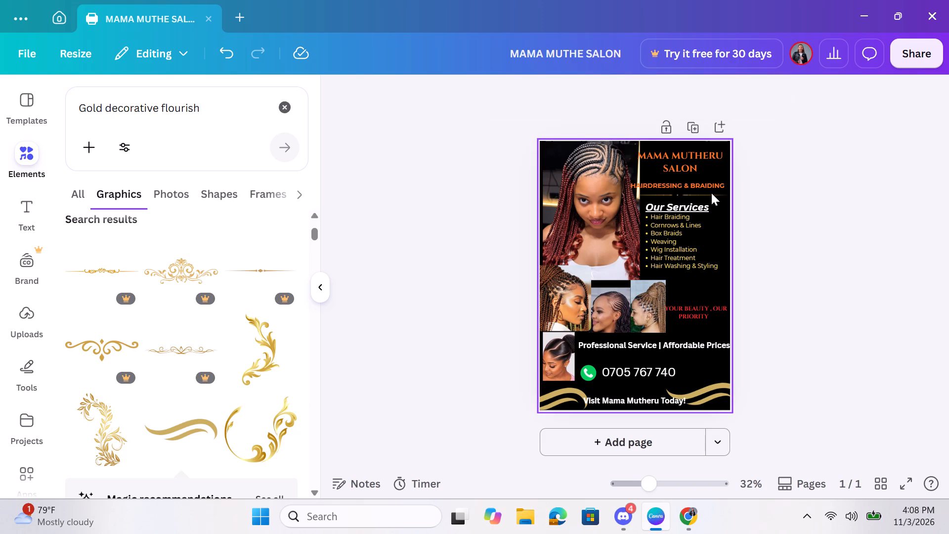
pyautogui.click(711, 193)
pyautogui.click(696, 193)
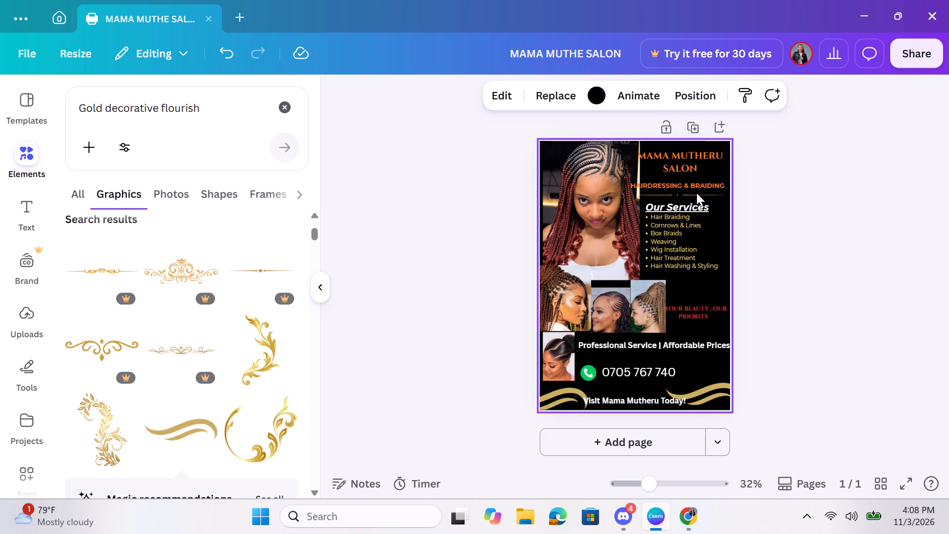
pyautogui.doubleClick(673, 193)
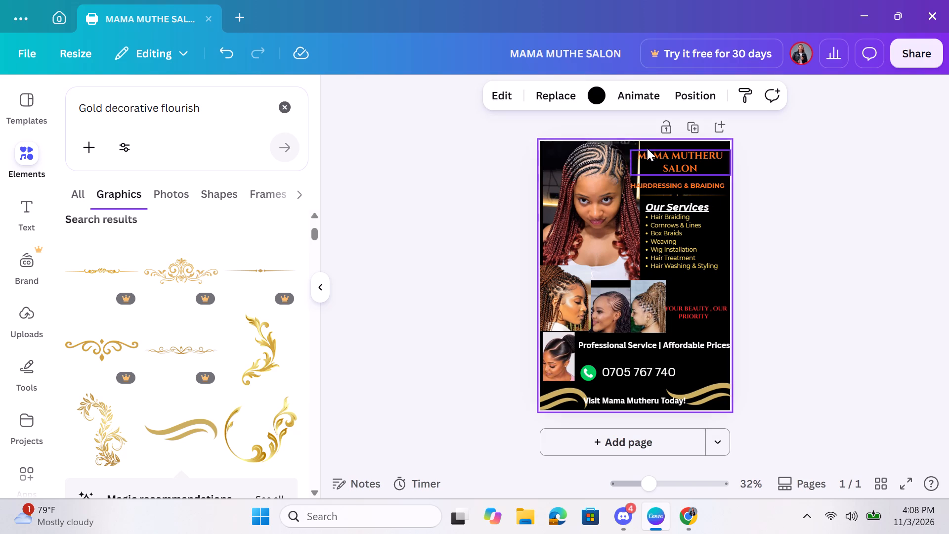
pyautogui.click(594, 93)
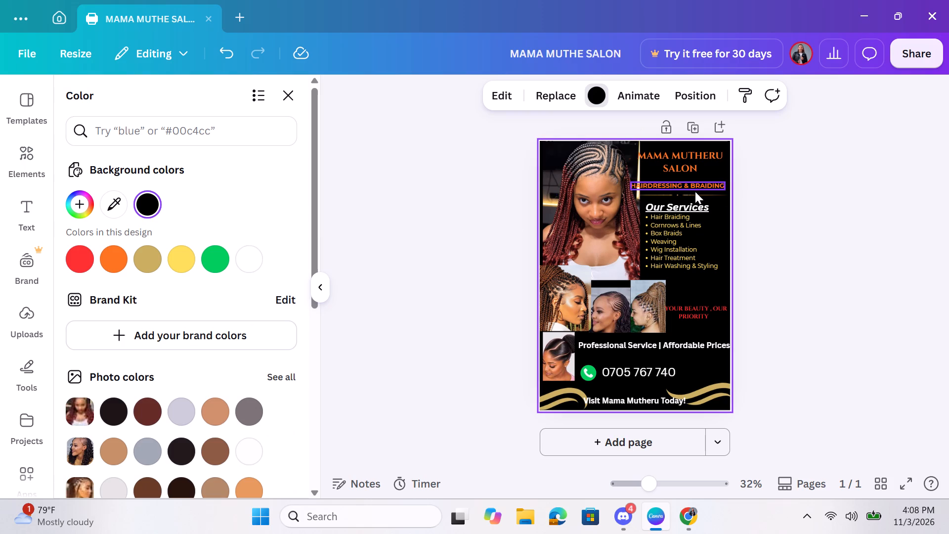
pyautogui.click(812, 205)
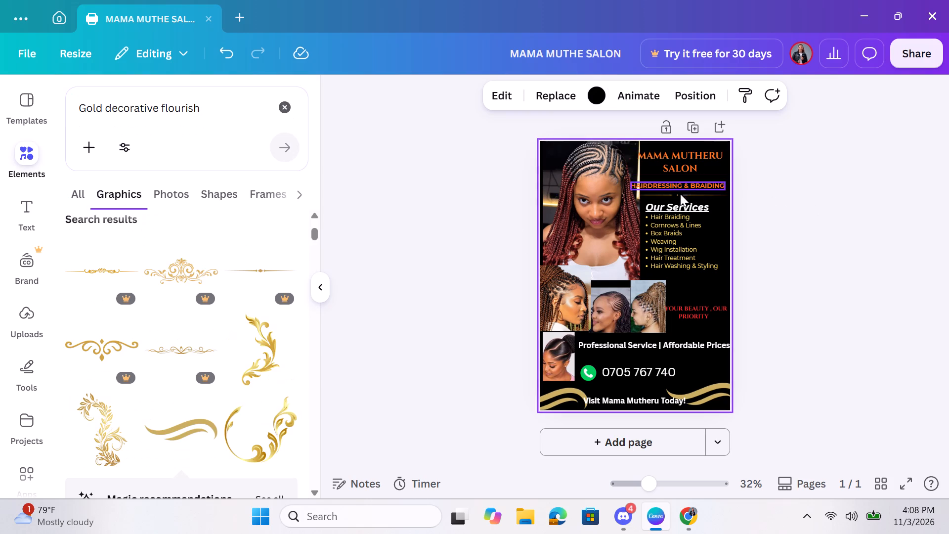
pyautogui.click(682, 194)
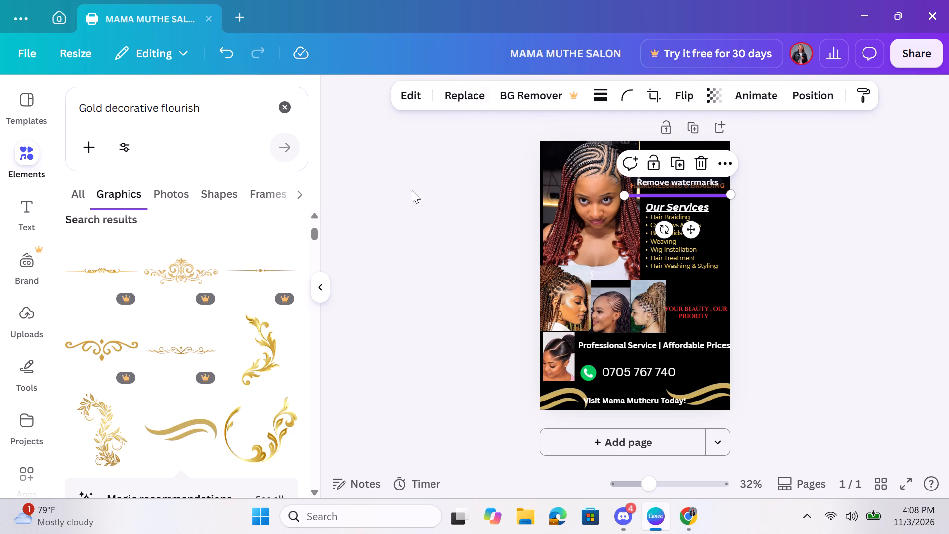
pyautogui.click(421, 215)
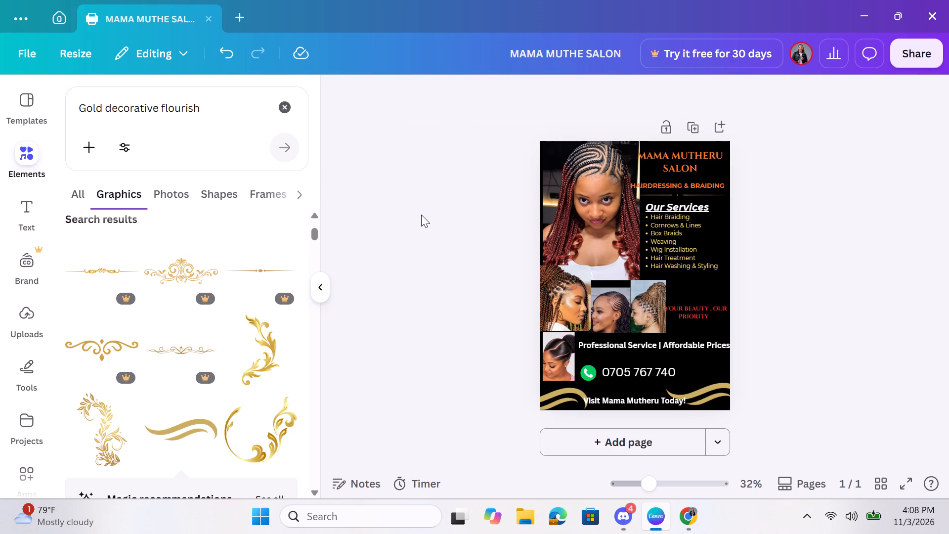
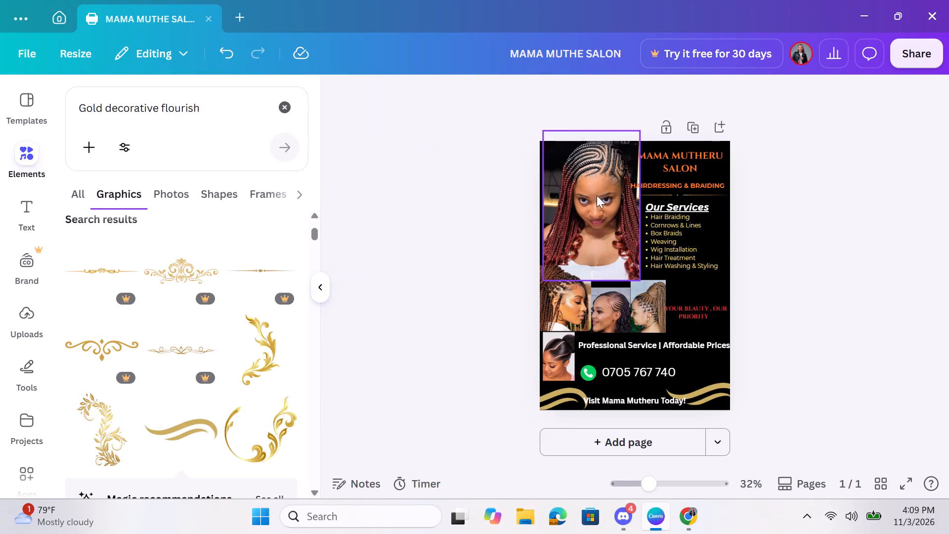
# Check the image editing options for the thin gold divider beneath "HAIRDRESSING & BRAIDING", leaving it deselected.
pyautogui.click(655, 193)
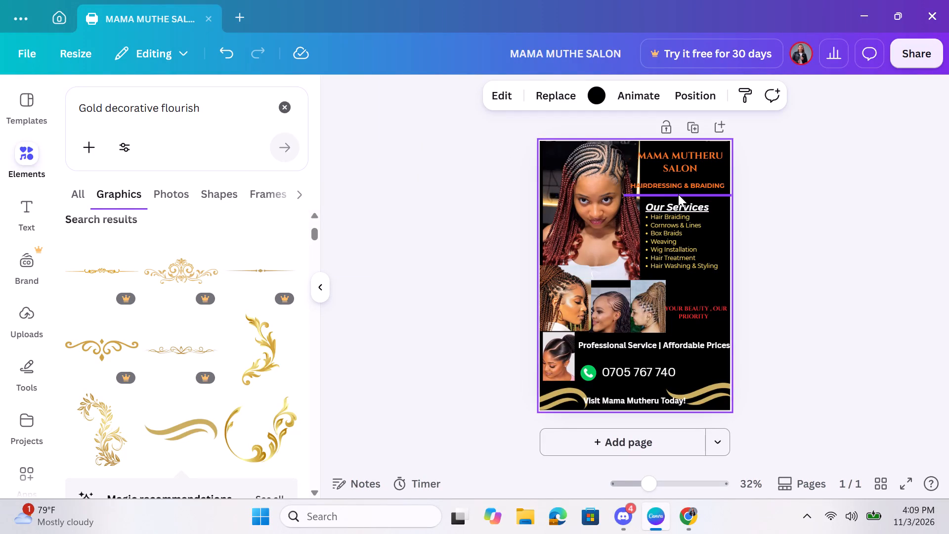
pyautogui.click(678, 194)
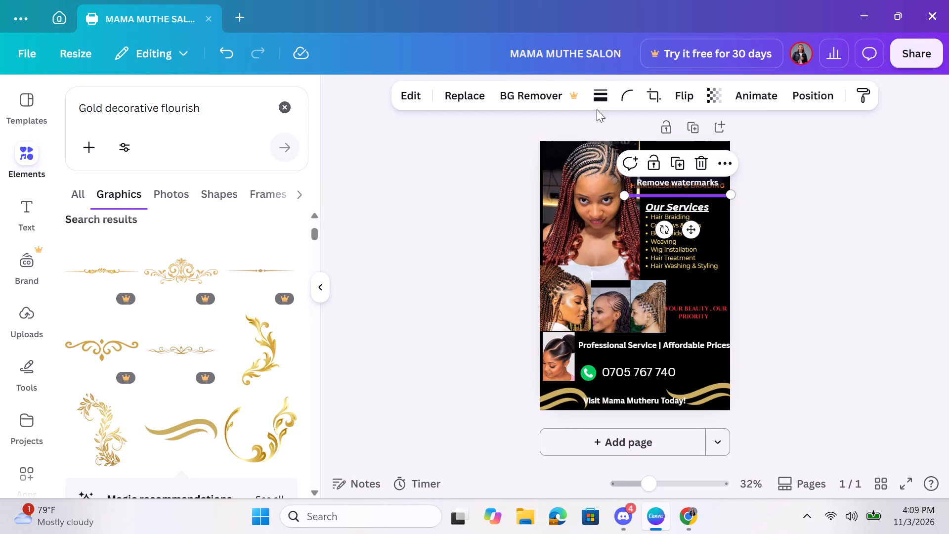
pyautogui.click(407, 91)
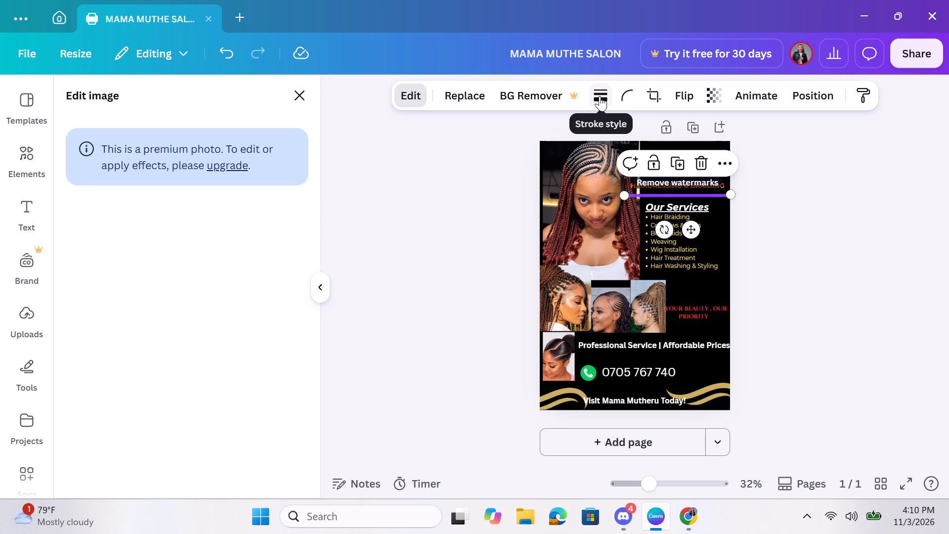
pyautogui.click(432, 232)
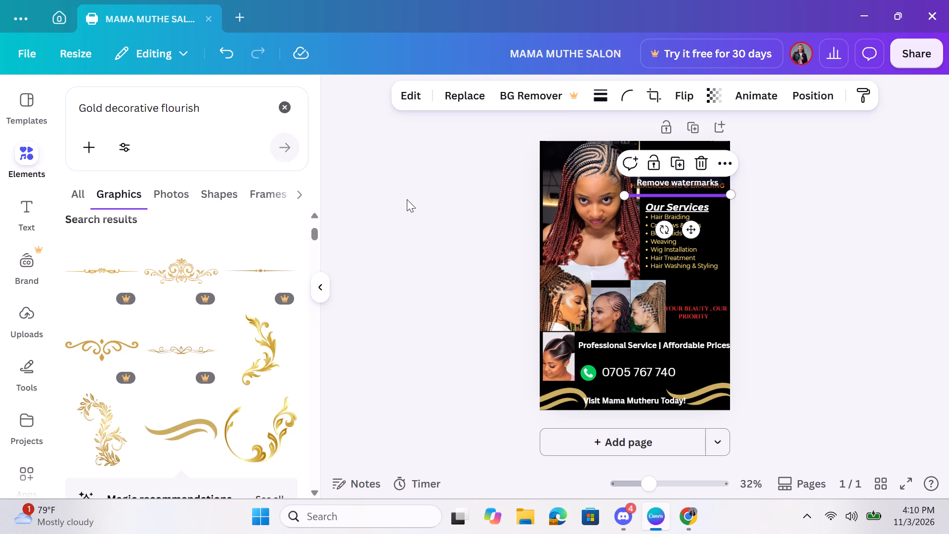
pyautogui.click(407, 199)
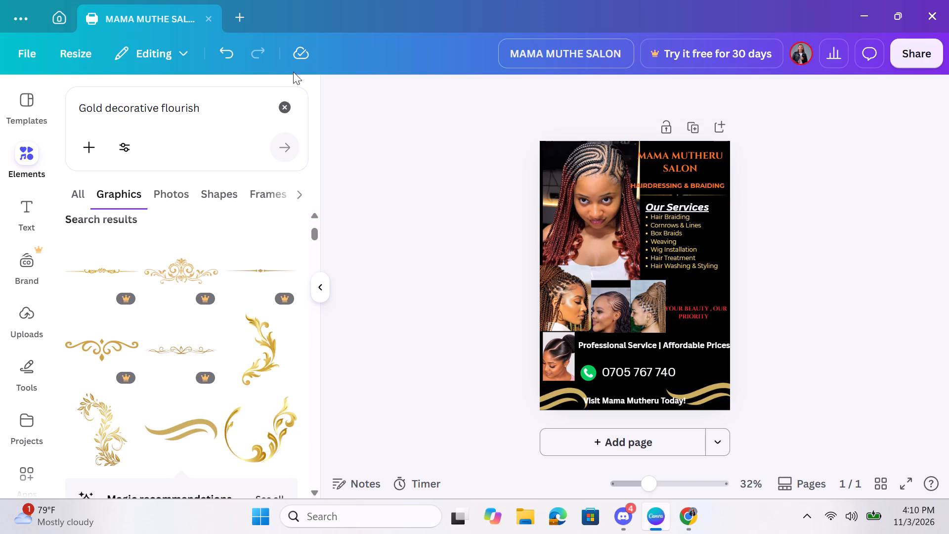
# Check the save status of the MAMA MUTHE SALON design.
pyautogui.click(304, 53)
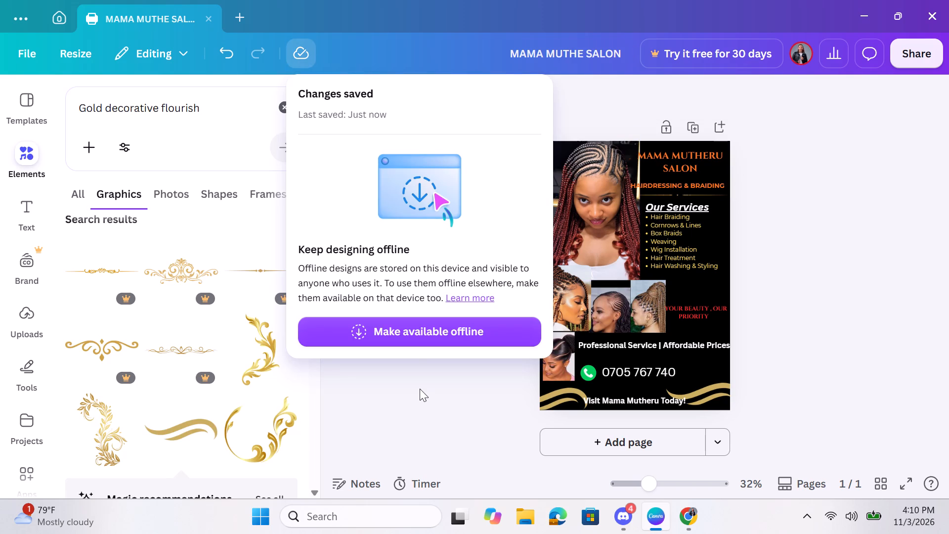
pyautogui.click(420, 389)
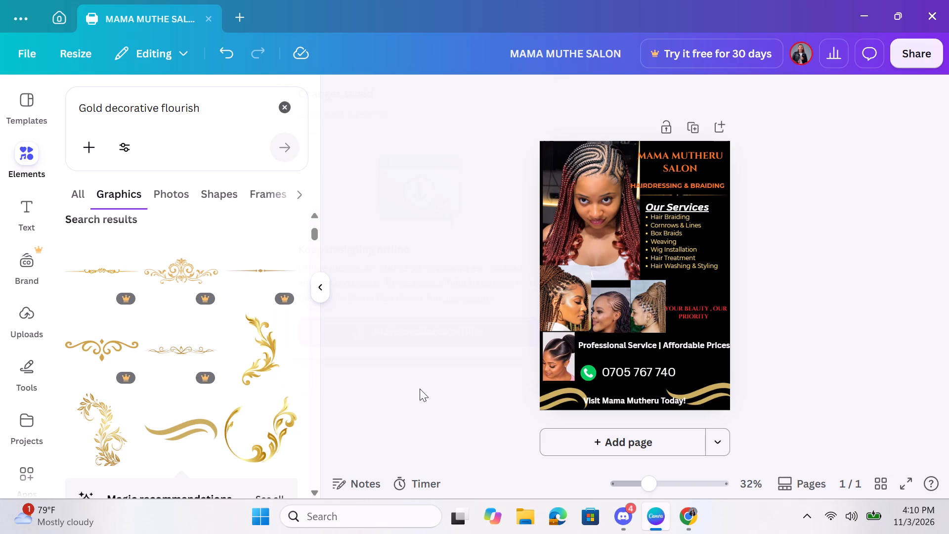
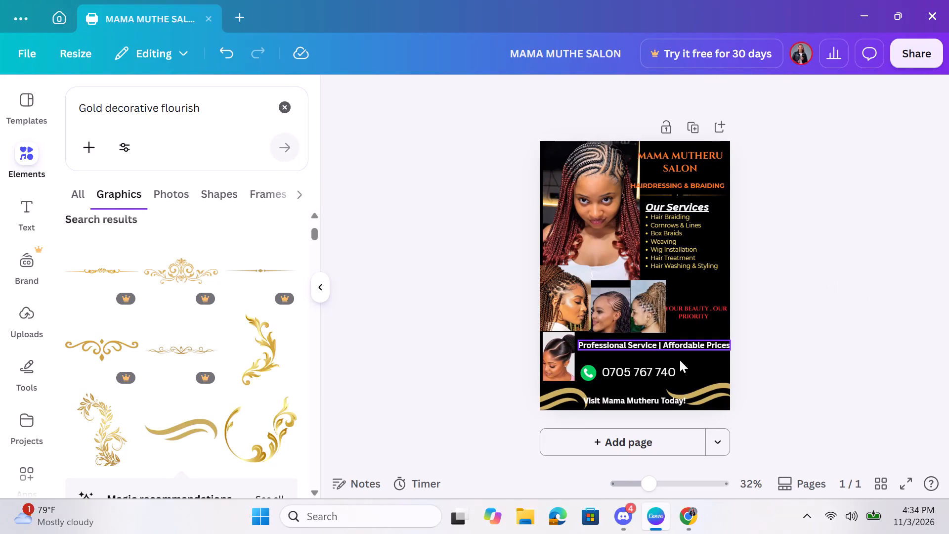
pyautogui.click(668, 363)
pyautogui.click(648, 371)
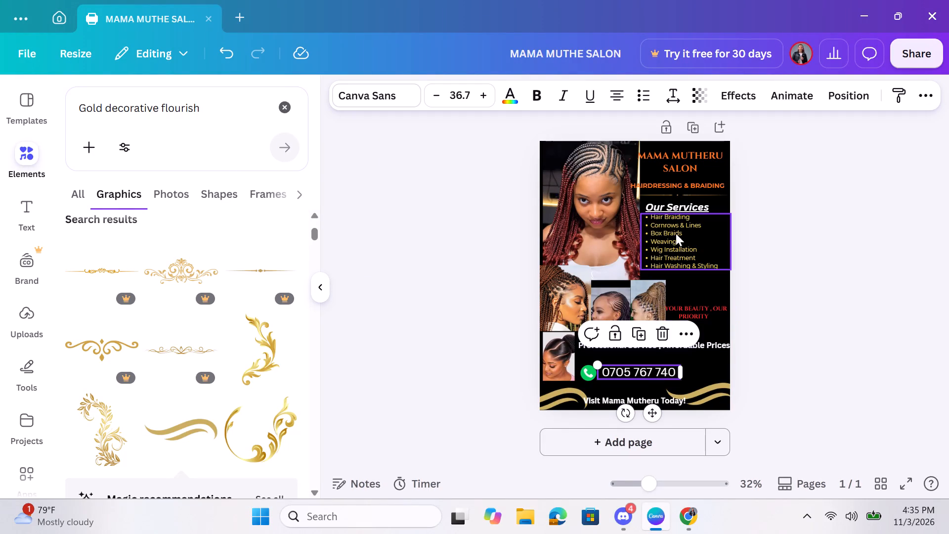
# Review the additional options available for the thin gold divider beneath "HAIRDRESSING & BRAIDING", leaving it deselected.
pyautogui.click(690, 195)
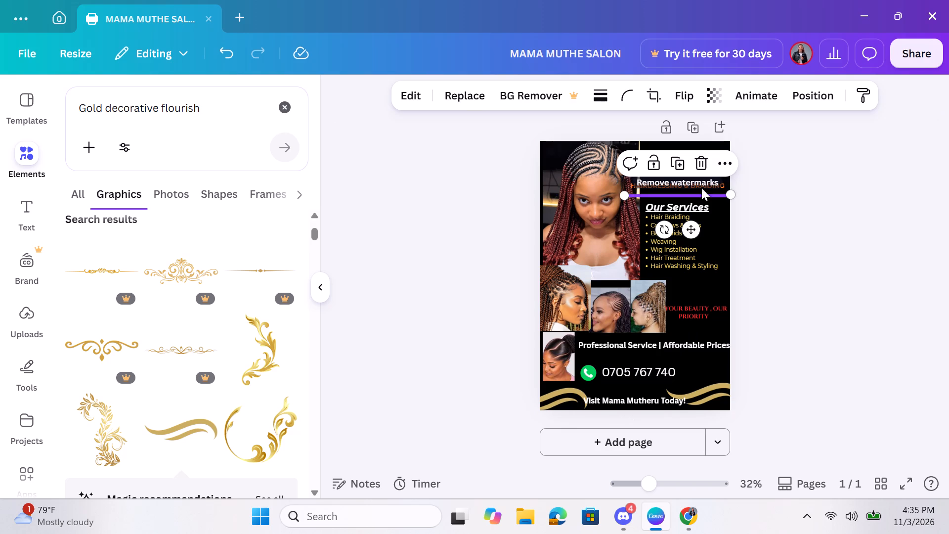
pyautogui.click(720, 160)
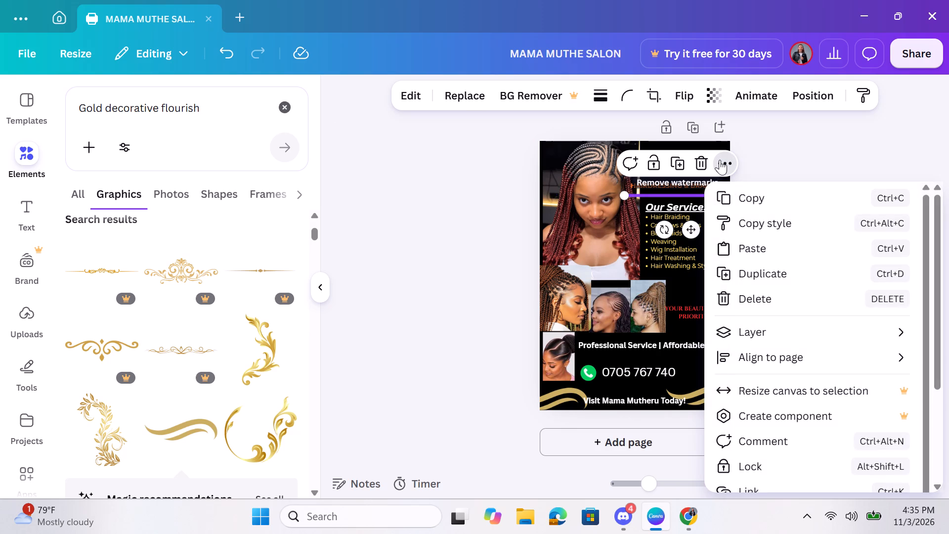
pyautogui.scroll(-1, 743, 254)
pyautogui.scroll(-4, 791, 298)
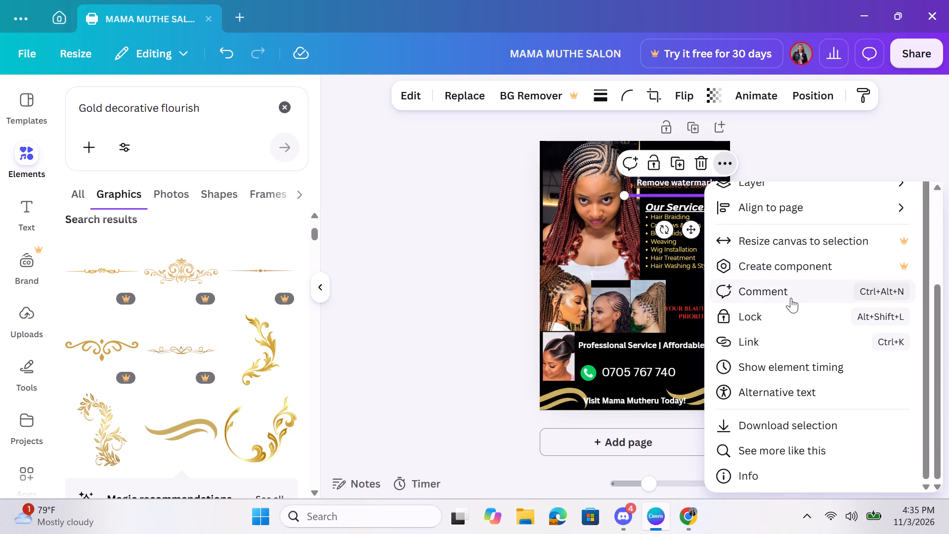
pyautogui.scroll(-1, 791, 298)
pyautogui.scroll(3, 811, 278)
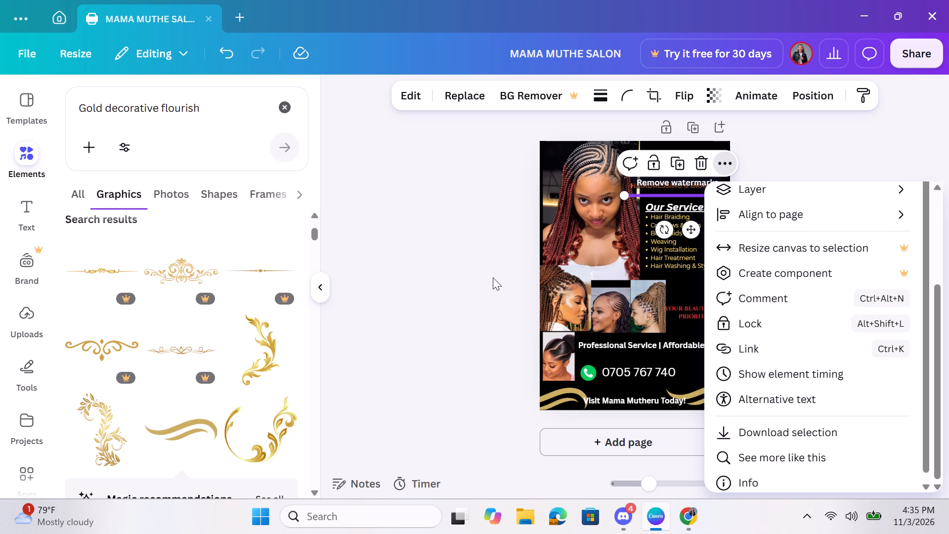
pyautogui.click(493, 277)
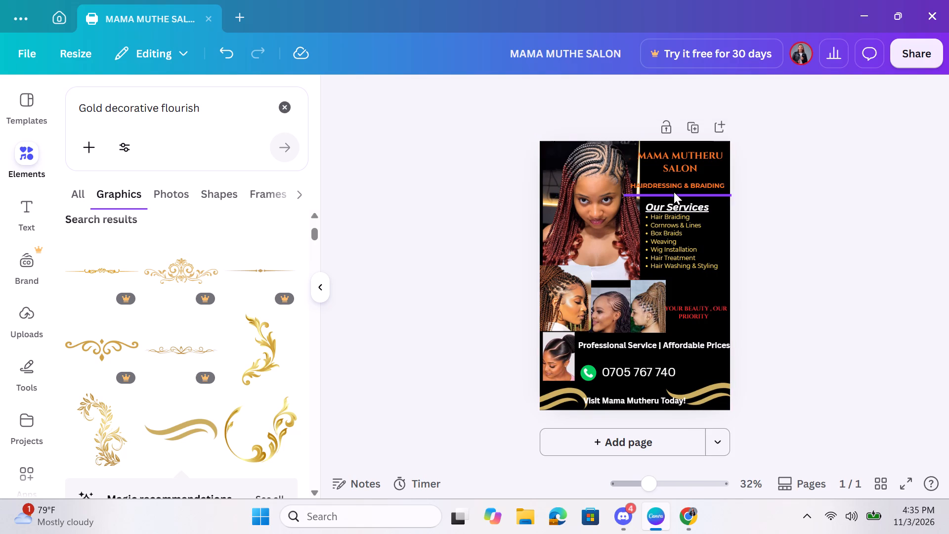
# Examine the image editing options for the thin gold divider above "Our Services".
pyautogui.click(672, 193)
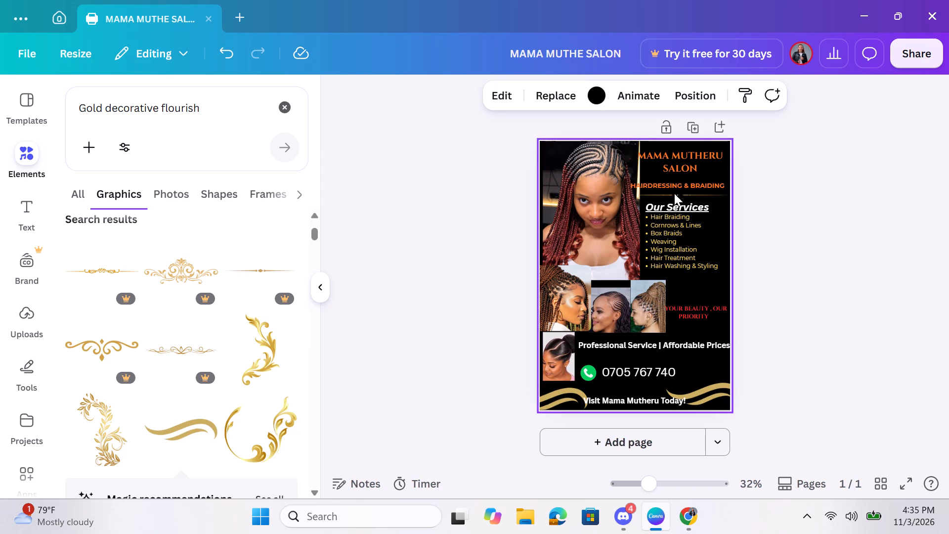
pyautogui.click(679, 193)
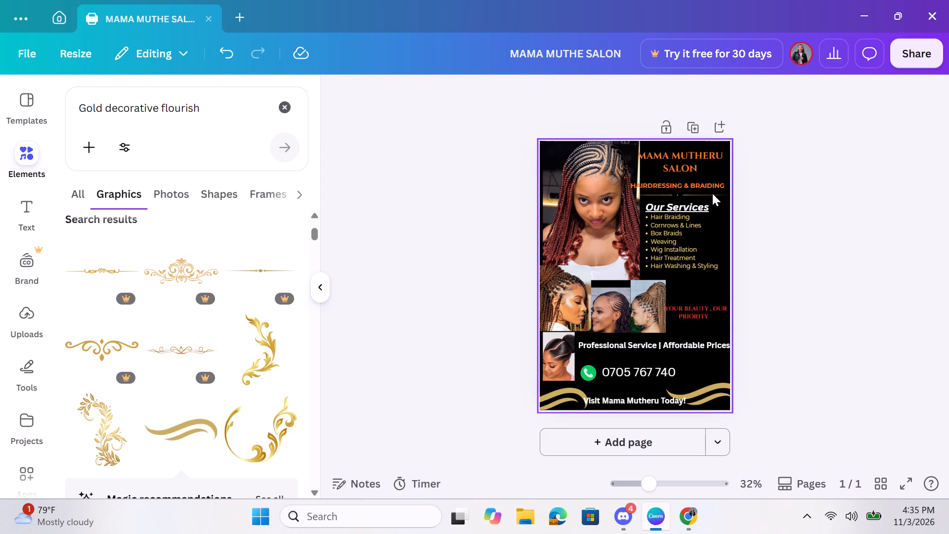
pyautogui.click(675, 194)
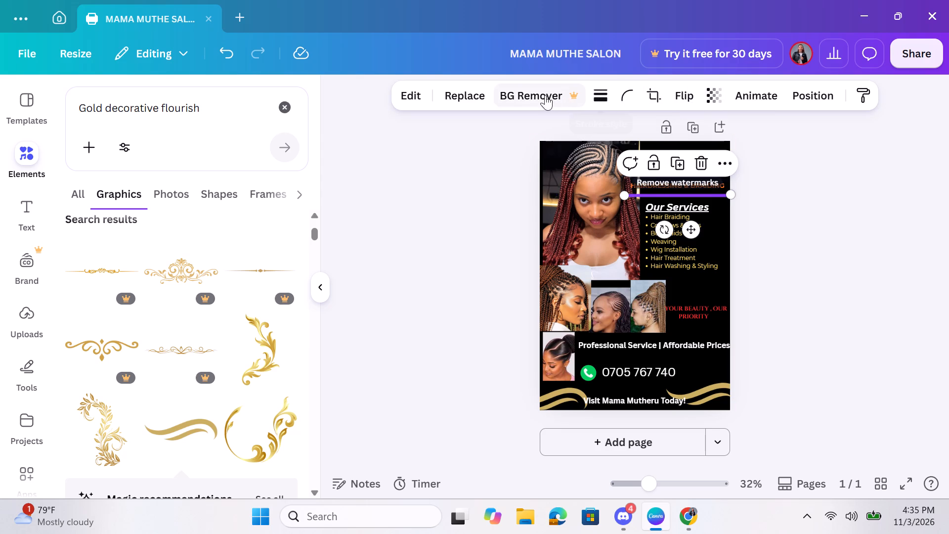
pyautogui.click(415, 95)
pyautogui.moveTo(415, 95); pyautogui.dragTo(196, 219)
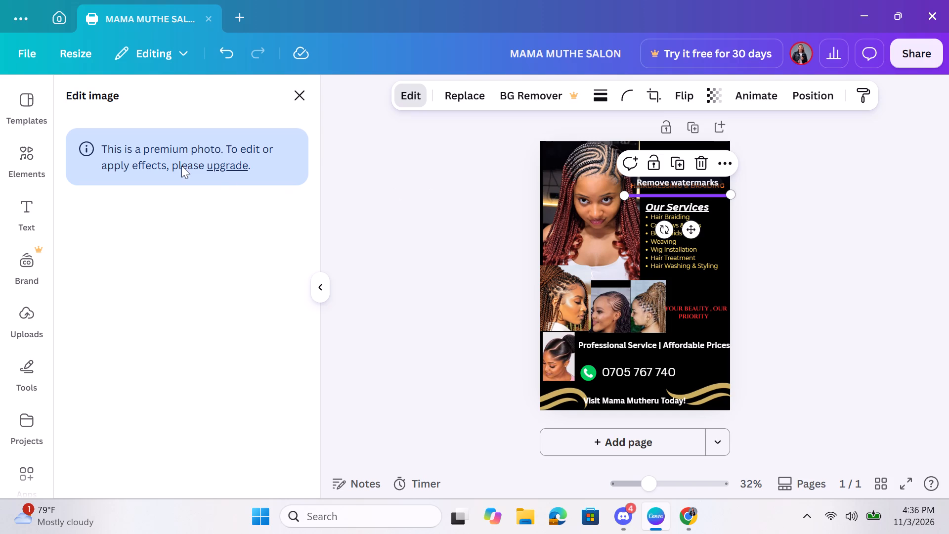
pyautogui.click(90, 94)
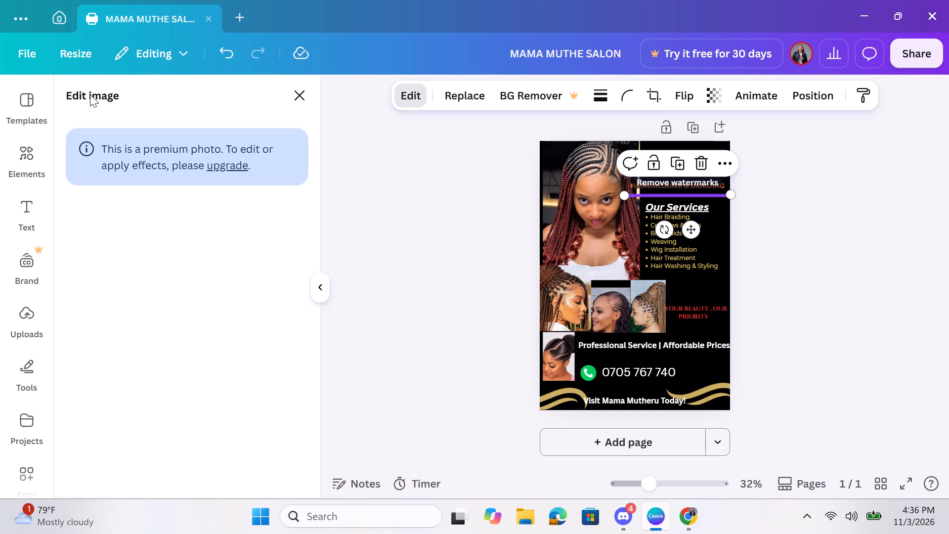
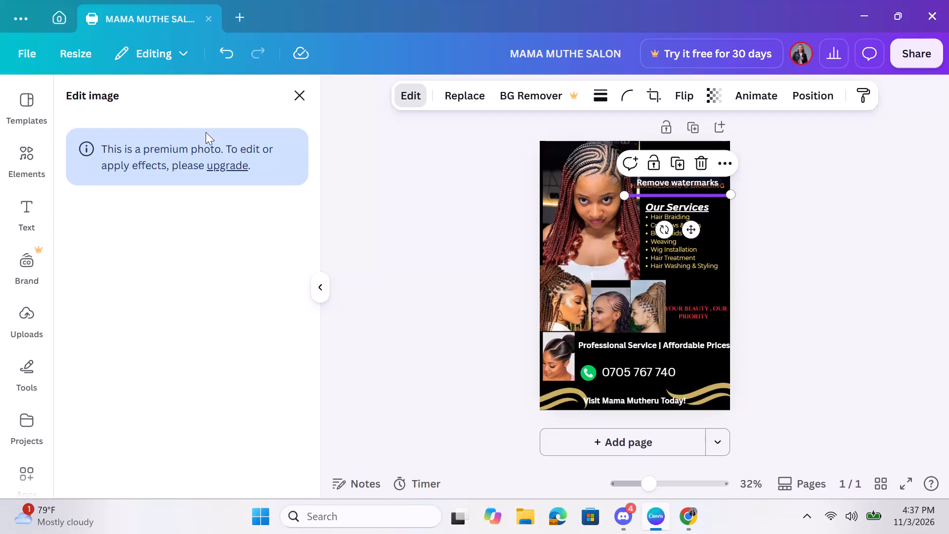
# Delete the thin gold divider between "HAIRDRESSING & BRAIDING" and "Our Services".
pyautogui.click(474, 213)
pyautogui.click(756, 218)
pyautogui.click(692, 221)
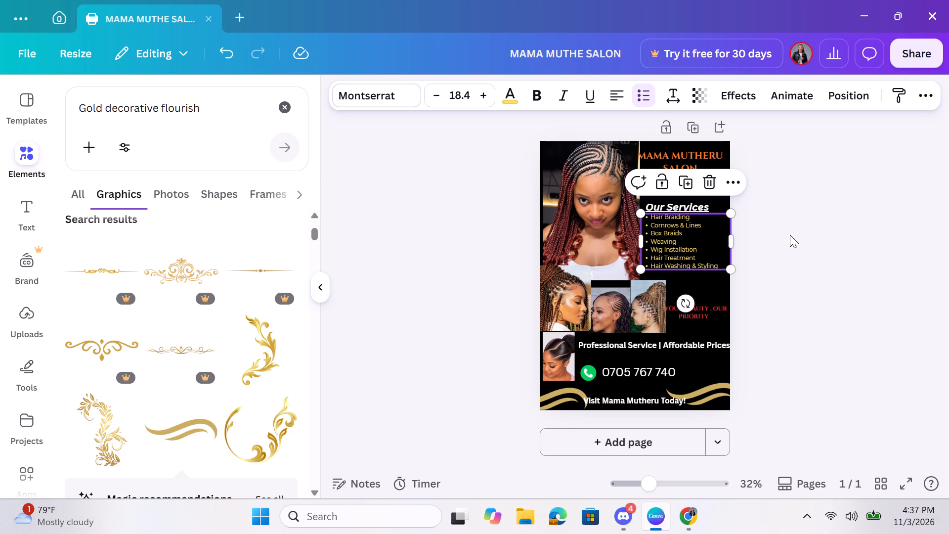
pyautogui.click(751, 213)
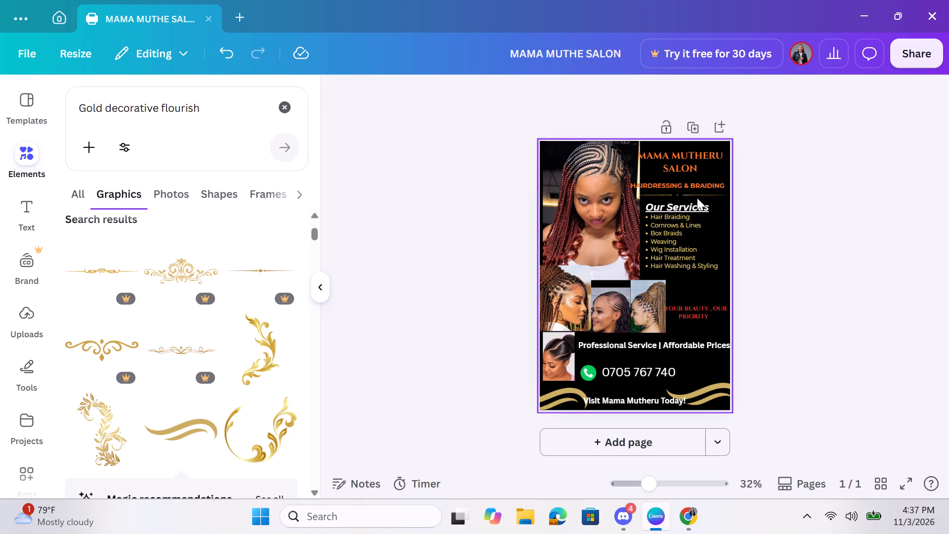
pyautogui.click(696, 191)
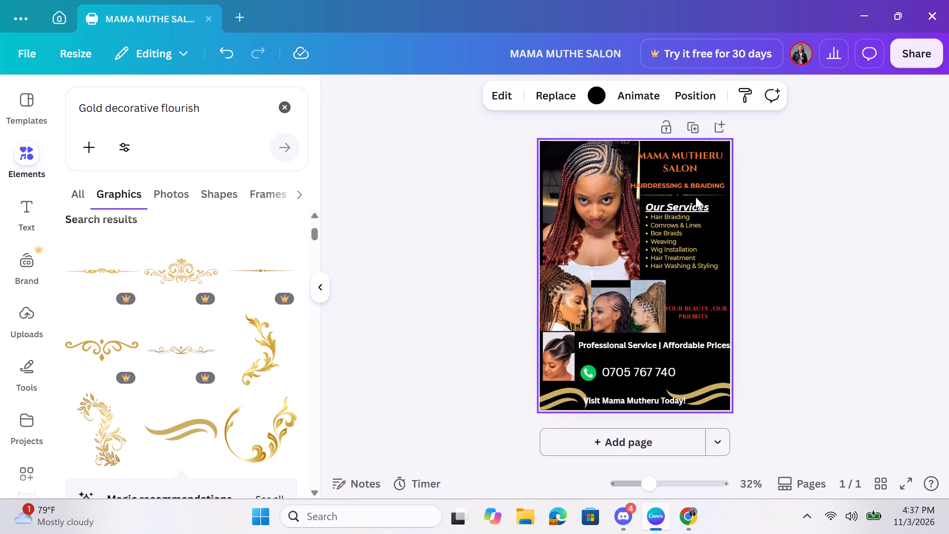
pyautogui.click(693, 195)
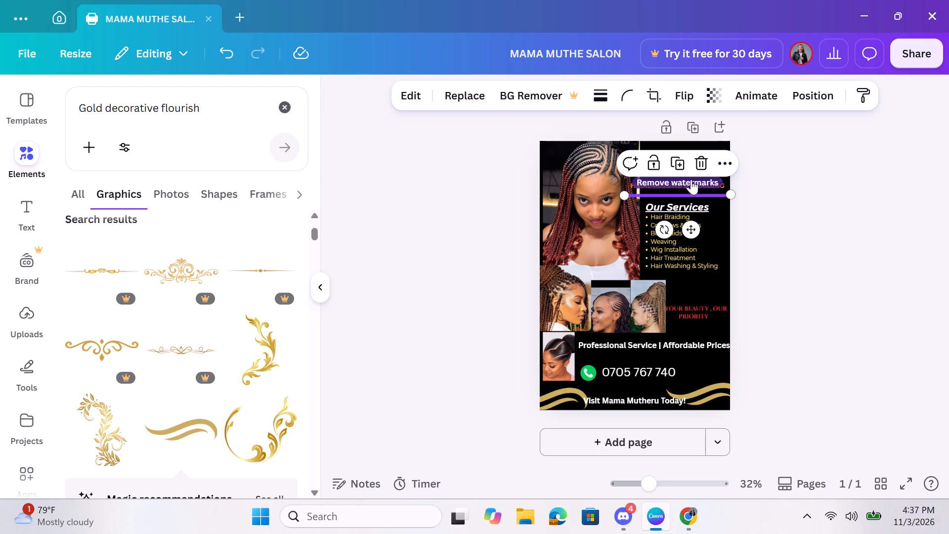
pyautogui.click(699, 168)
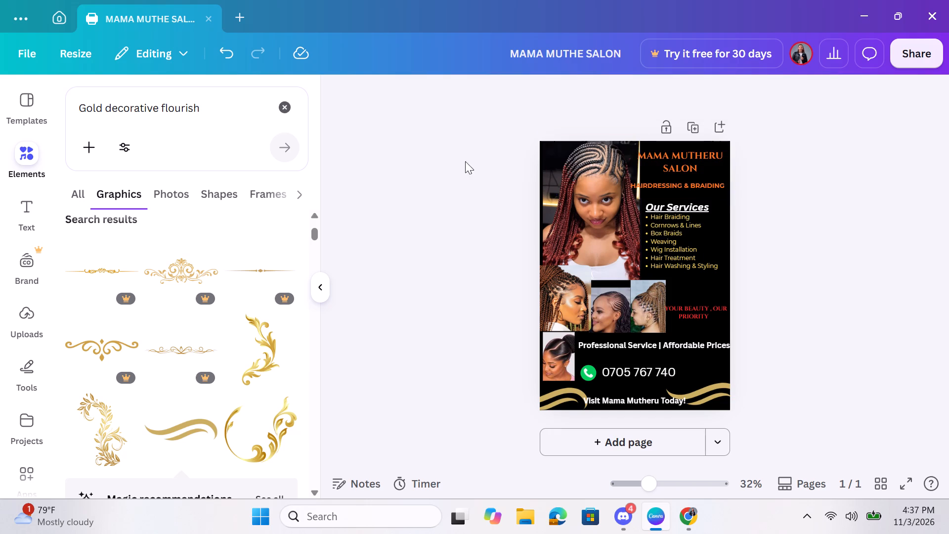
# Search the elements library for "line" in place of "Gold decorative flourish".
pyautogui.moveTo(36, 163); pyautogui.dragTo(85, 134)
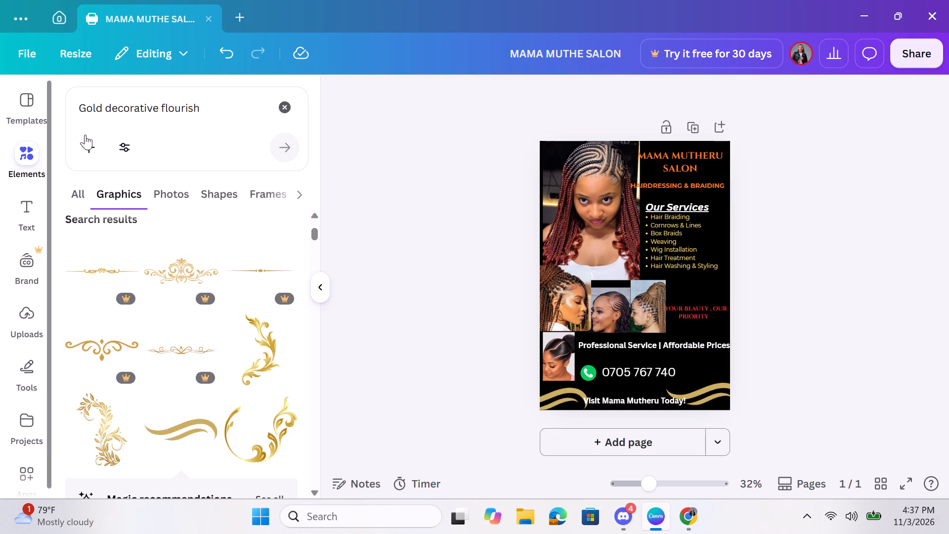
pyautogui.moveTo(85, 134); pyautogui.dragTo(282, 106)
pyautogui.click(282, 106)
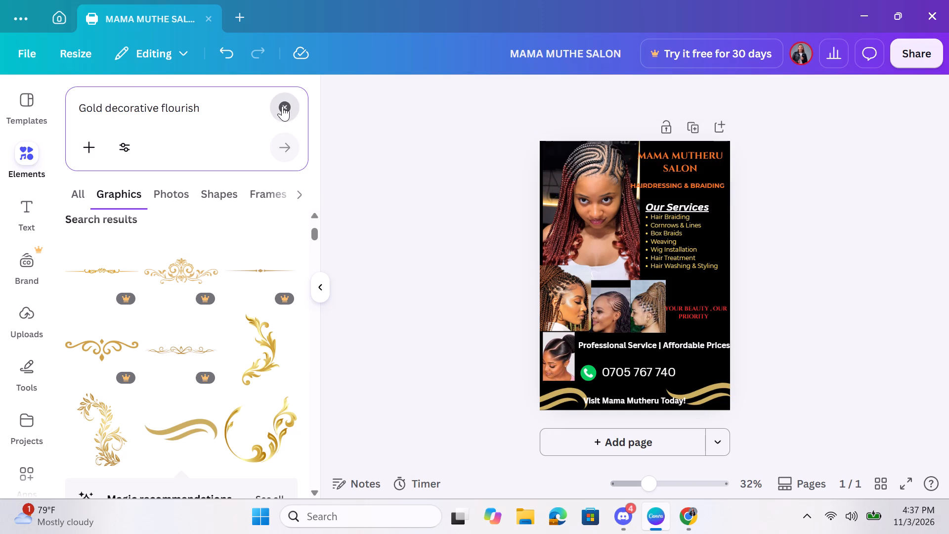
pyautogui.write('li')
pyautogui.press('n')
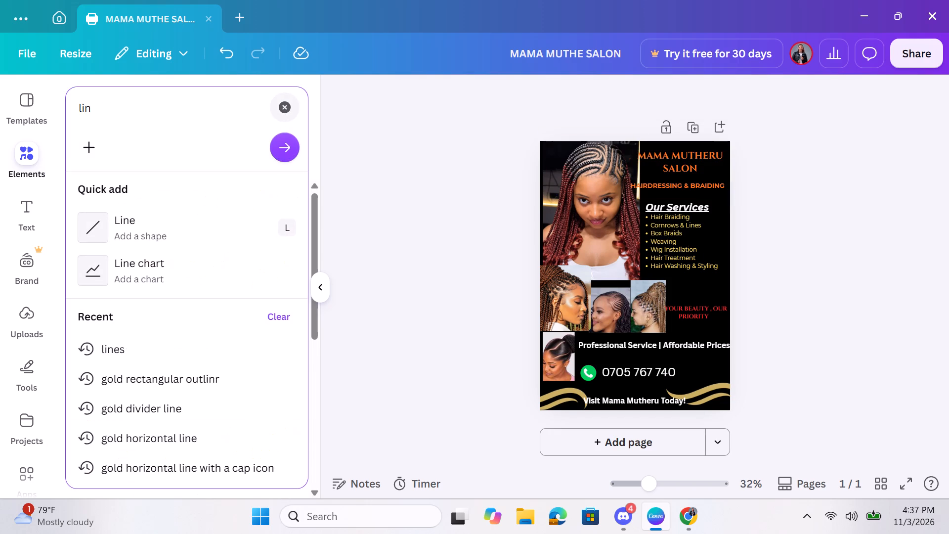
pyautogui.press('e')
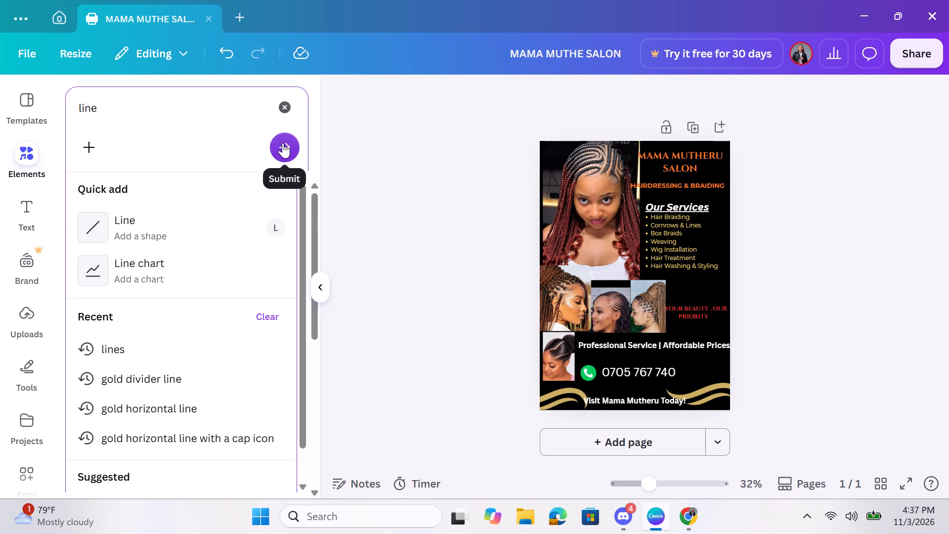
pyautogui.click(283, 145)
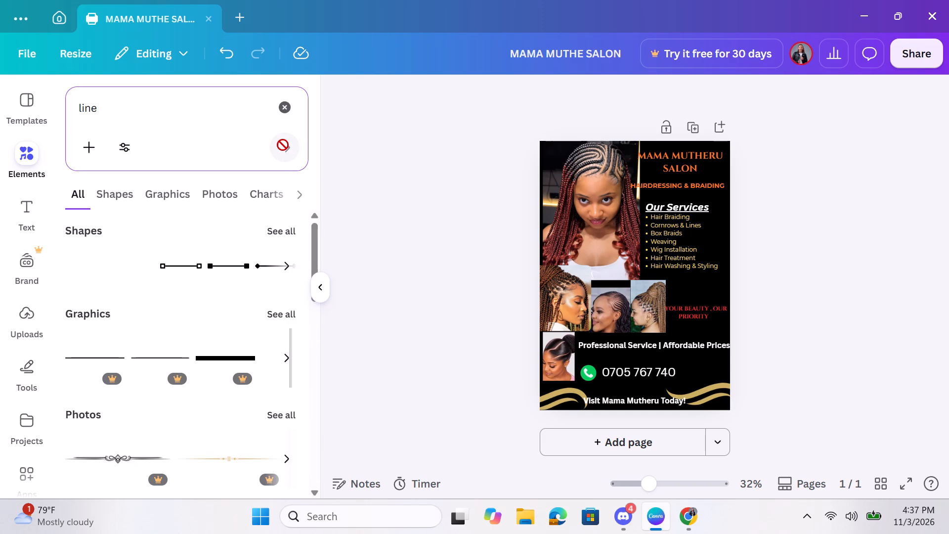
# Look through the "line" results and the full set of line shapes for a suitable replacement divider.
pyautogui.scroll(-1, 185, 212)
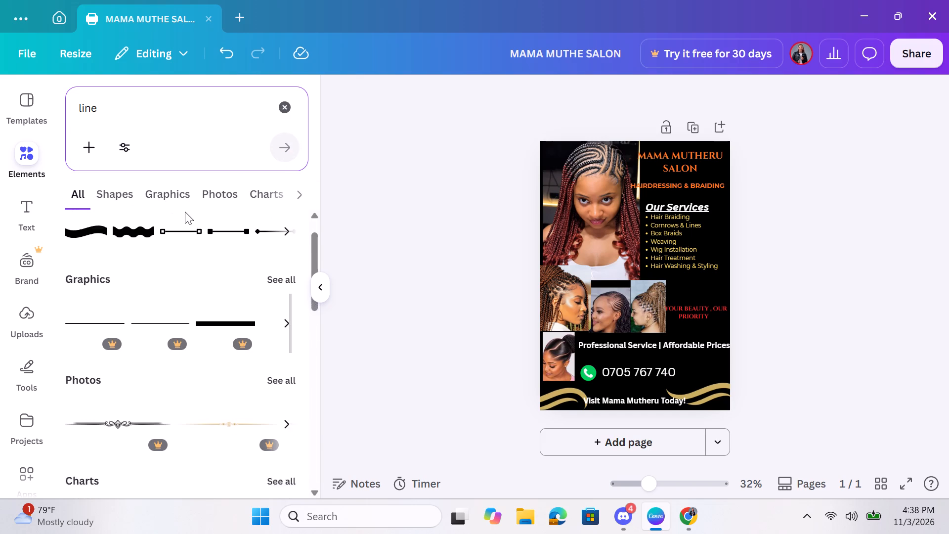
pyautogui.scroll(-1, 185, 212)
pyautogui.scroll(4, 185, 212)
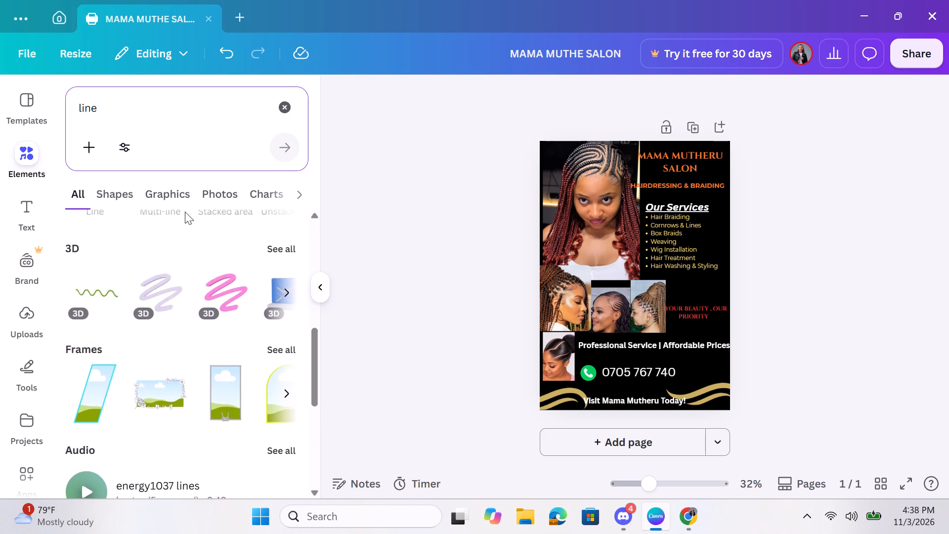
pyautogui.scroll(4, 185, 212)
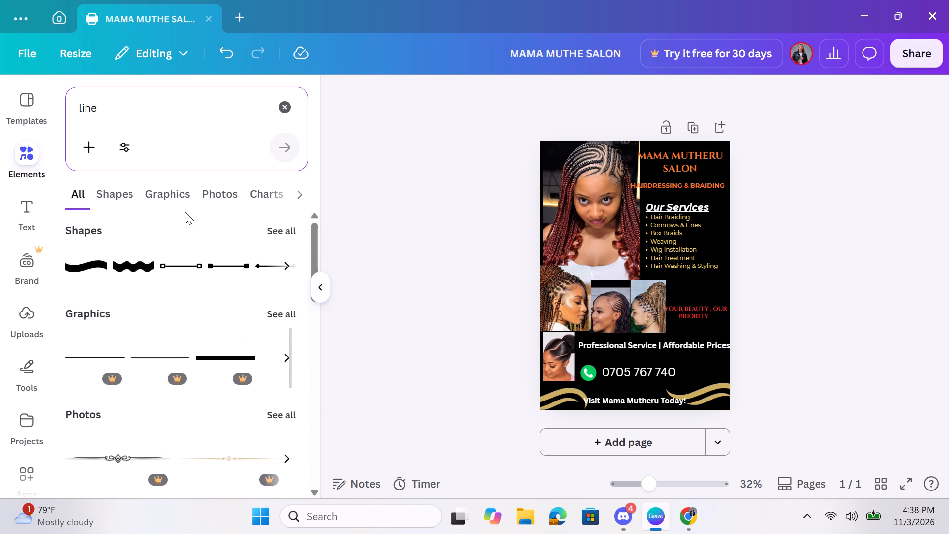
pyautogui.scroll(1, 185, 212)
pyautogui.click(291, 231)
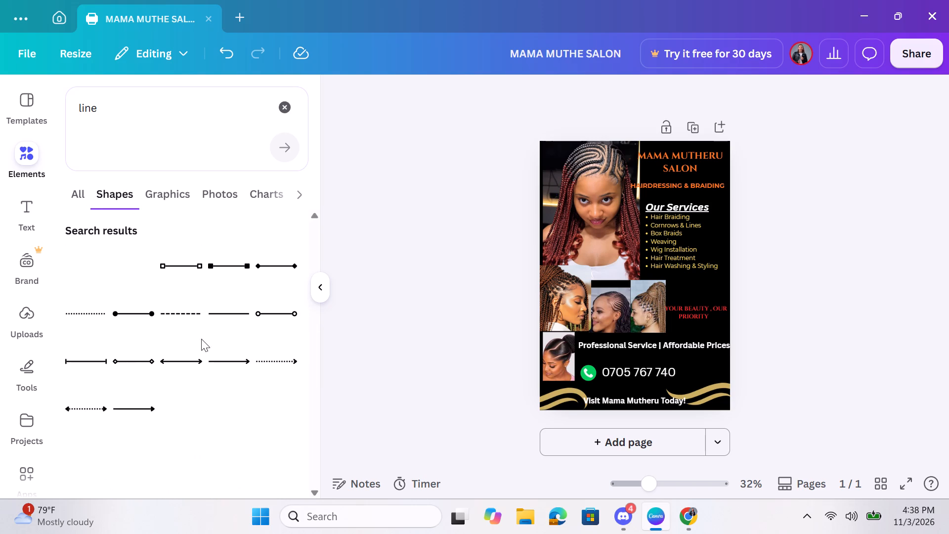
pyautogui.scroll(-2, 199, 395)
pyautogui.scroll(3, 199, 395)
pyautogui.scroll(-3, 199, 395)
# Look through all result categories for "line" and the full set of photo results for a decorative divider.
pyautogui.click(86, 193)
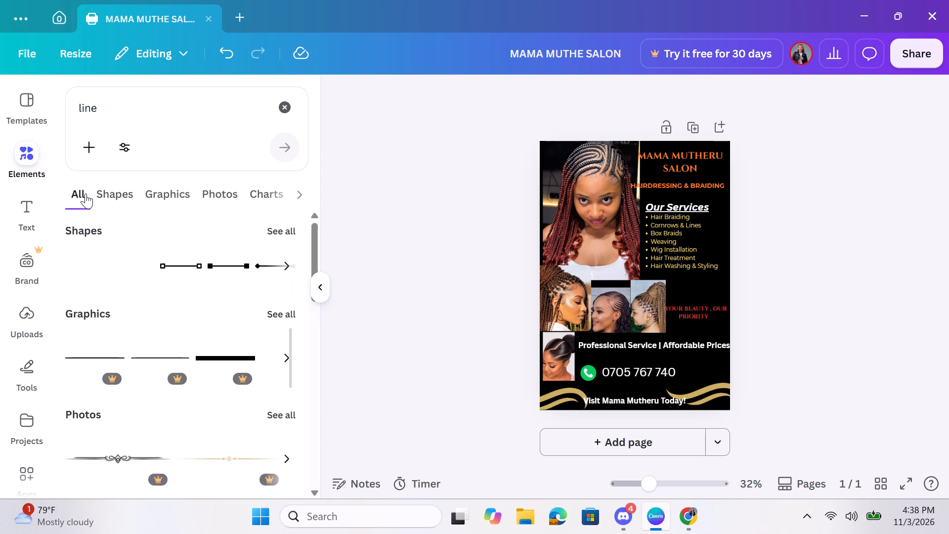
pyautogui.scroll(-2, 278, 400)
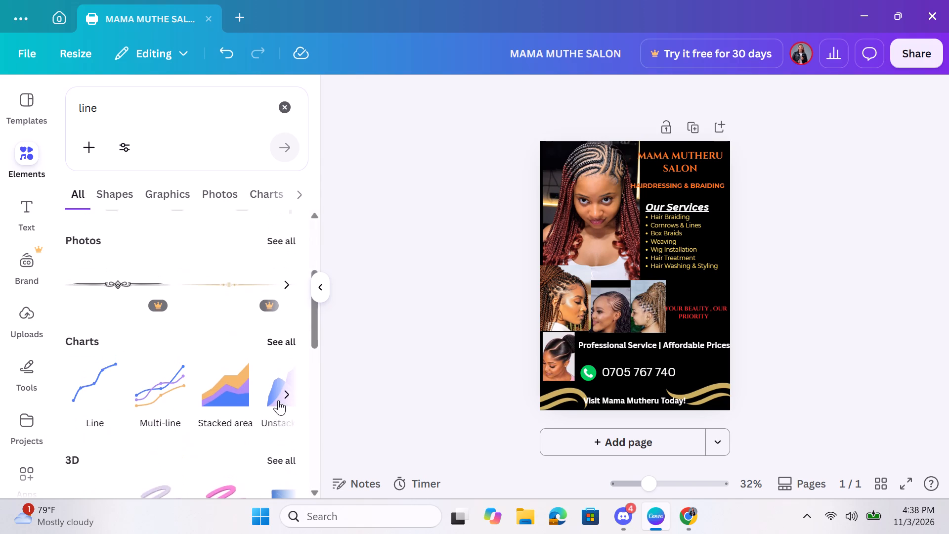
pyautogui.scroll(-1, 278, 400)
pyautogui.scroll(1, 278, 400)
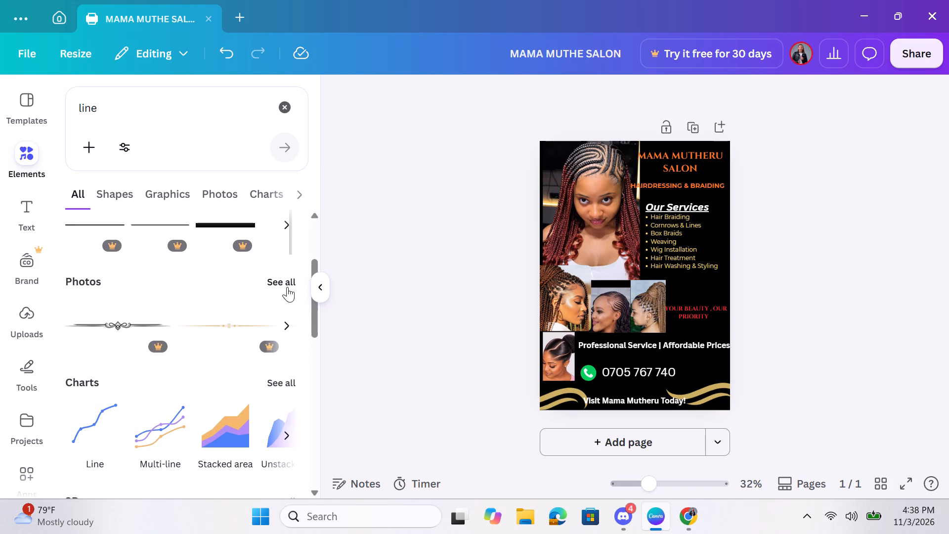
pyautogui.click(287, 287)
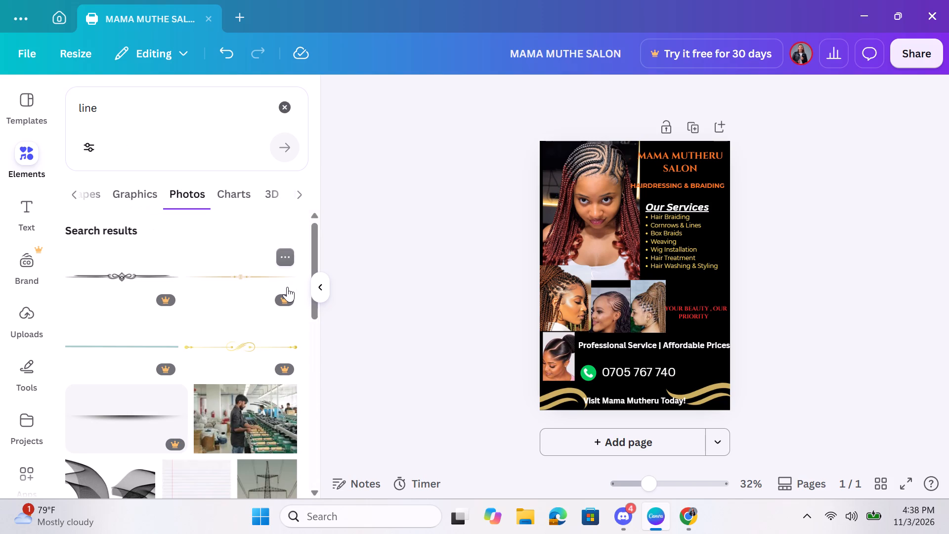
pyautogui.scroll(-1, 195, 394)
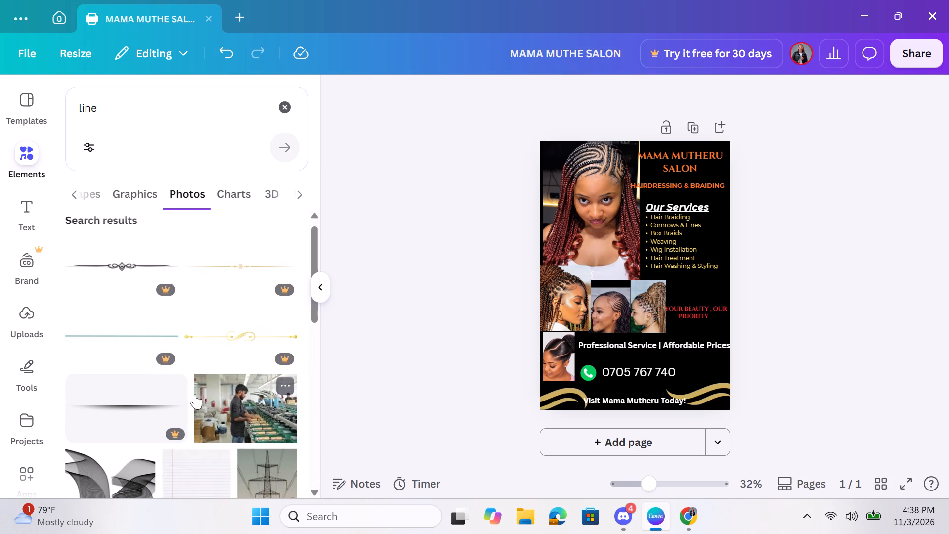
pyautogui.scroll(3, 220, 286)
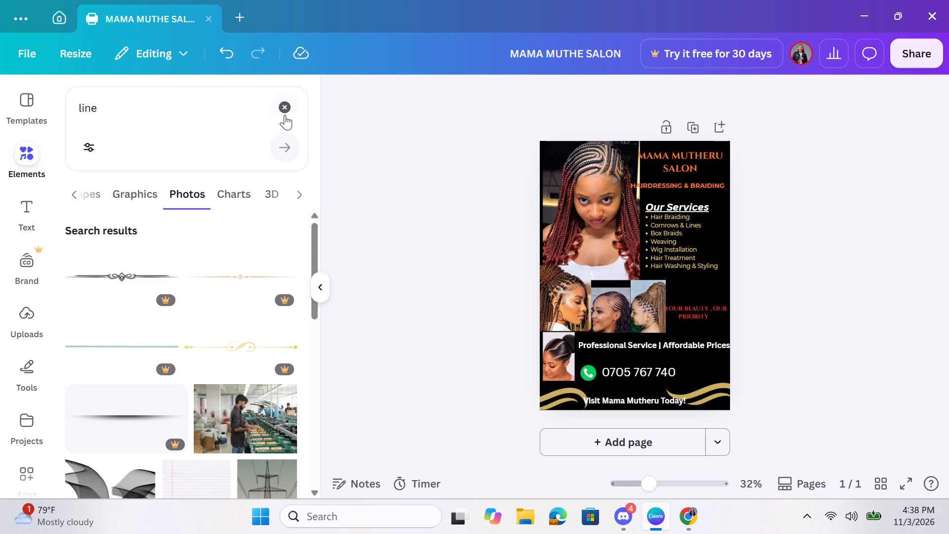
# Search the elements library for the recent term "lines", look over the results, and clear the search.
pyautogui.click(283, 99)
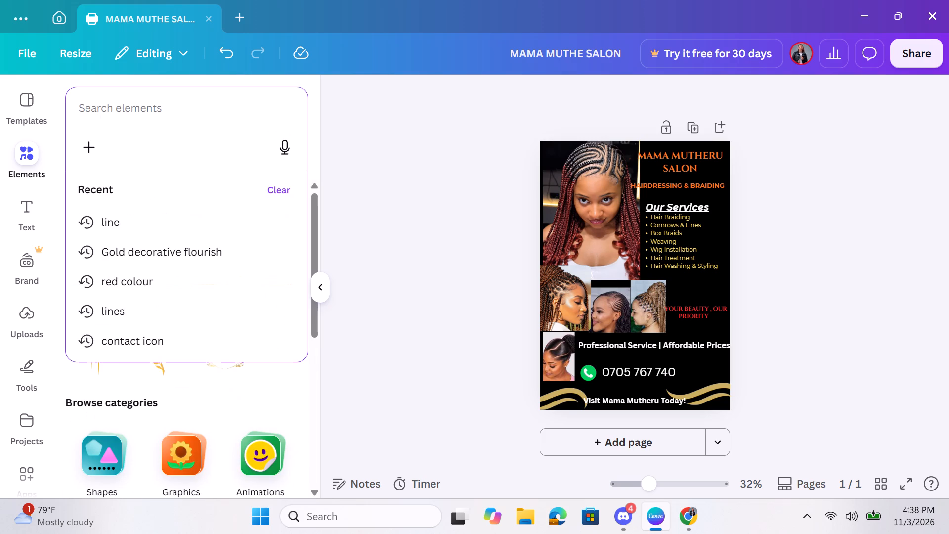
pyautogui.scroll(-2, 185, 316)
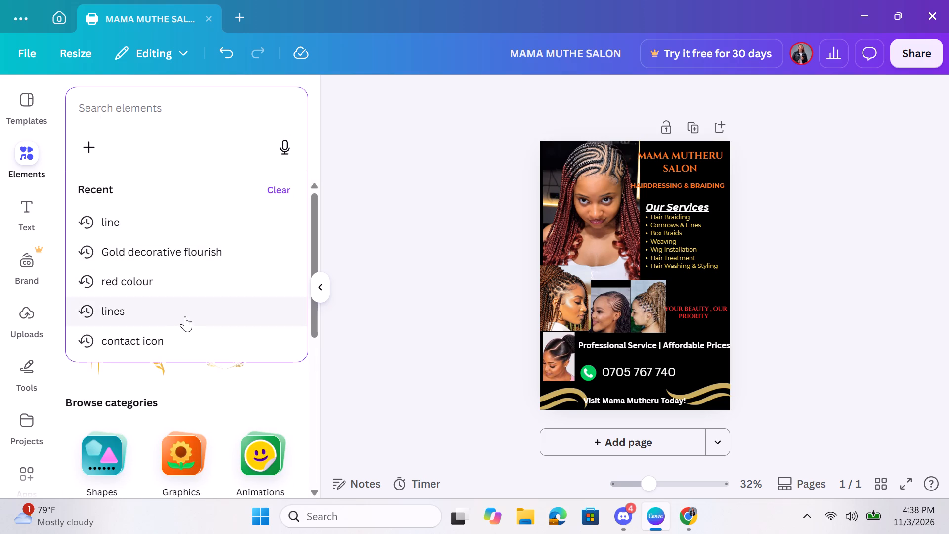
pyautogui.click(178, 314)
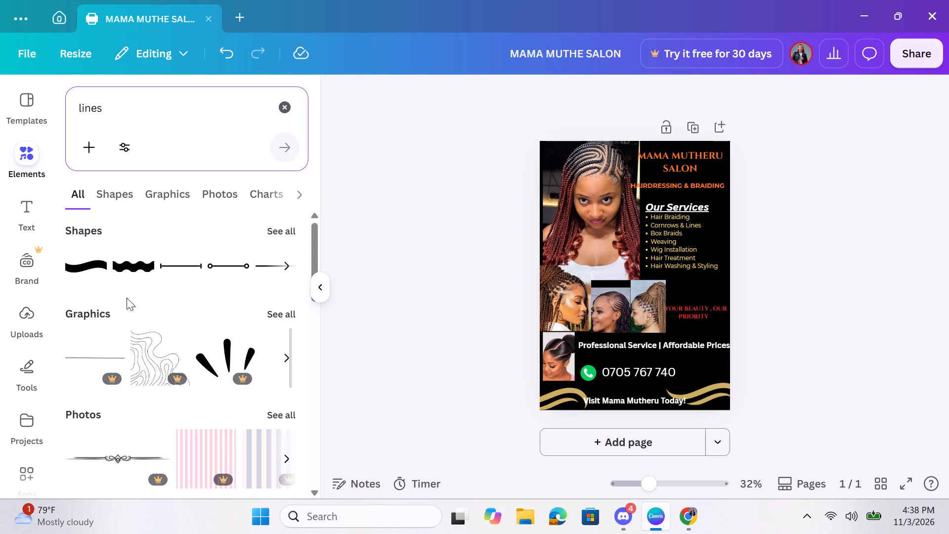
pyautogui.click(283, 107)
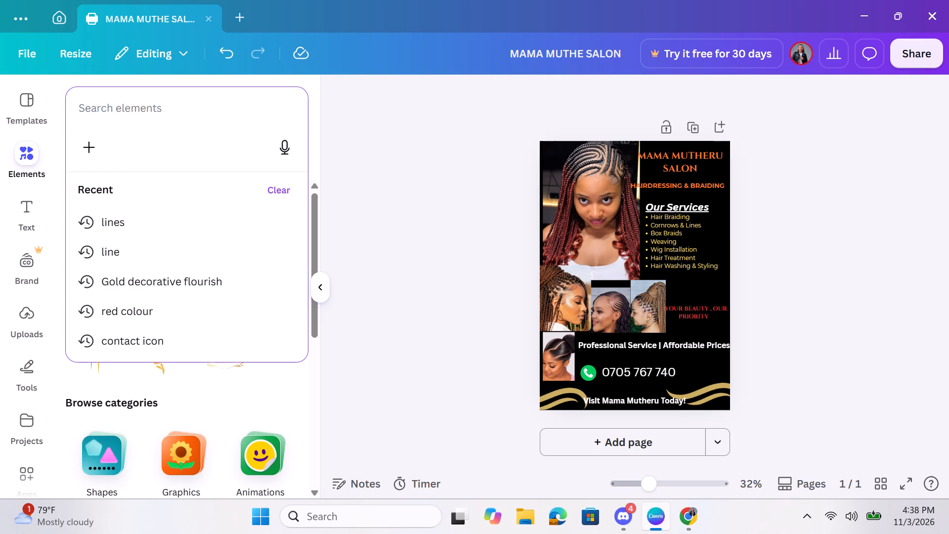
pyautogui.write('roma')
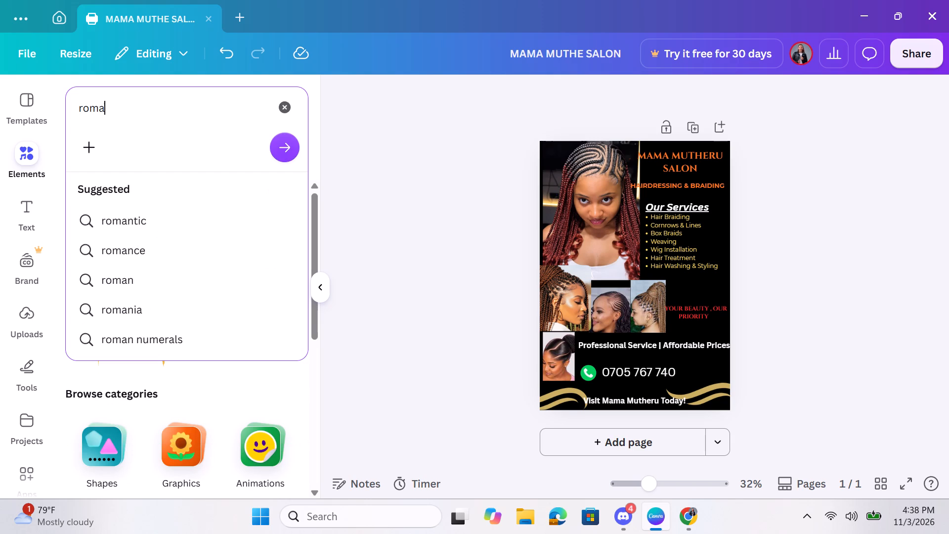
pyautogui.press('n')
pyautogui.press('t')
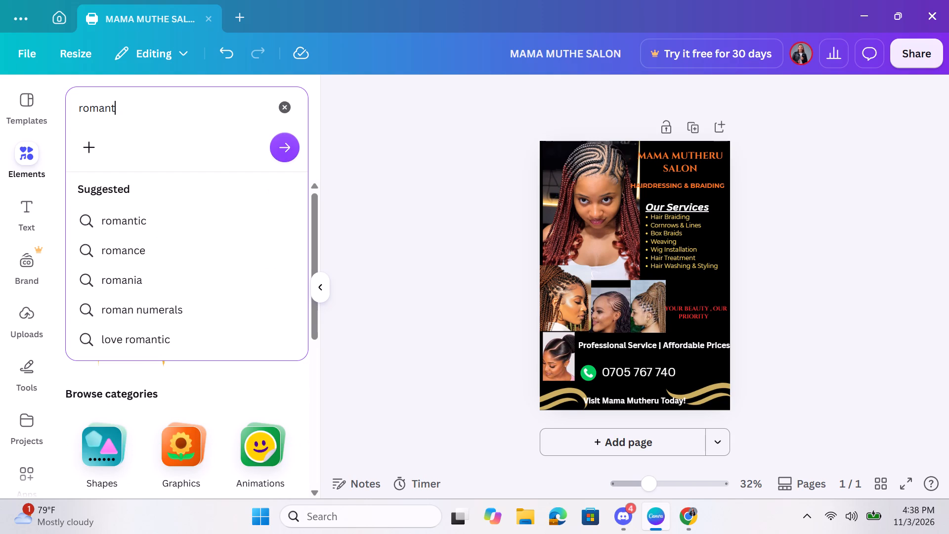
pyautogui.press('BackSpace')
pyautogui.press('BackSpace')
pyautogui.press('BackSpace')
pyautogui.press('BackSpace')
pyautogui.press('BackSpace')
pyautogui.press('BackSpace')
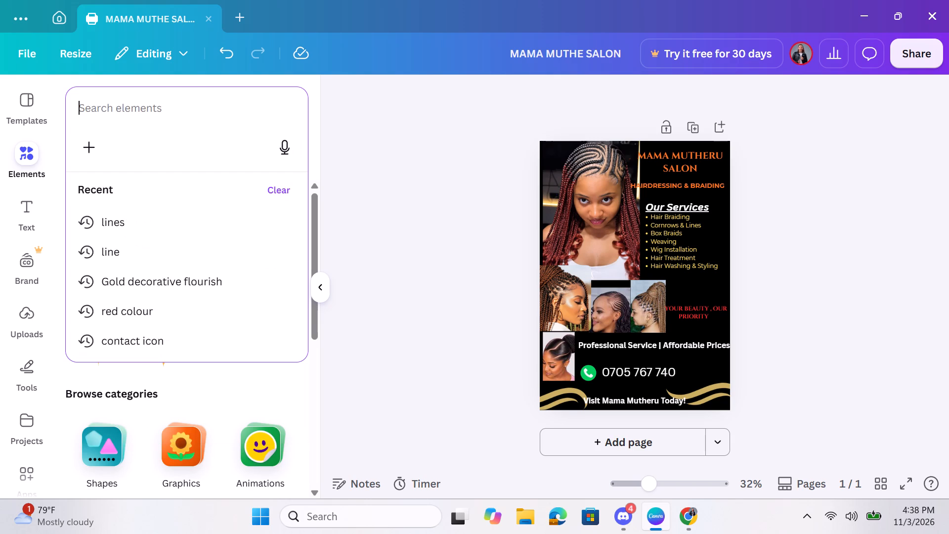
# Search the elements library for "love line art" and add the thin wavy line with a small heart to the flyer.
pyautogui.write('love line')
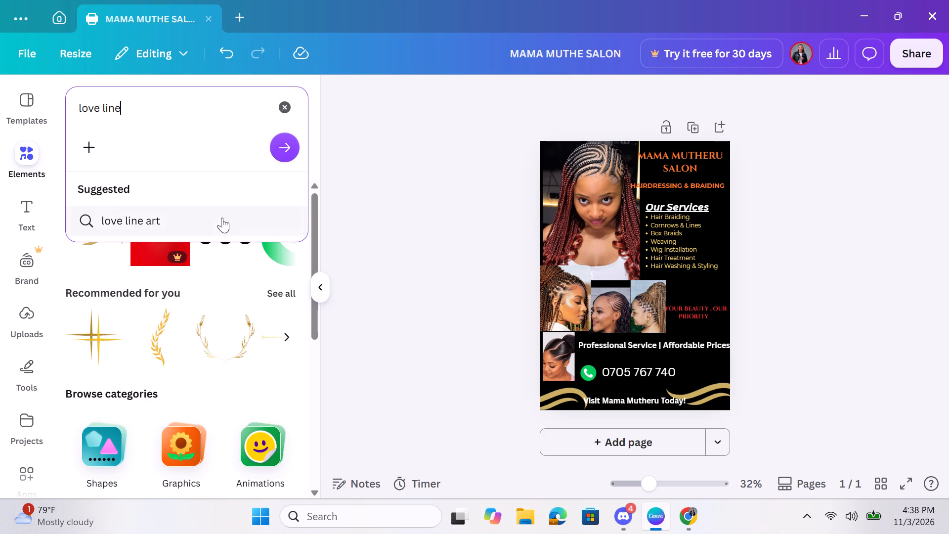
pyautogui.click(222, 218)
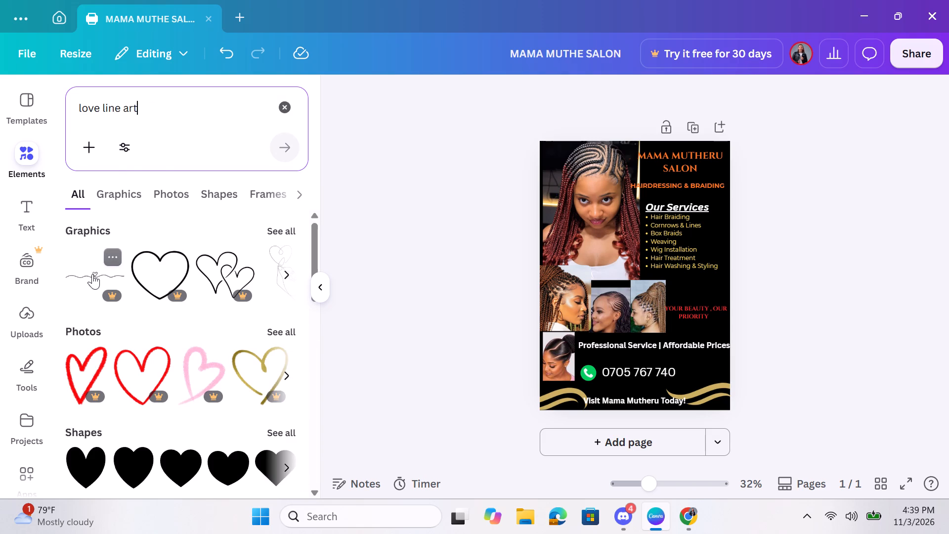
pyautogui.click(92, 274)
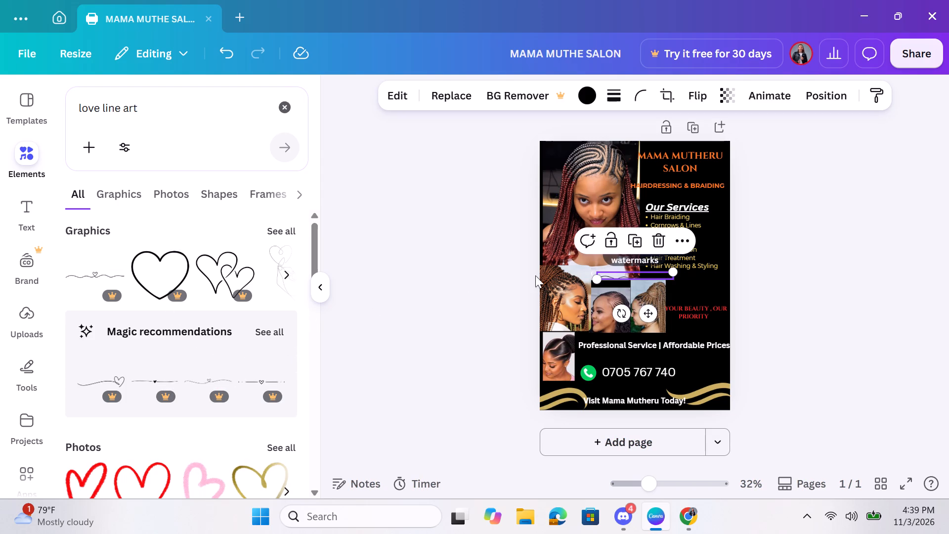
# Delete the thin wavy line with the small heart from the middle of the flyer.
pyautogui.click(649, 273)
pyautogui.moveTo(649, 273); pyautogui.dragTo(629, 271)
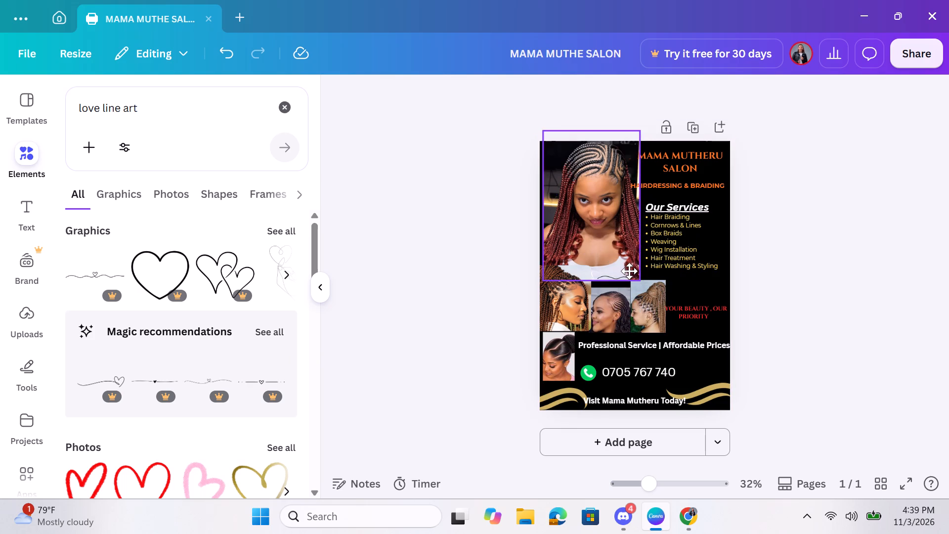
pyautogui.moveTo(629, 271); pyautogui.dragTo(642, 275)
pyautogui.click(642, 275)
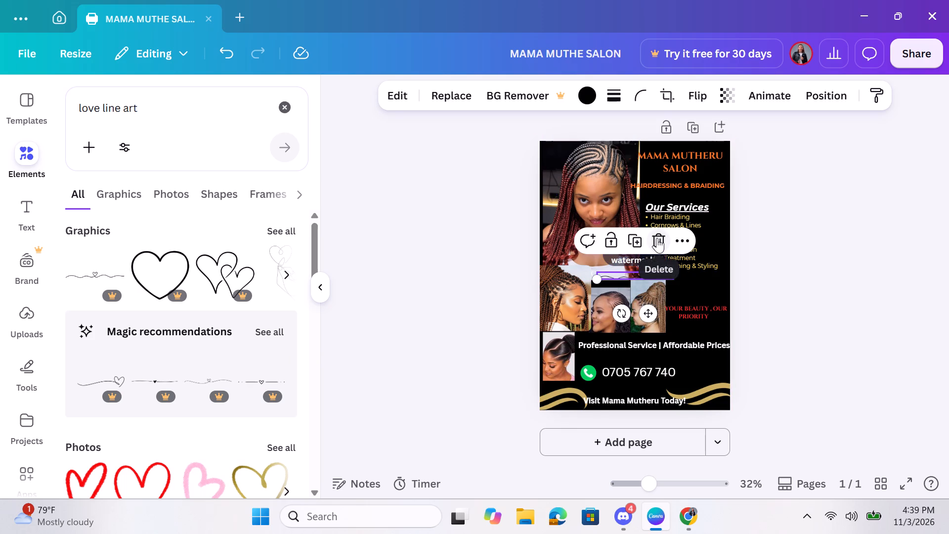
pyautogui.click(657, 238)
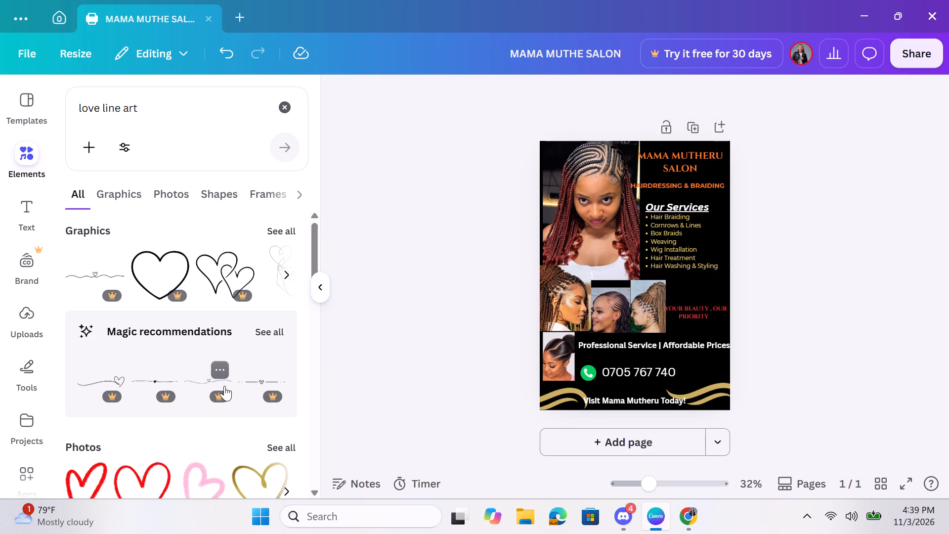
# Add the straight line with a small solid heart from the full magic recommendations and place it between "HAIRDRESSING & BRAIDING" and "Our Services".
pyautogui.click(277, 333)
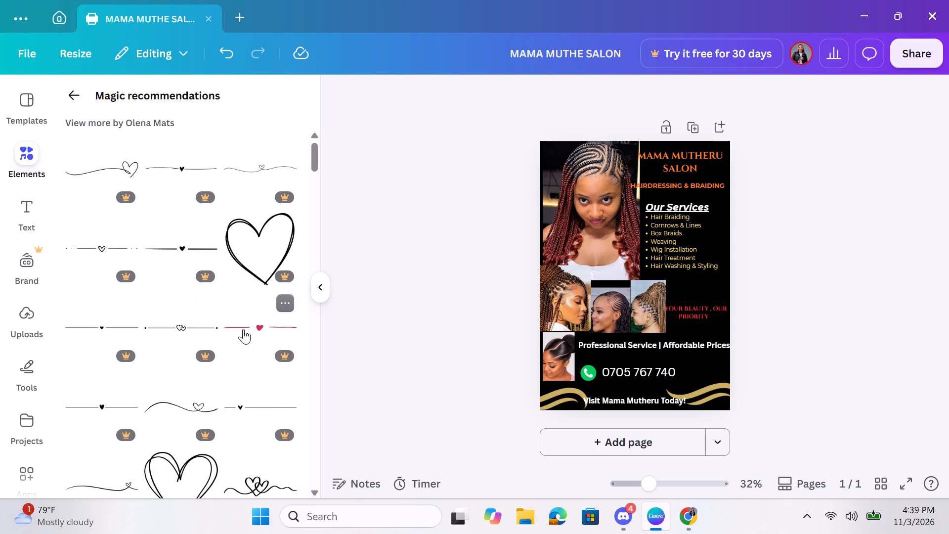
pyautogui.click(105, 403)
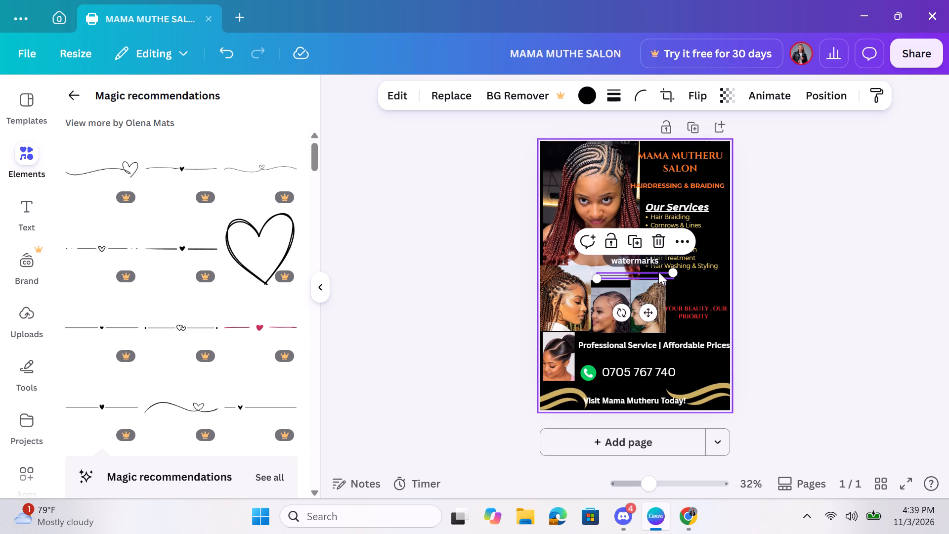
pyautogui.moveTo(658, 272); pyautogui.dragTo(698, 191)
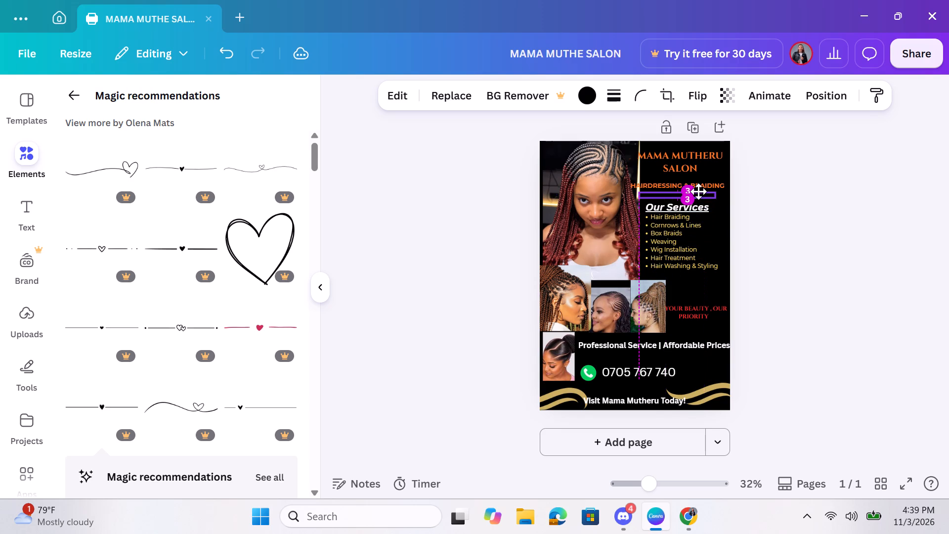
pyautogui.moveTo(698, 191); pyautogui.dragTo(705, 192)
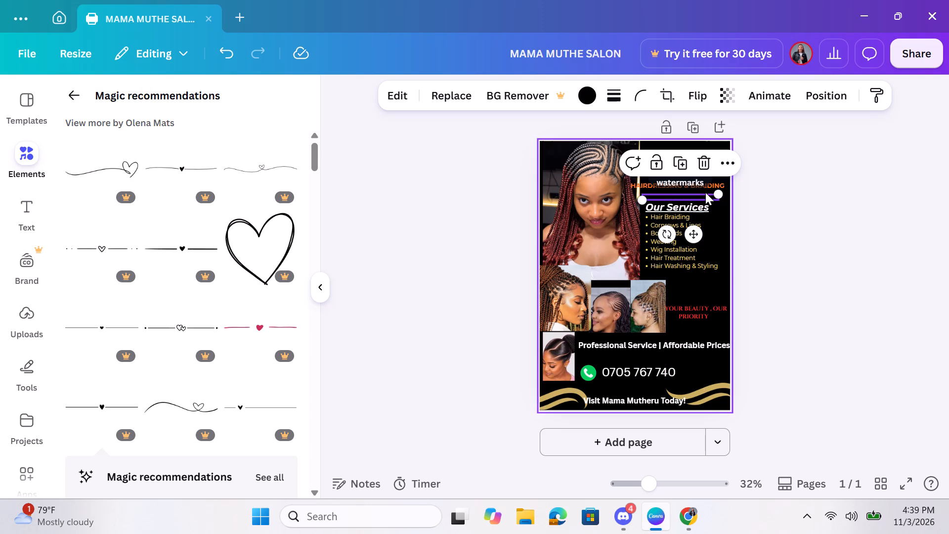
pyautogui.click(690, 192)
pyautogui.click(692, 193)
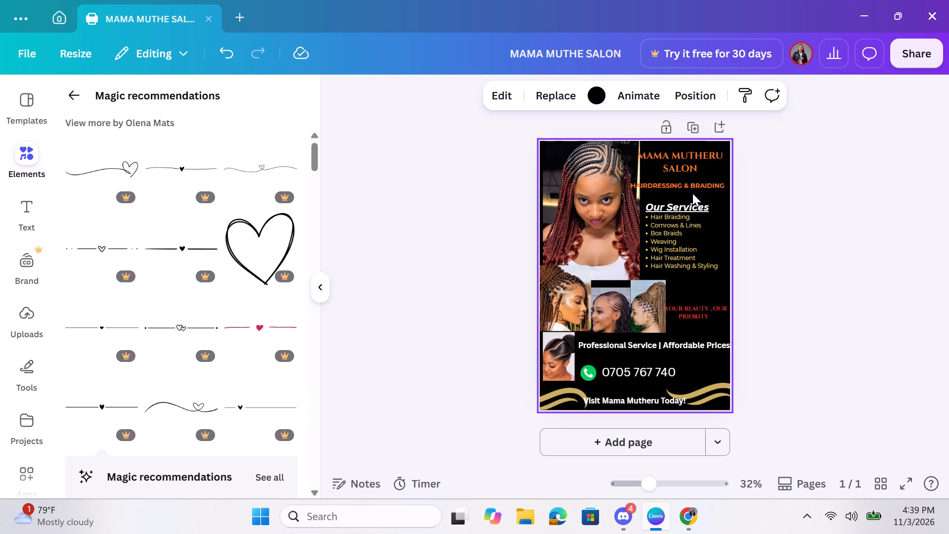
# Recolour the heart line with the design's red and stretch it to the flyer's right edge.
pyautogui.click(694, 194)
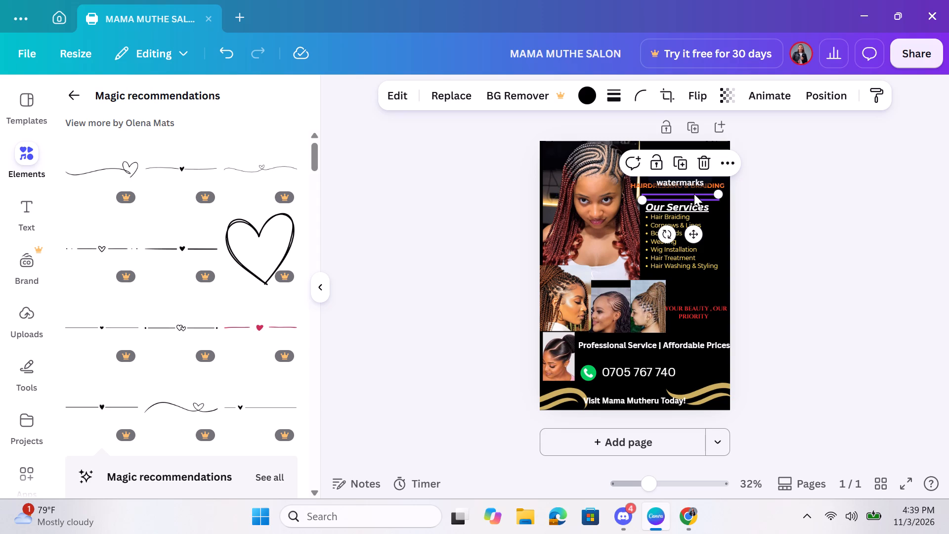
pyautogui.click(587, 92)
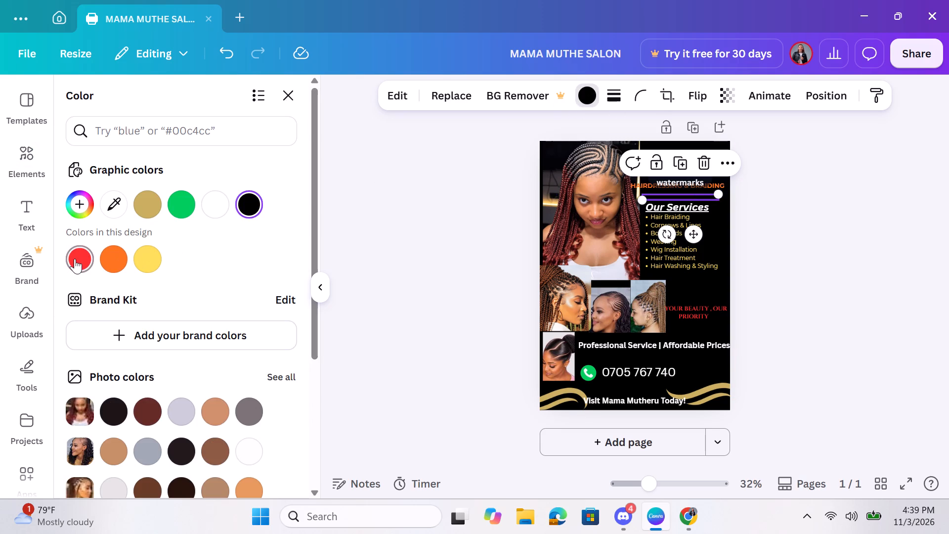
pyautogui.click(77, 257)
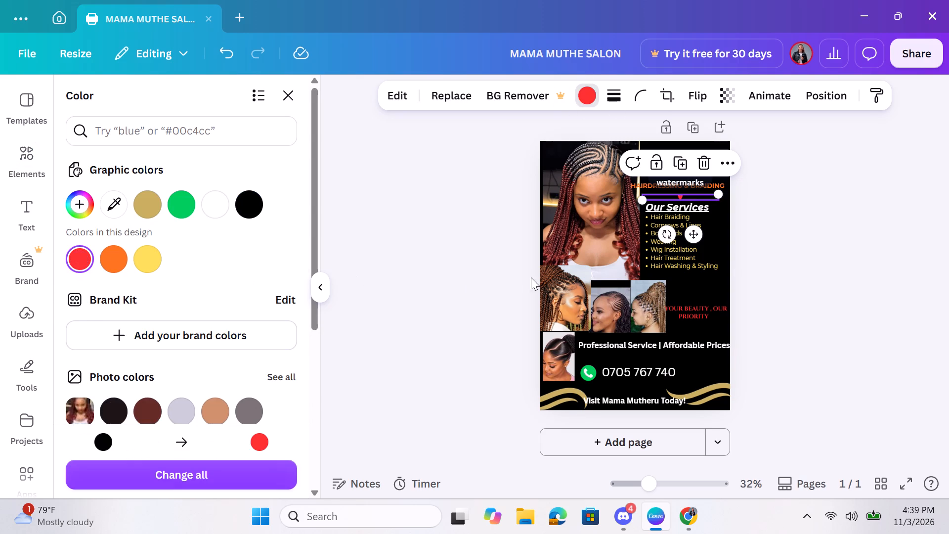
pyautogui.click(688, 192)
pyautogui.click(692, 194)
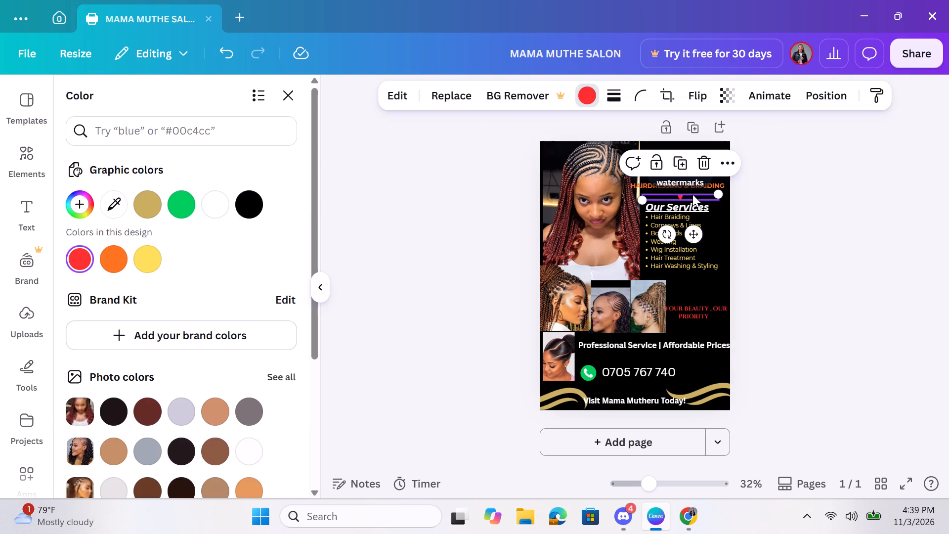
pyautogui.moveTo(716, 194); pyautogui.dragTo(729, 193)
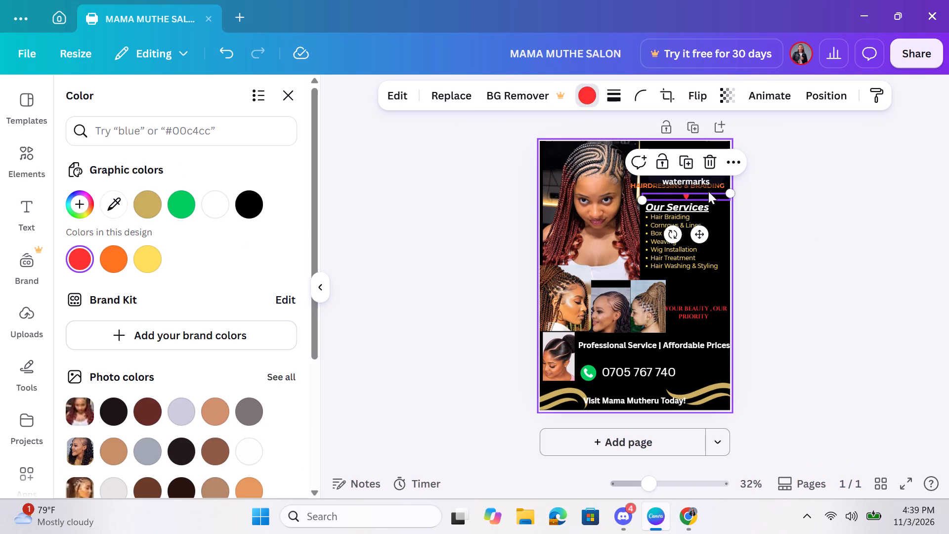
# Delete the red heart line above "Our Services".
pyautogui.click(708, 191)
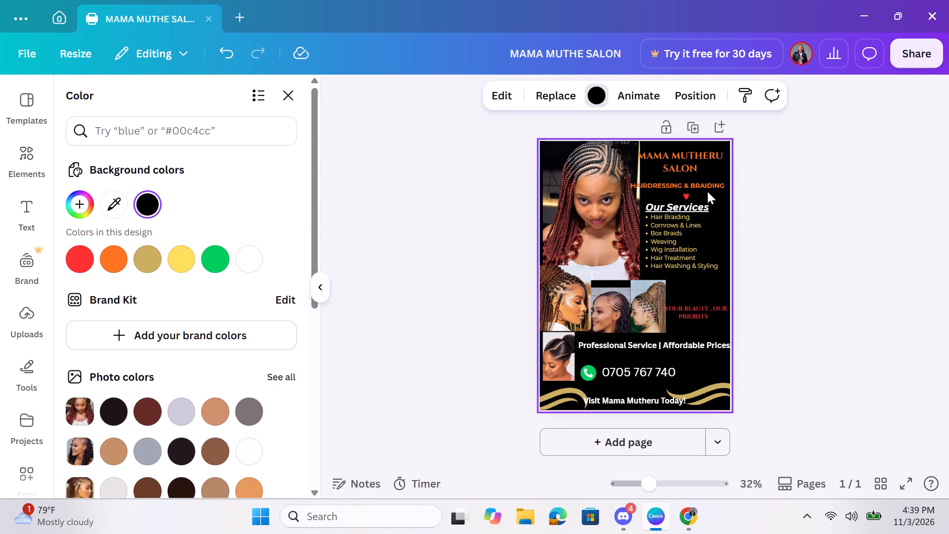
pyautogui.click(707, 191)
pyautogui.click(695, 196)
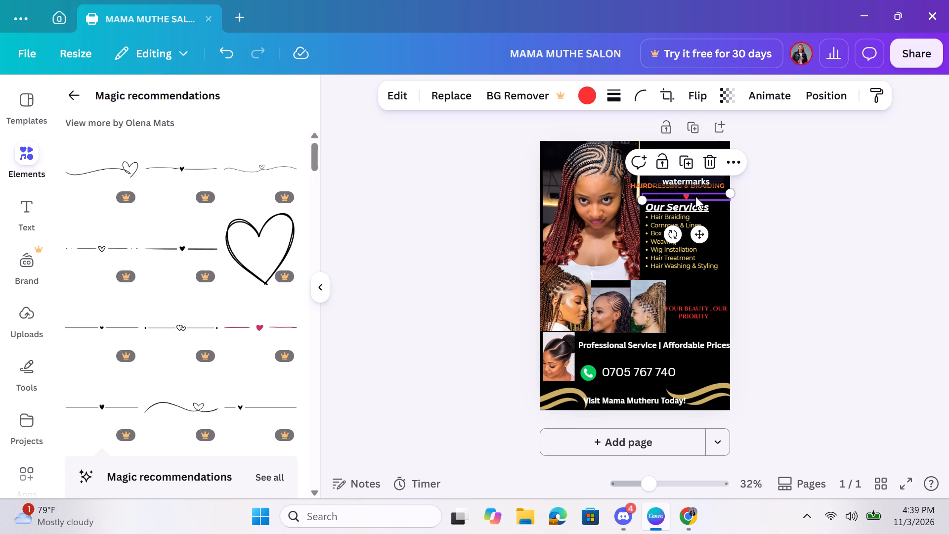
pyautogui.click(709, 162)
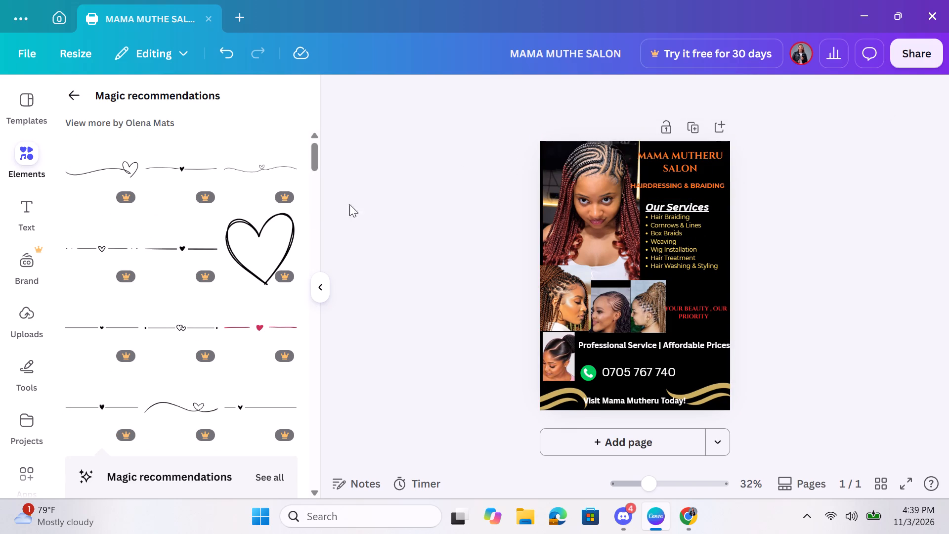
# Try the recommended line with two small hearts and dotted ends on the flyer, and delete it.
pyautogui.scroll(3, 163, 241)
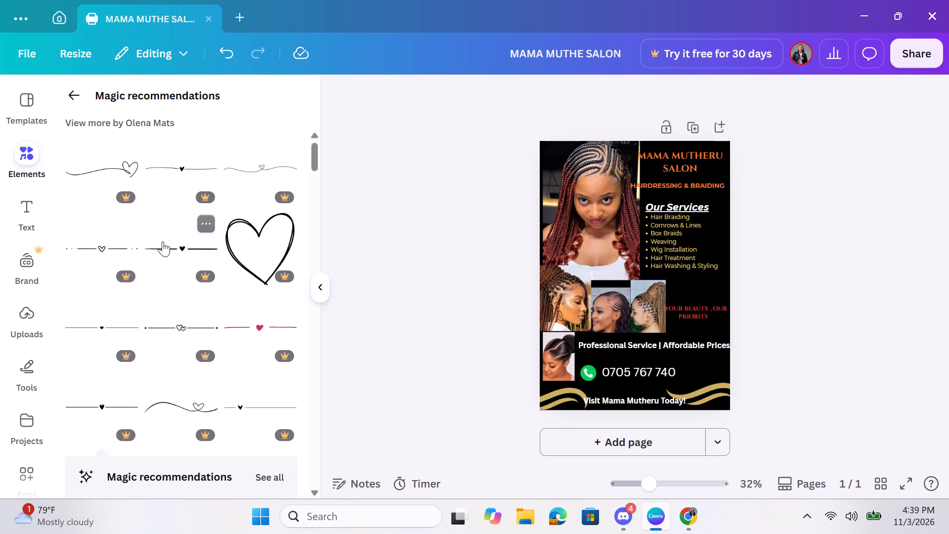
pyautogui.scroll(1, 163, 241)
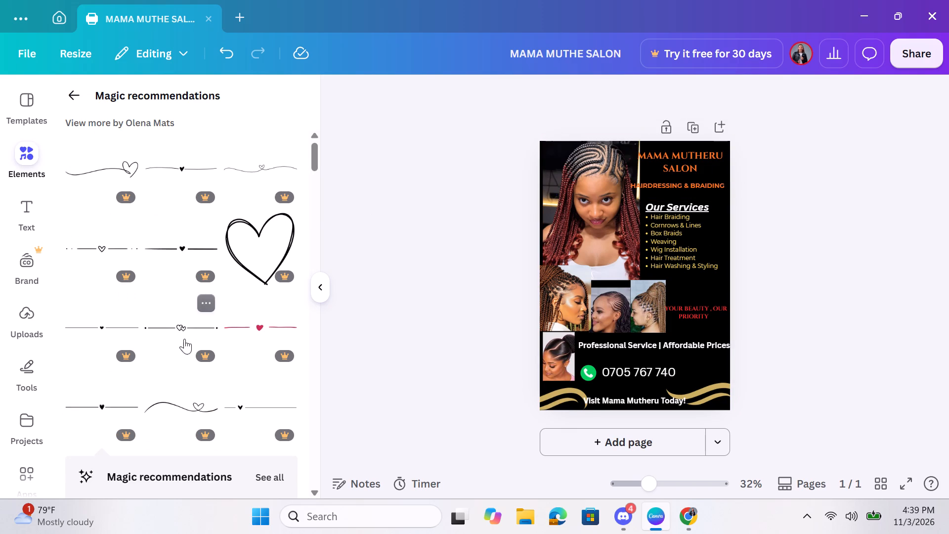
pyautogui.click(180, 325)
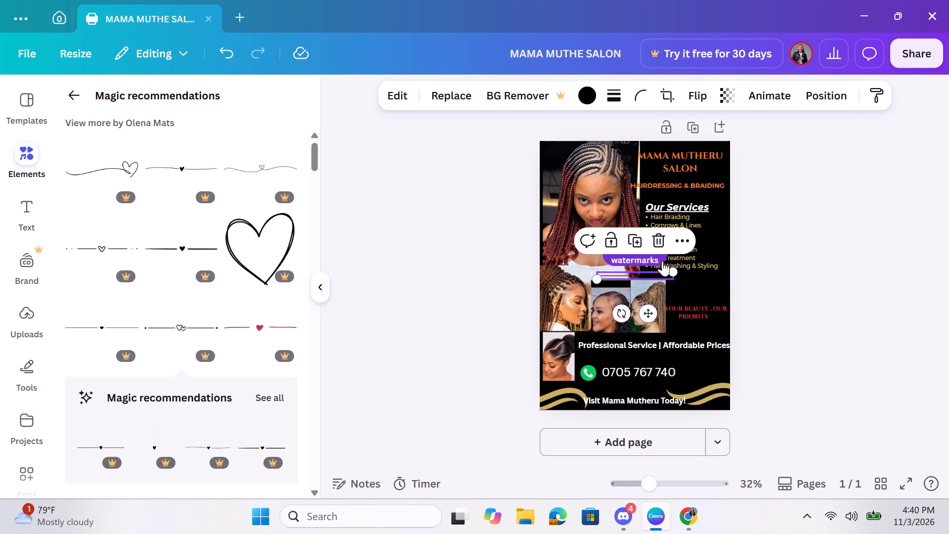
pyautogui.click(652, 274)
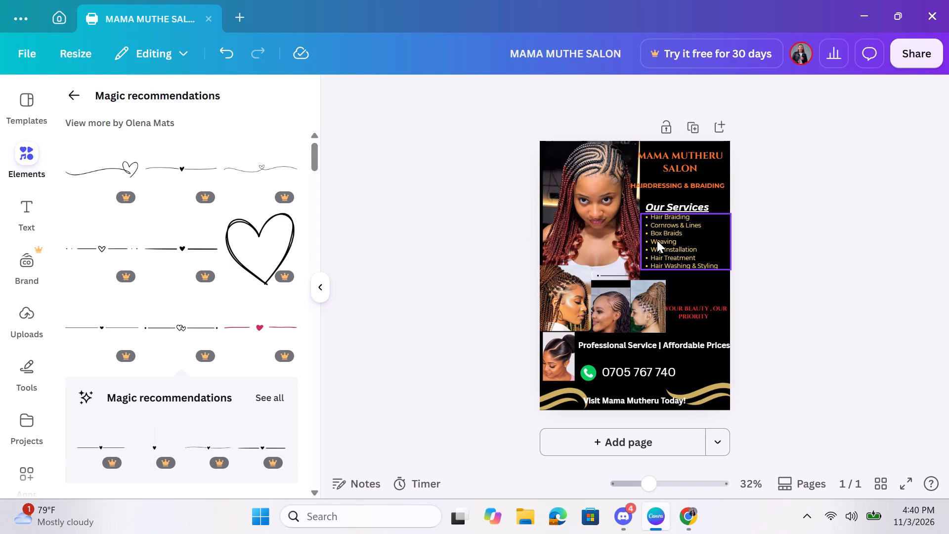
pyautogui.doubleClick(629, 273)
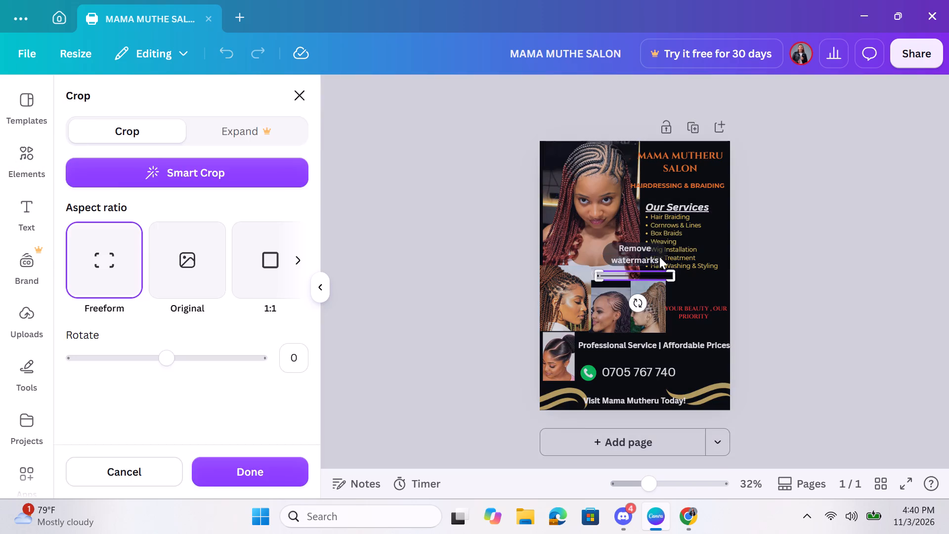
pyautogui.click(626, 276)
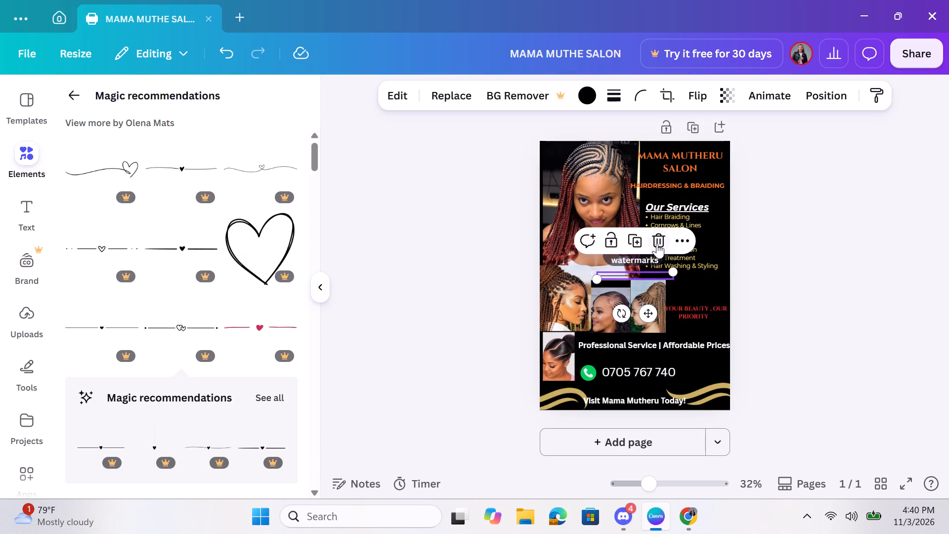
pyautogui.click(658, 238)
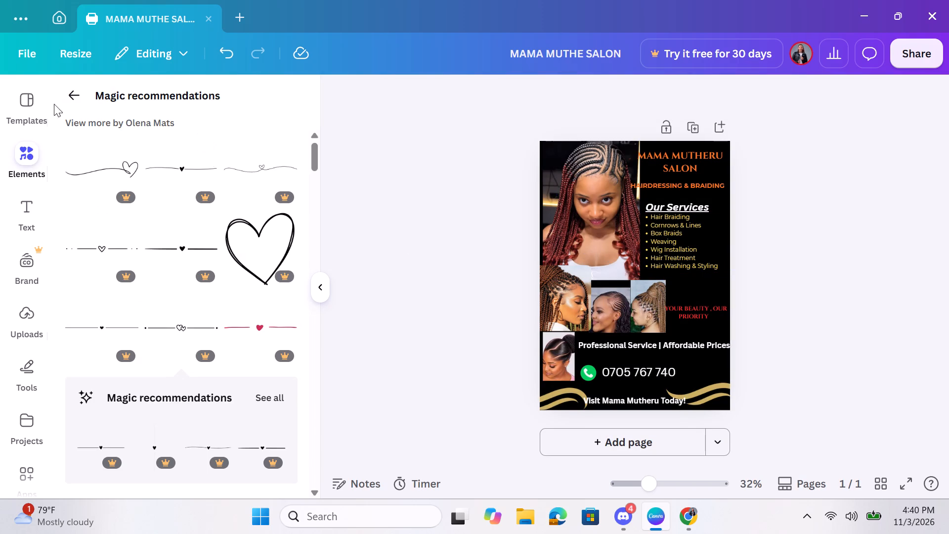
# Replace the "love line art" search with an elements library search for "gold dexcoeative line".
pyautogui.click(72, 95)
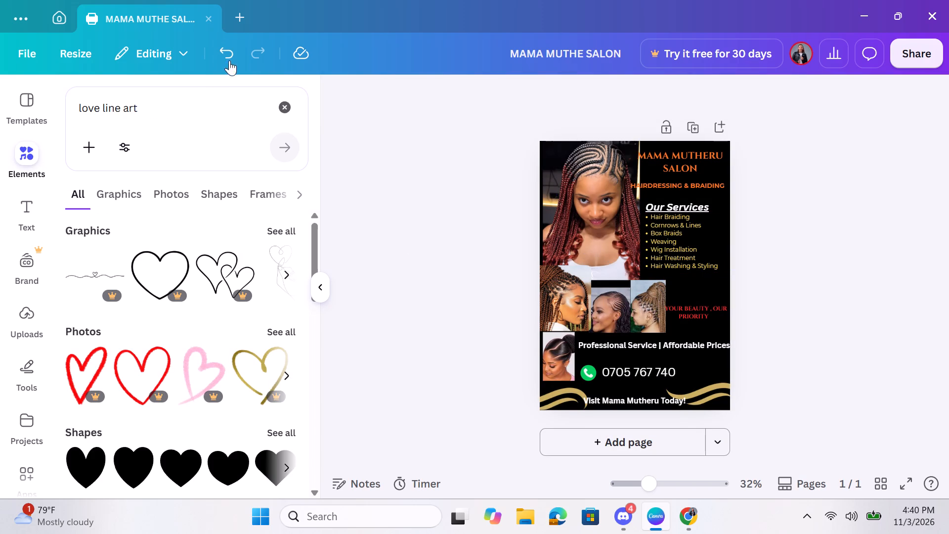
pyautogui.click(279, 103)
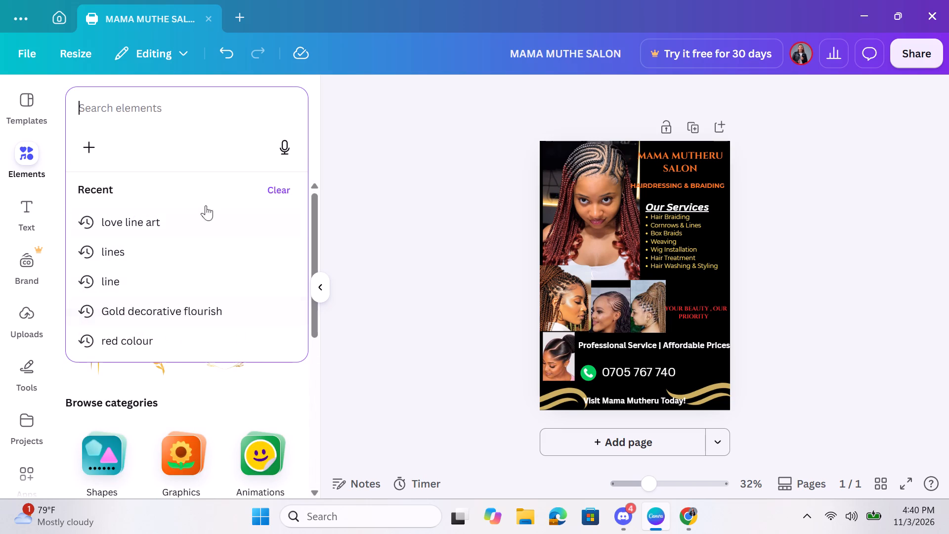
pyautogui.click(164, 116)
pyautogui.write('gold de')
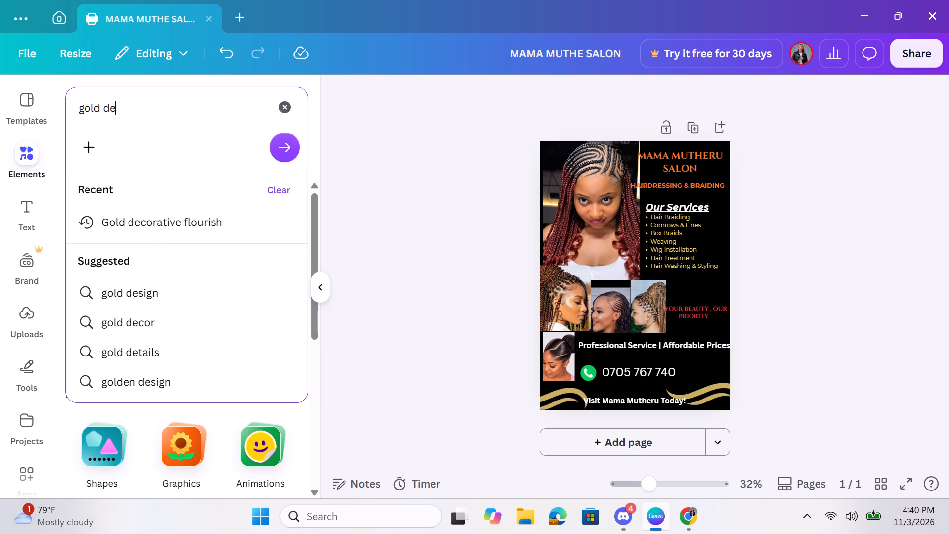
pyautogui.write('xcoeative line')
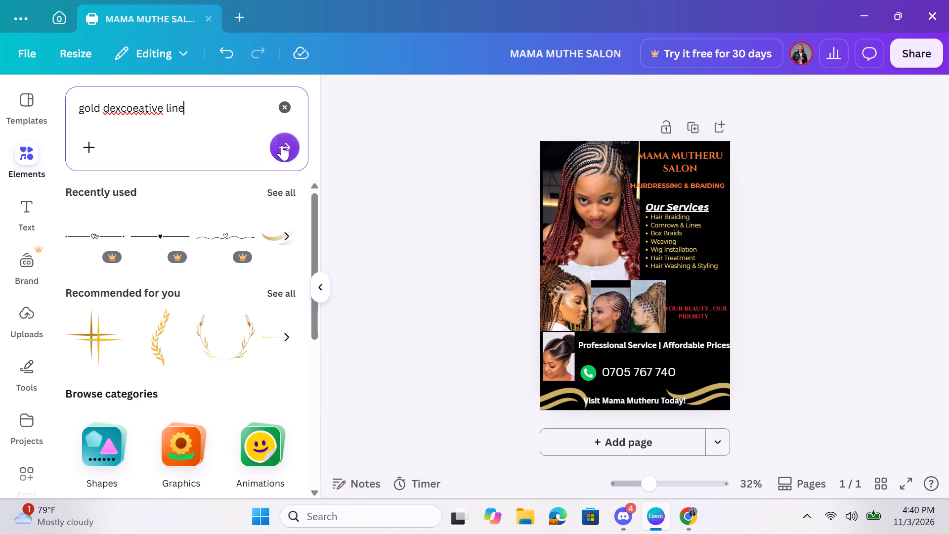
pyautogui.click(284, 144)
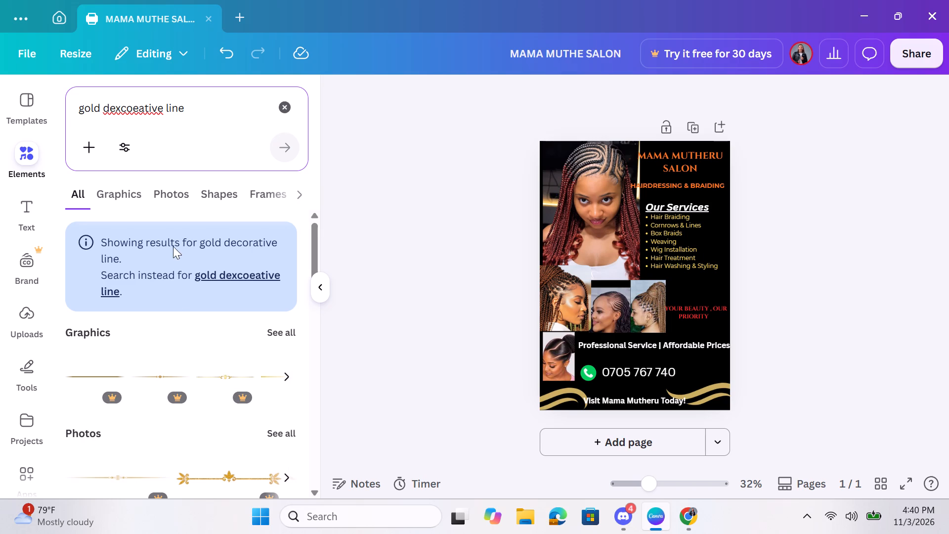
# Correct the elements search text to "gold decorative line" and run the search.
pyautogui.click(145, 107)
pyautogui.press('space')
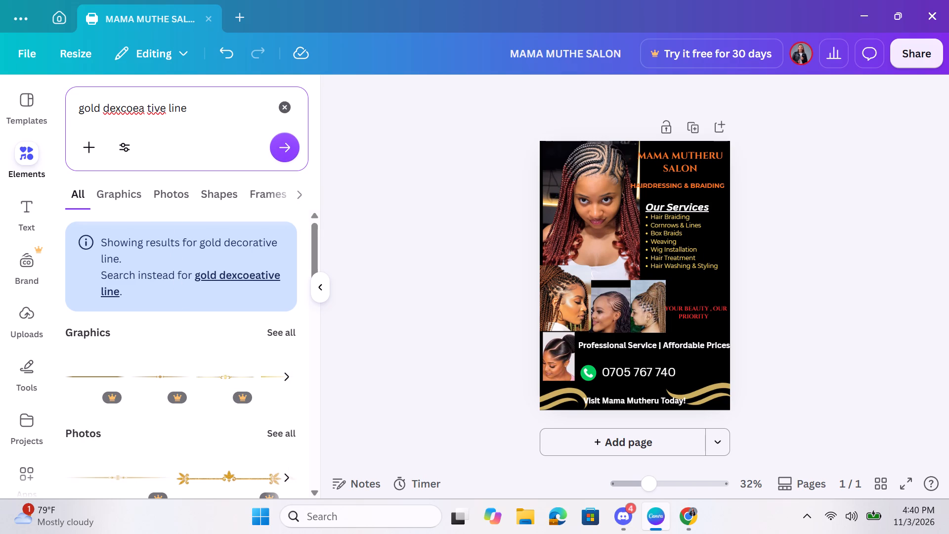
pyautogui.press('BackSpace')
pyautogui.press('BackSpace')
pyautogui.press('BackSpace')
pyautogui.press('BackSpace')
pyautogui.press('BackSpace')
pyautogui.press('BackSpace')
pyautogui.write('cprat')
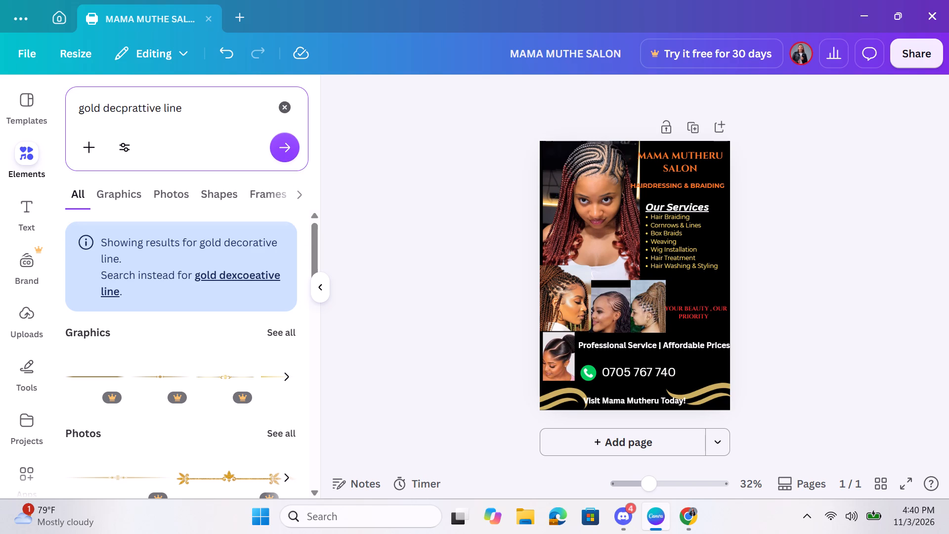
pyautogui.press('BackSpace')
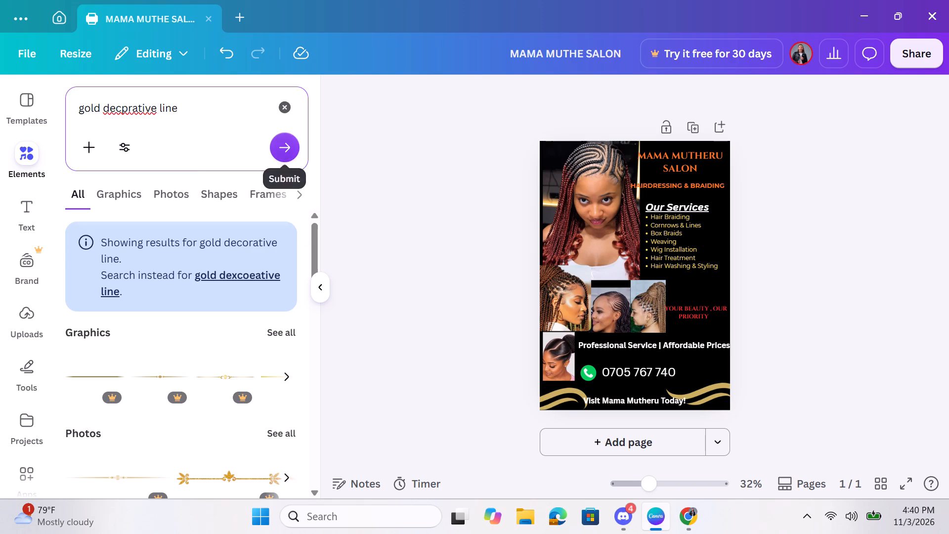
pyautogui.click(125, 107)
pyautogui.click(125, 107)
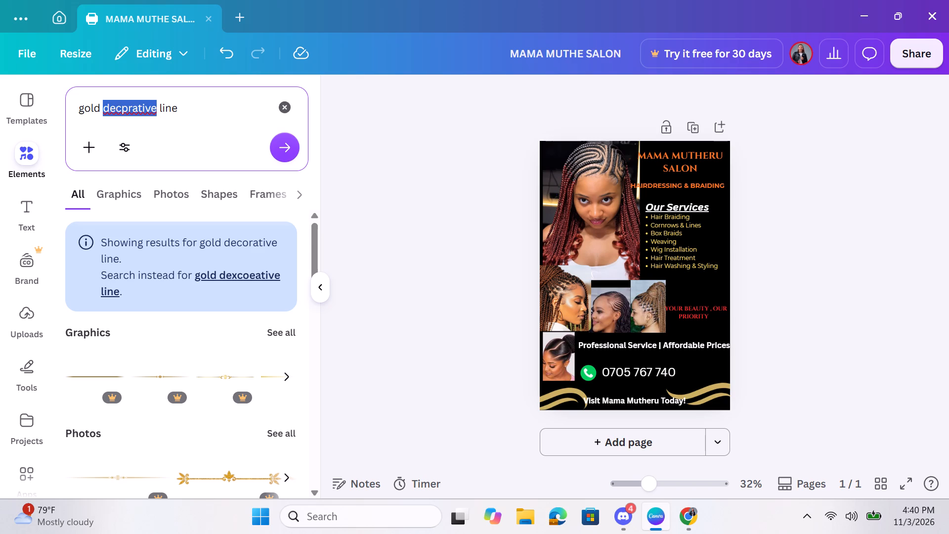
pyautogui.click(128, 107)
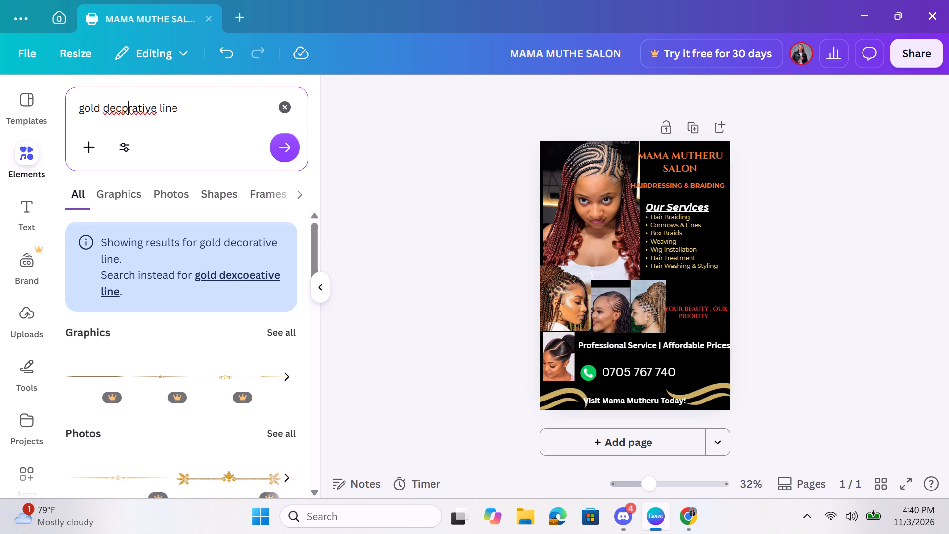
pyautogui.press('BackSpace')
pyautogui.press('o')
pyautogui.click(280, 152)
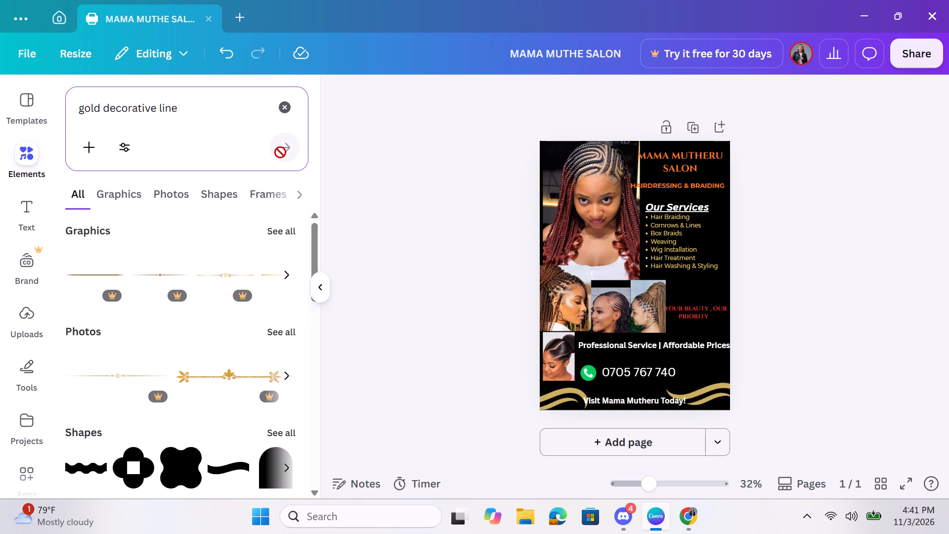
# From all the graphics results, add the thin gold divider line with the small scroll flourish at its centre to the flyer.
pyautogui.scroll(-1, 210, 260)
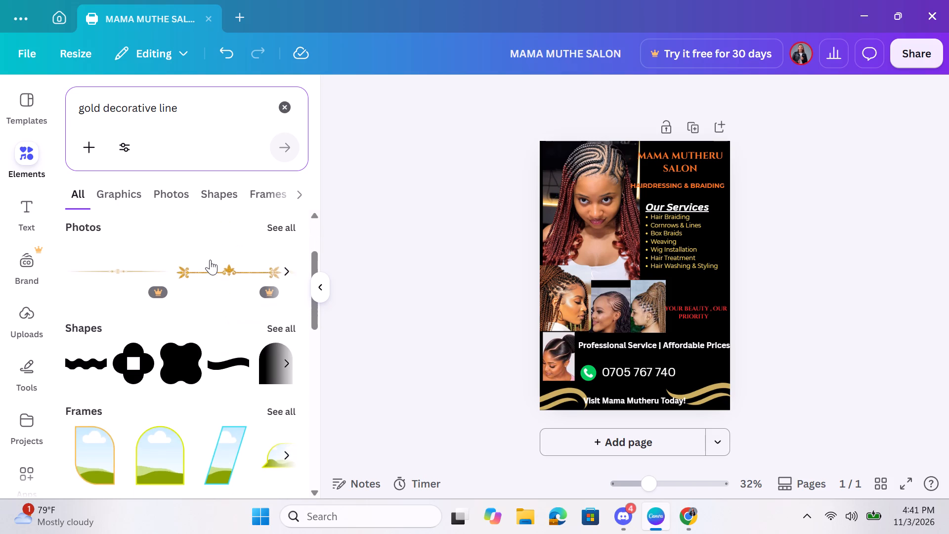
pyautogui.scroll(-1, 210, 260)
pyautogui.scroll(4, 210, 260)
pyautogui.click(291, 231)
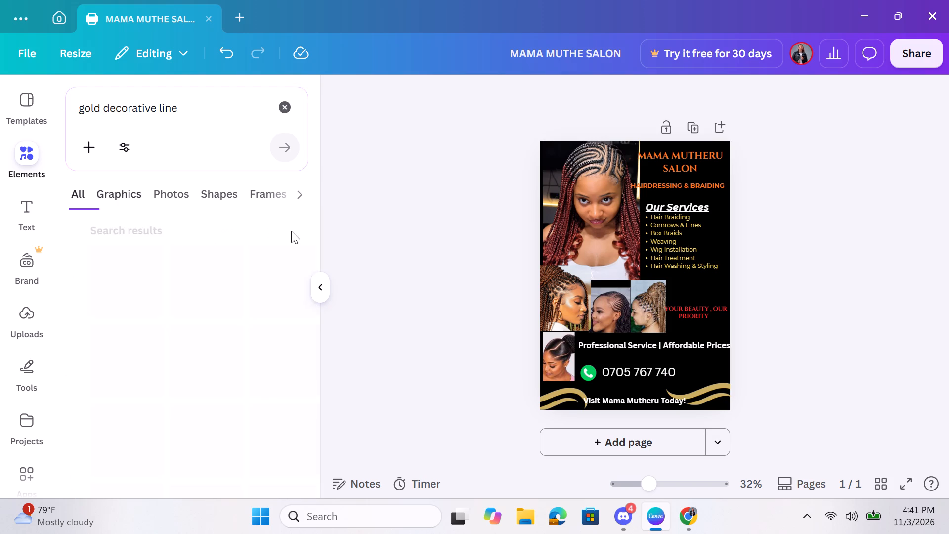
pyautogui.scroll(-1, 179, 339)
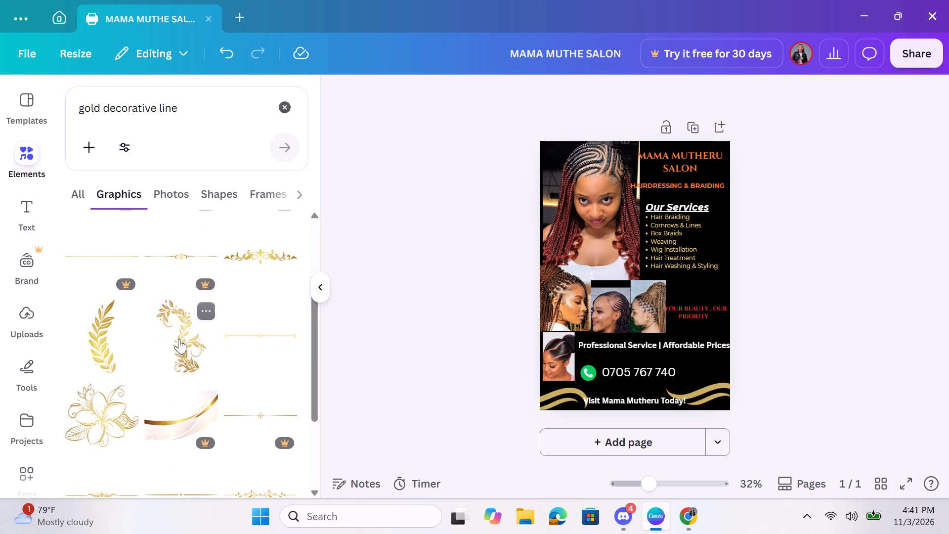
pyautogui.scroll(-1, 179, 339)
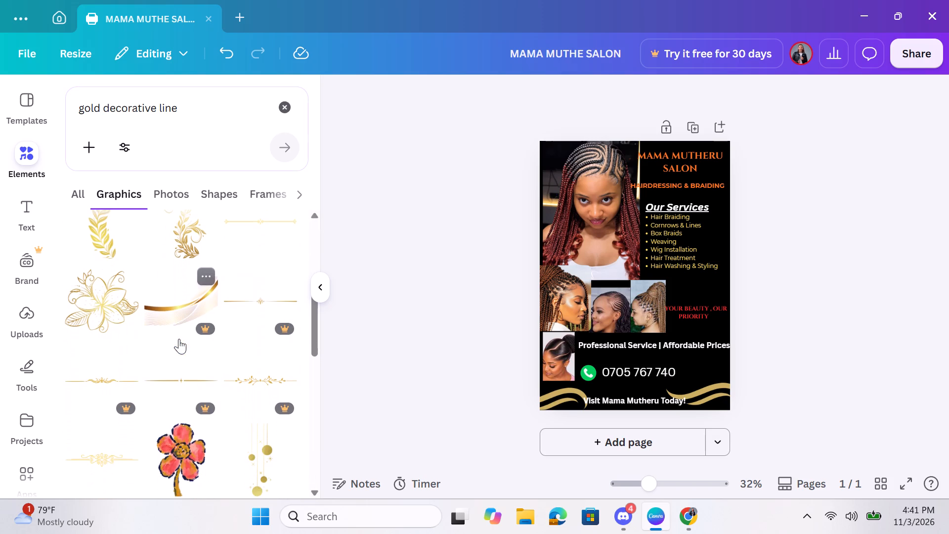
pyautogui.scroll(-2, 179, 339)
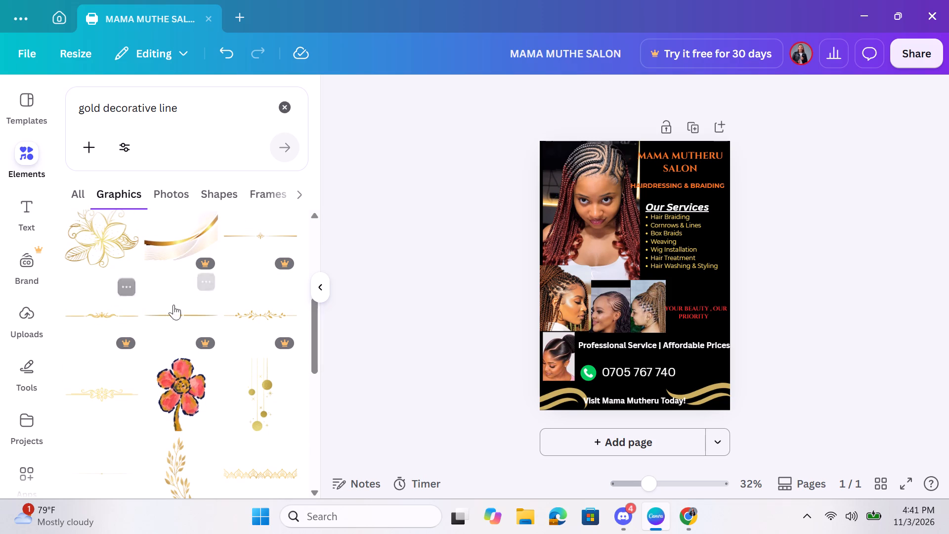
pyautogui.scroll(3, 250, 326)
pyautogui.scroll(-1, 250, 326)
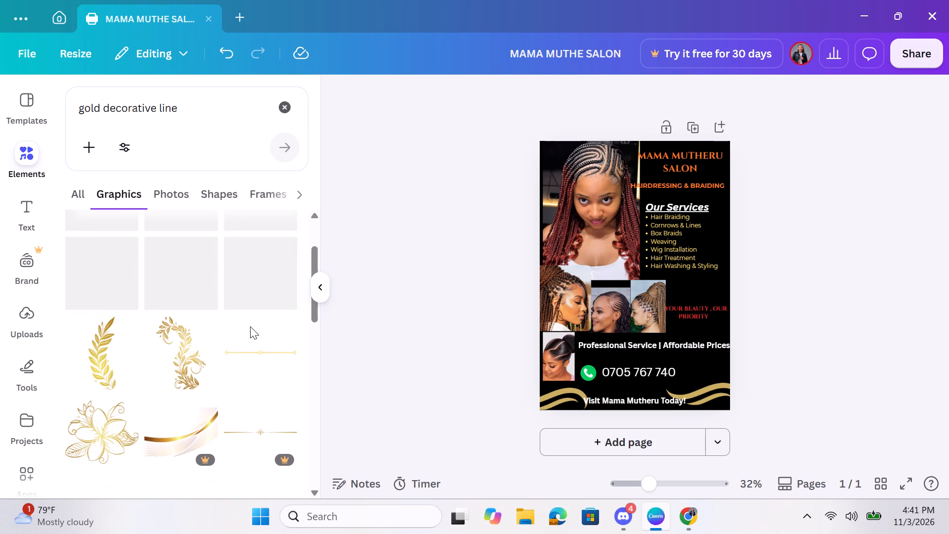
pyautogui.scroll(-2, 250, 326)
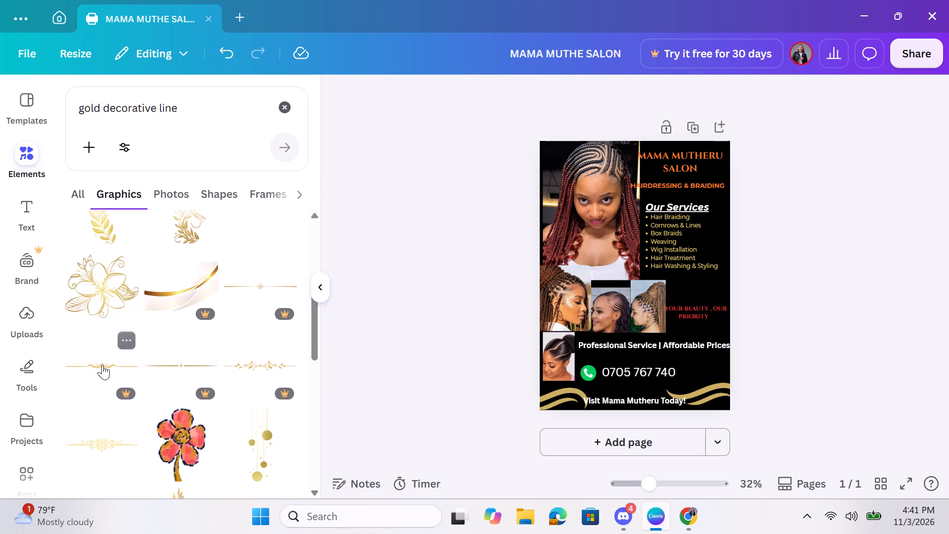
pyautogui.click(102, 364)
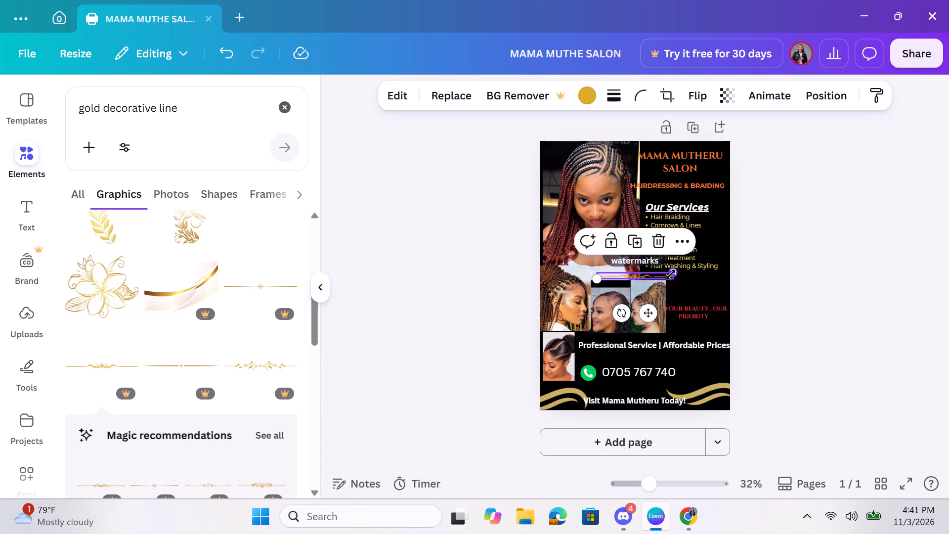
# Lengthen the gold flourish line and place it between "Hairdressing & Braiding" and the "Our Services" heading.
pyautogui.moveTo(671, 274); pyautogui.dragTo(694, 263)
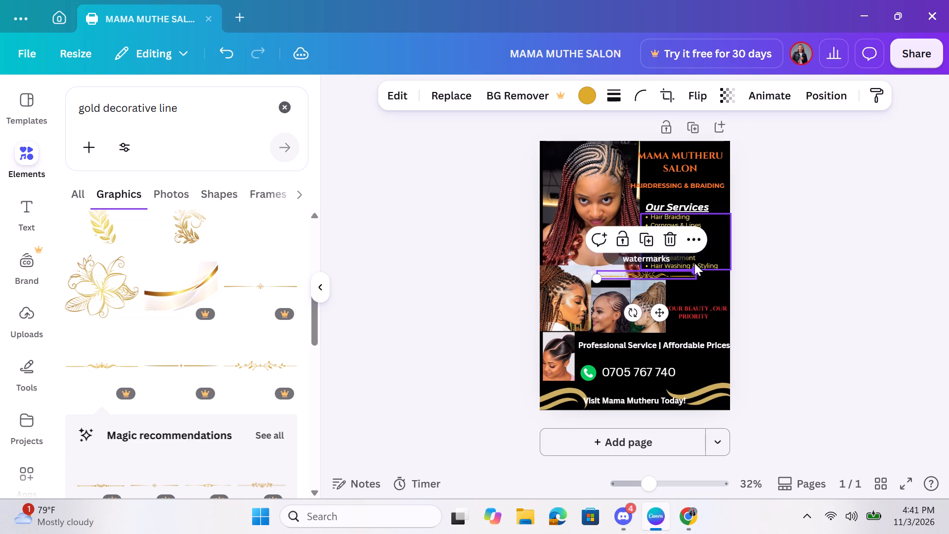
pyautogui.moveTo(667, 270); pyautogui.dragTo(665, 245)
pyautogui.scroll(-1, 665, 253)
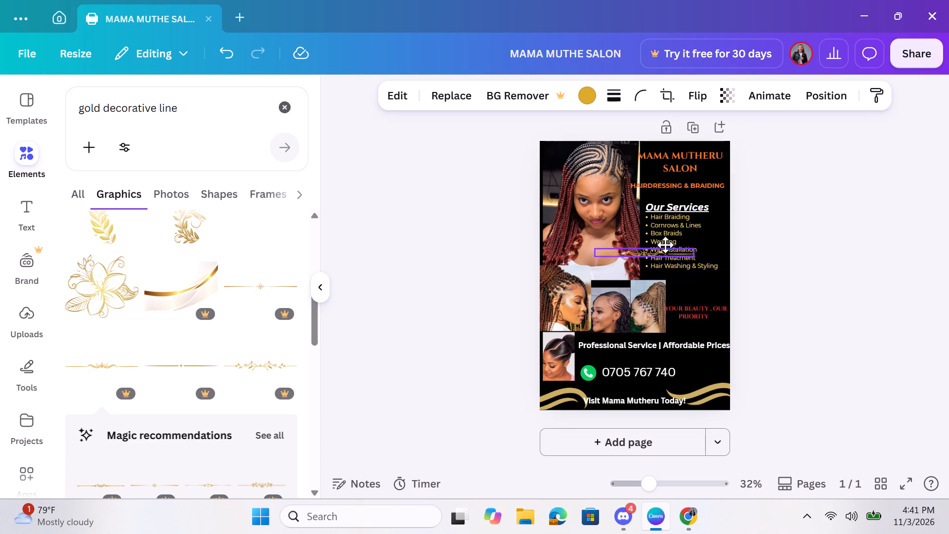
pyautogui.moveTo(665, 245); pyautogui.dragTo(696, 189)
pyautogui.scroll(-1, 665, 245)
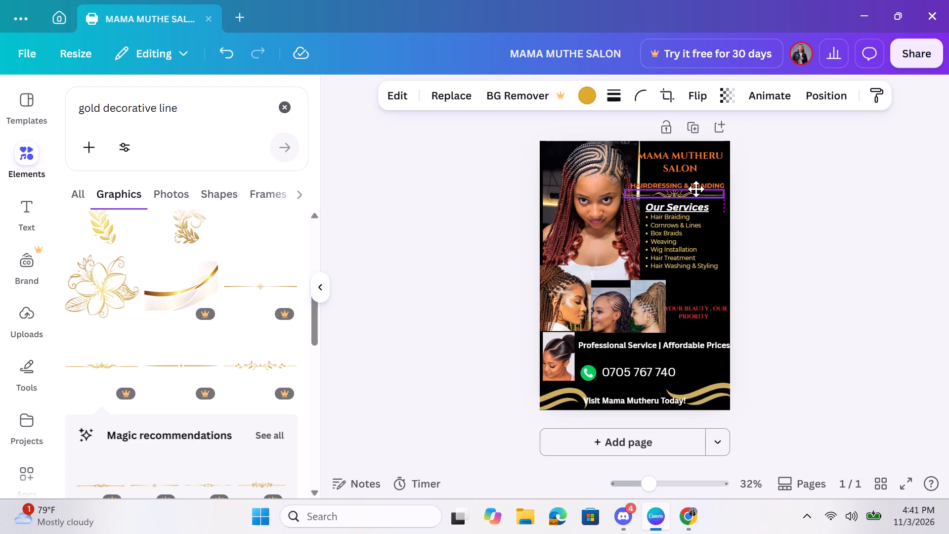
pyautogui.scroll(-1, 696, 189)
pyautogui.moveTo(696, 189); pyautogui.dragTo(697, 190)
pyautogui.scroll(-2, 697, 188)
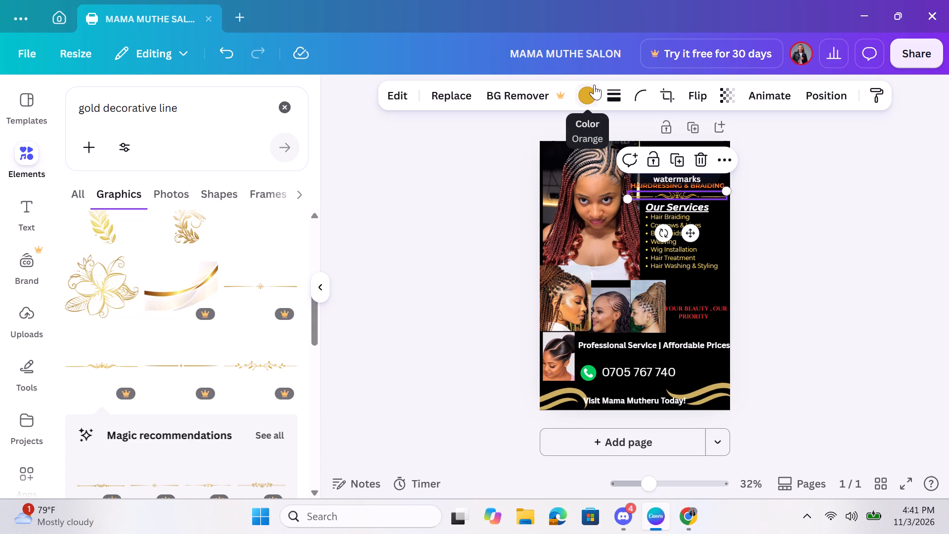
# Recolour the flourish line above "Our Services" with the design's bright red.
pyautogui.click(594, 85)
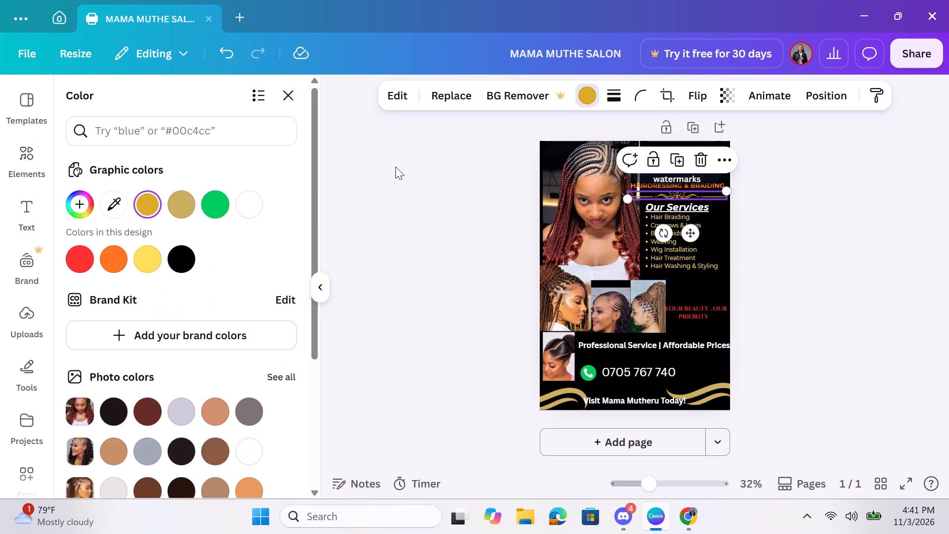
pyautogui.click(76, 263)
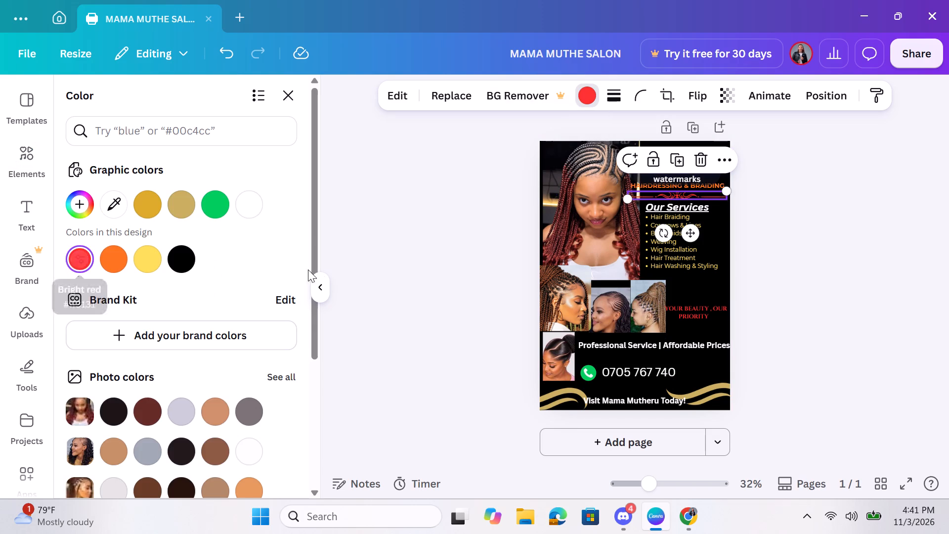
pyautogui.click(393, 266)
pyautogui.click(849, 232)
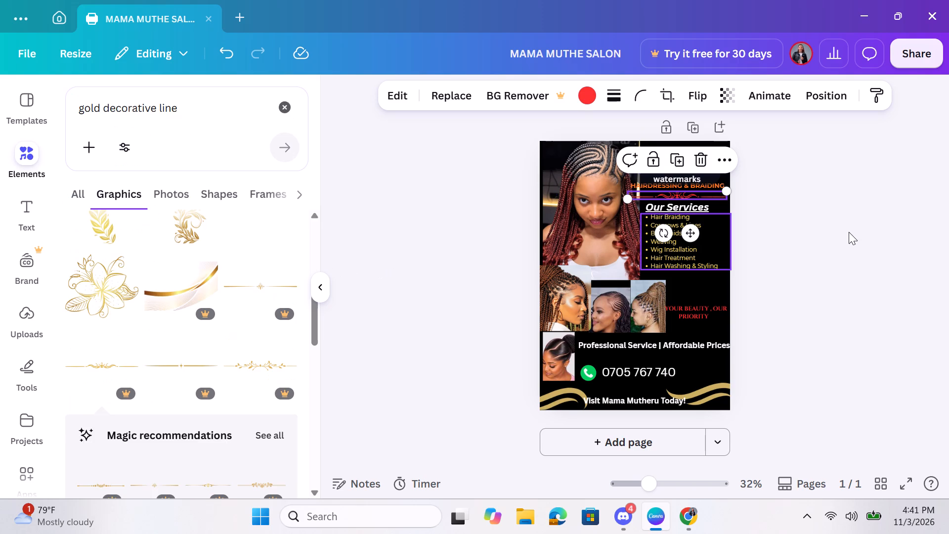
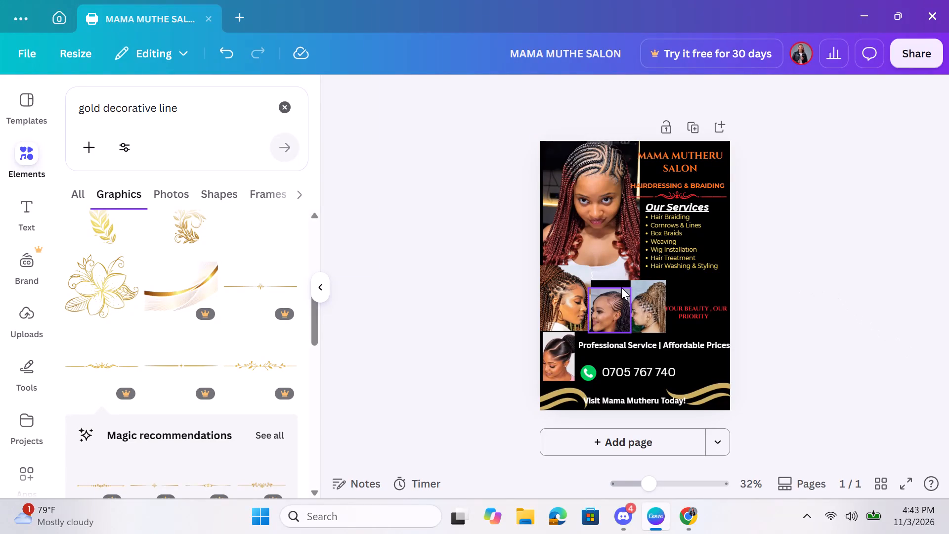
# Clear the "gold decorative line" text from the elements search.
pyautogui.click(290, 98)
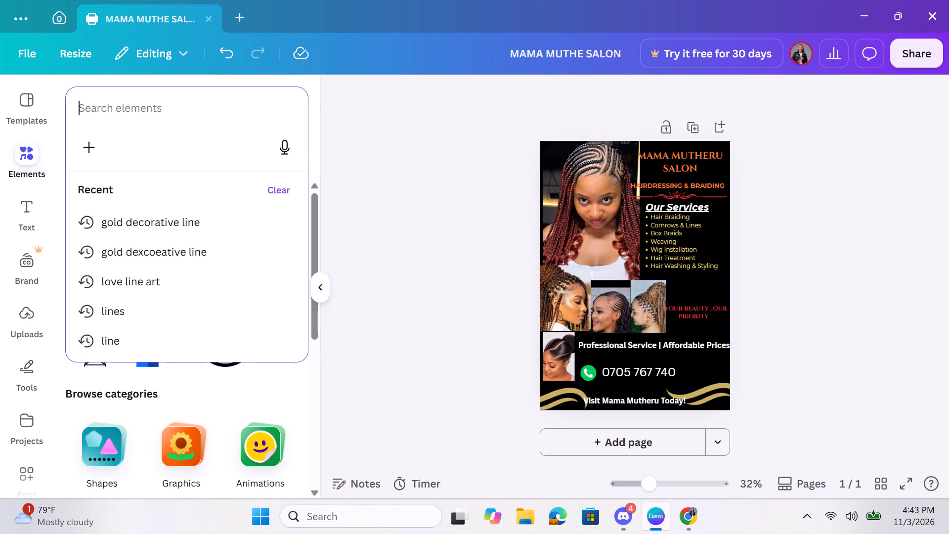
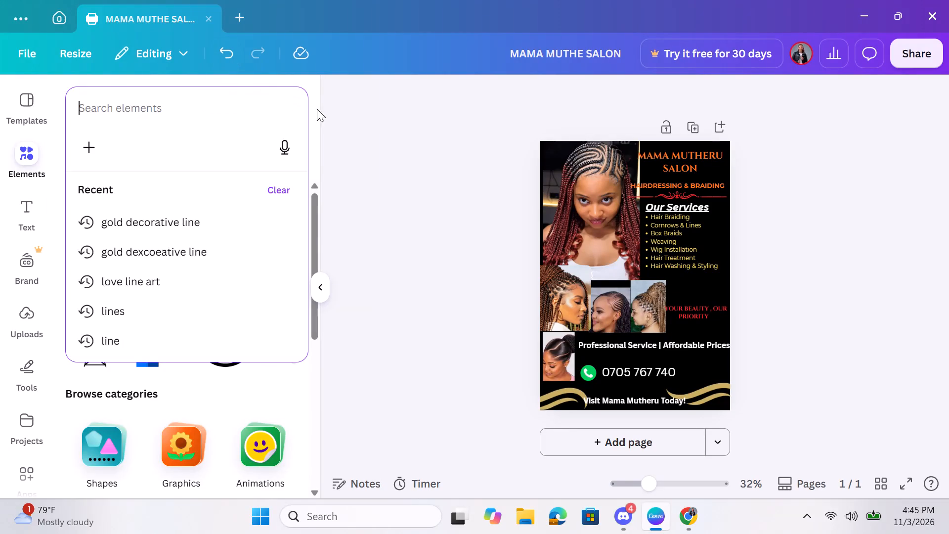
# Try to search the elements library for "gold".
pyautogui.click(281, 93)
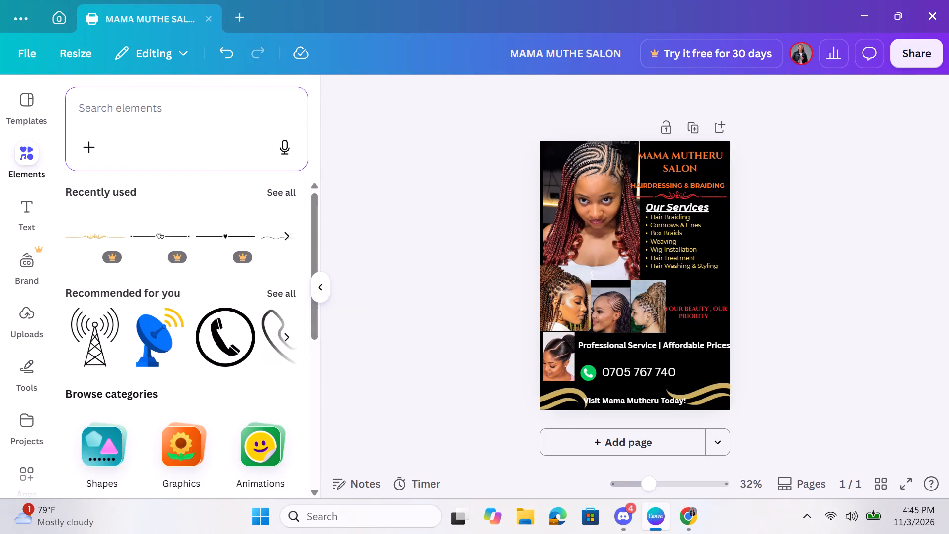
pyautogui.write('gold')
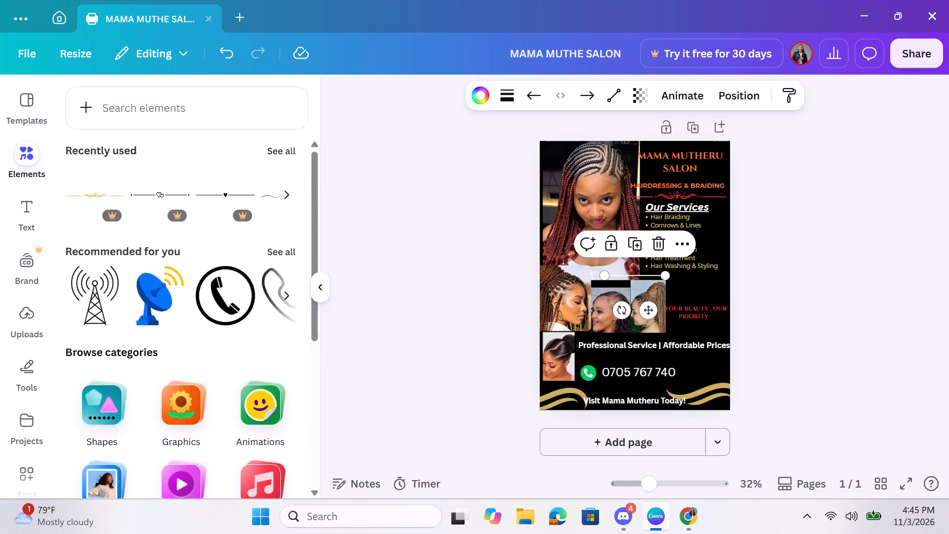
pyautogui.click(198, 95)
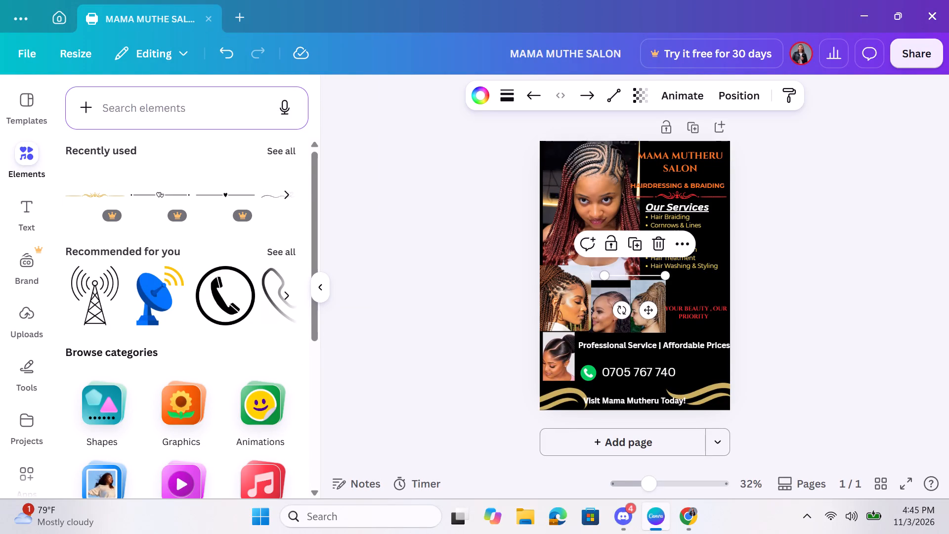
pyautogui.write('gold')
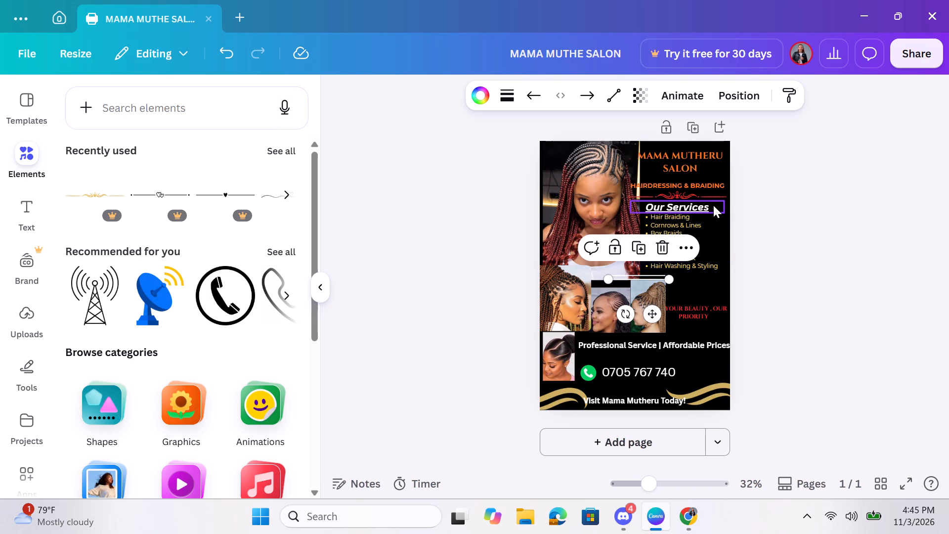
# Delete the red decorative divider between the "HAIRDRESSING & BRAIDING" line and the "Our Services" heading.
pyautogui.click(708, 193)
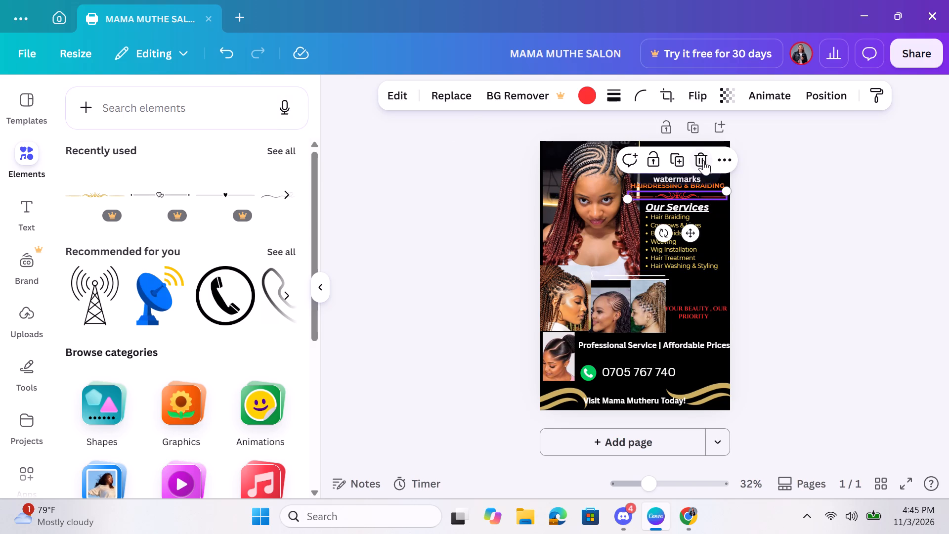
pyautogui.click(703, 159)
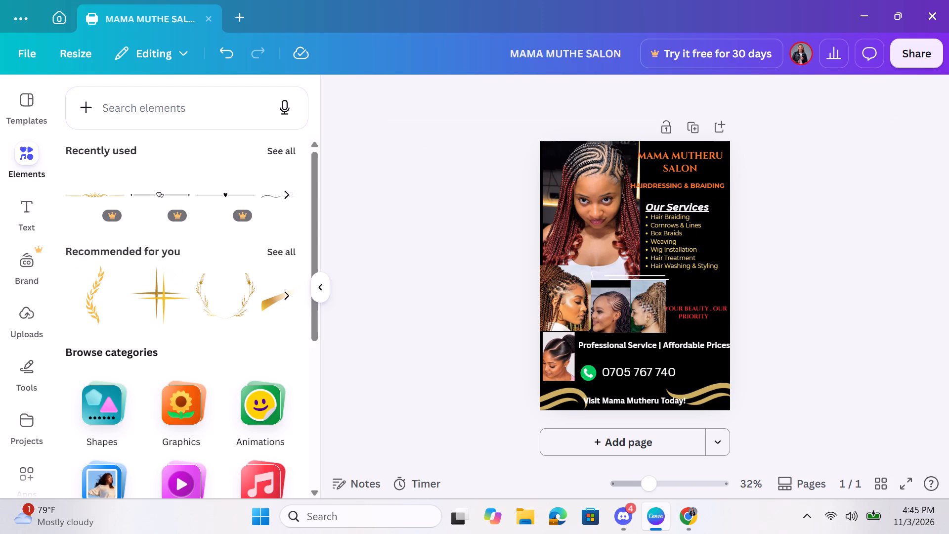
# Search the elements library for "gold divider line".
pyautogui.click(173, 100)
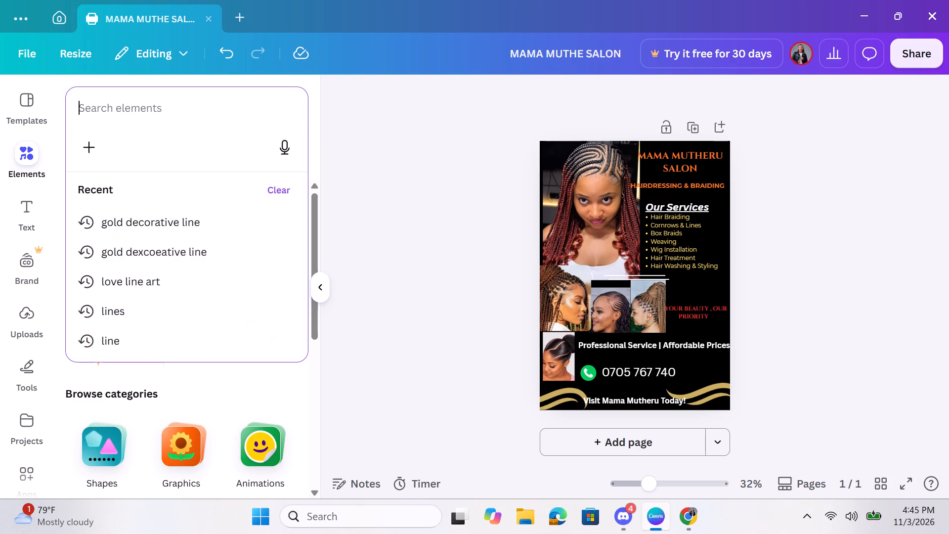
pyautogui.write('gold')
pyautogui.press('space')
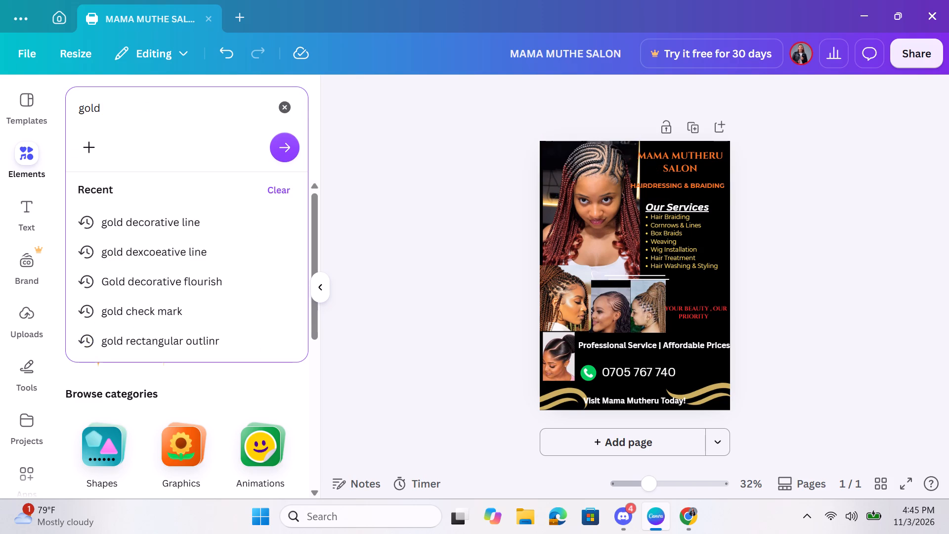
pyautogui.write('divide')
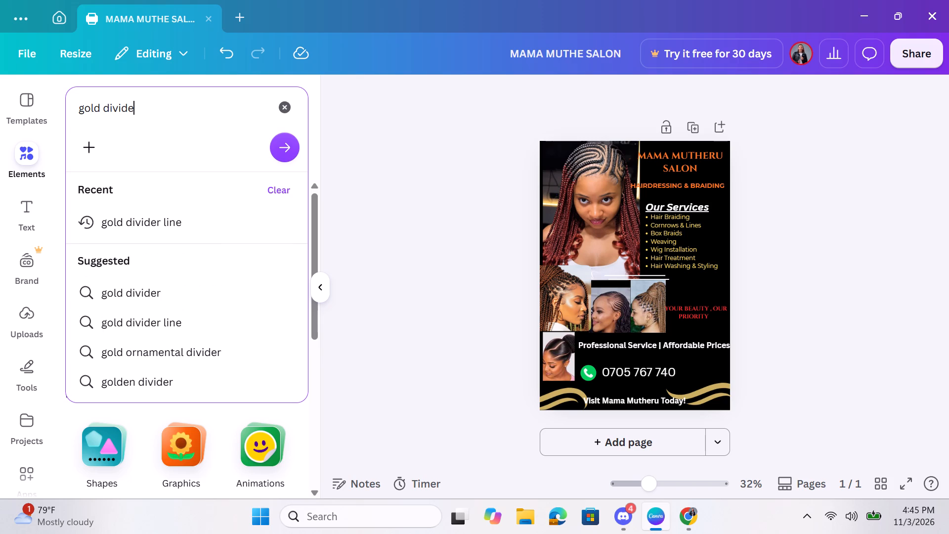
pyautogui.click(189, 221)
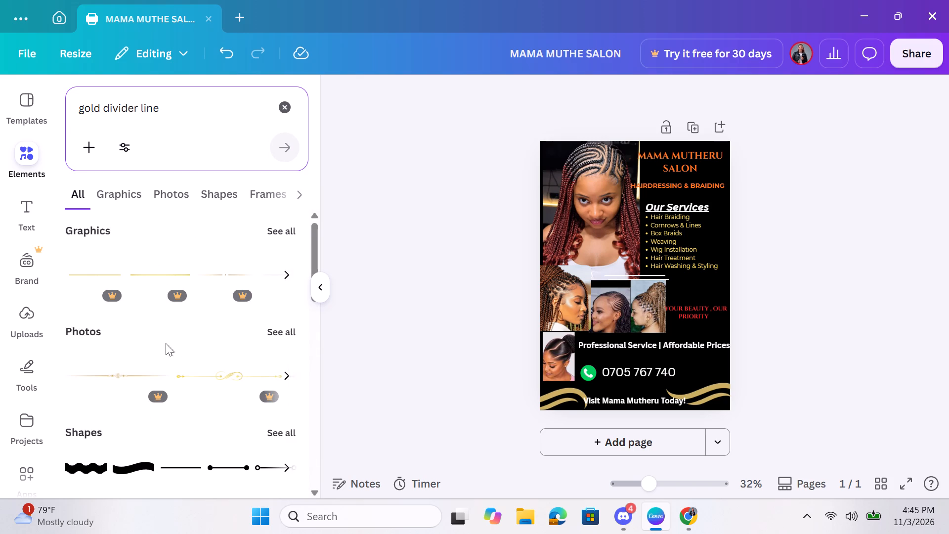
# Browse the gold divider line results, including the full set of graphics, for a divider suited to the flyer.
pyautogui.scroll(-3, 168, 352)
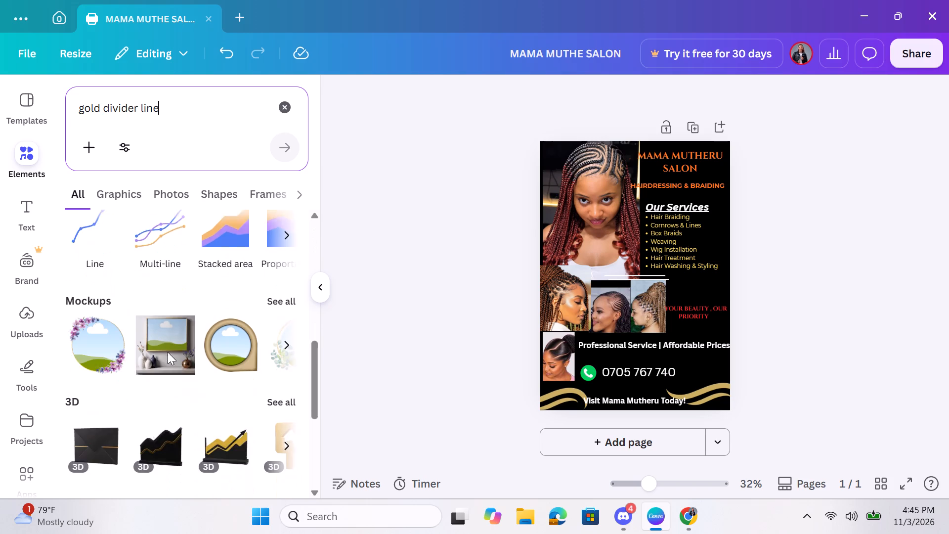
pyautogui.scroll(-1, 168, 352)
pyautogui.scroll(8, 168, 352)
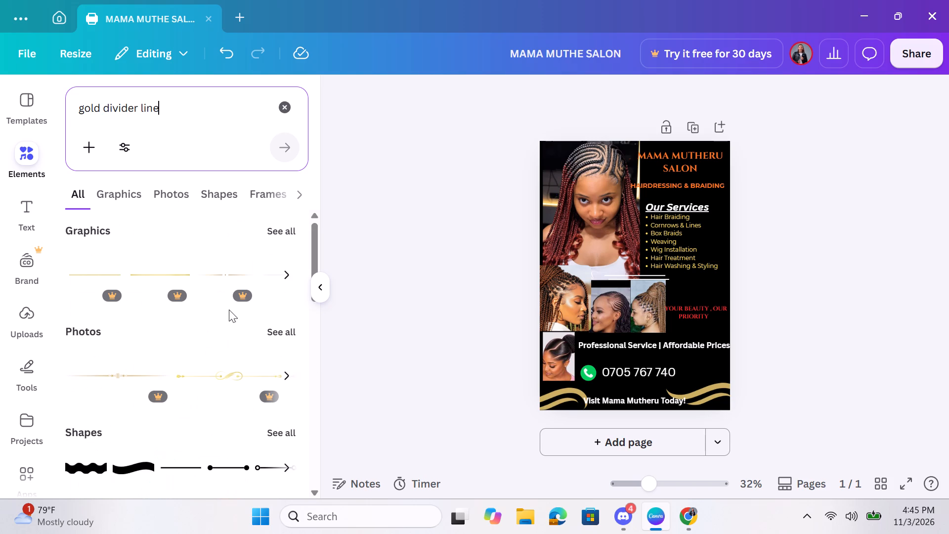
pyautogui.click(280, 273)
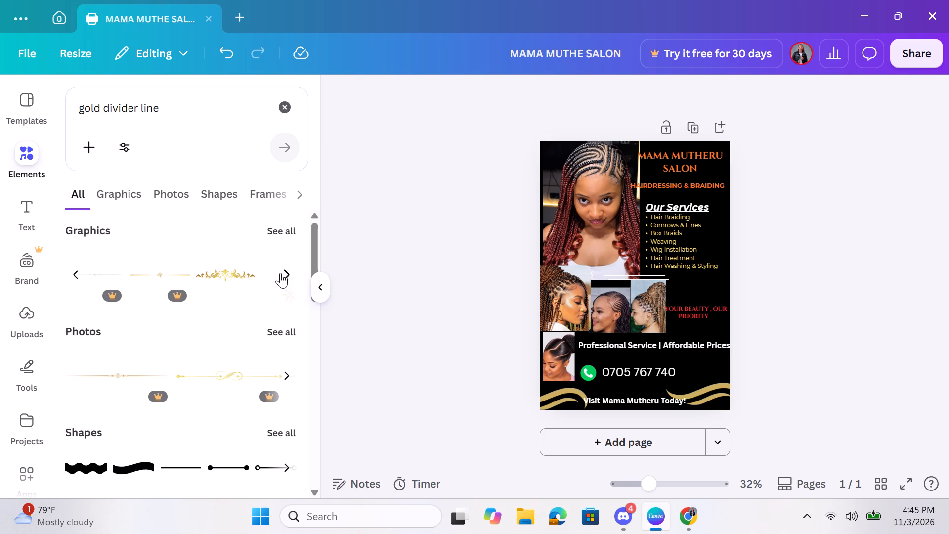
pyautogui.scroll(2, 182, 231)
pyautogui.click(284, 230)
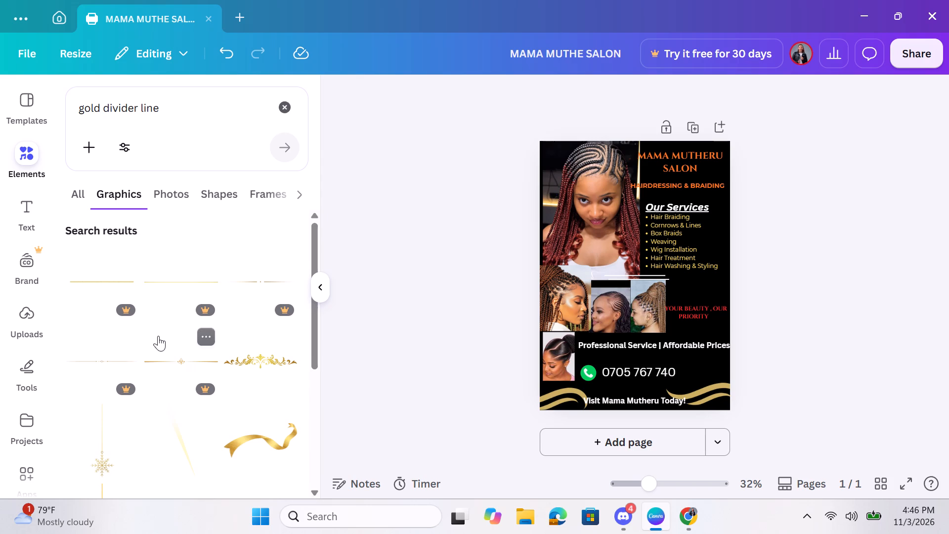
pyautogui.scroll(-3, 101, 304)
pyautogui.scroll(2, 101, 304)
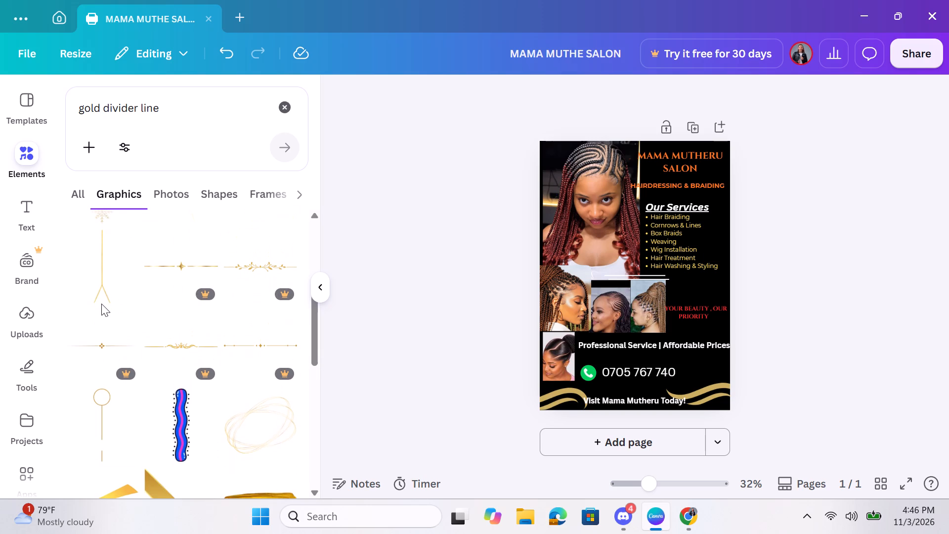
pyautogui.scroll(1, 101, 304)
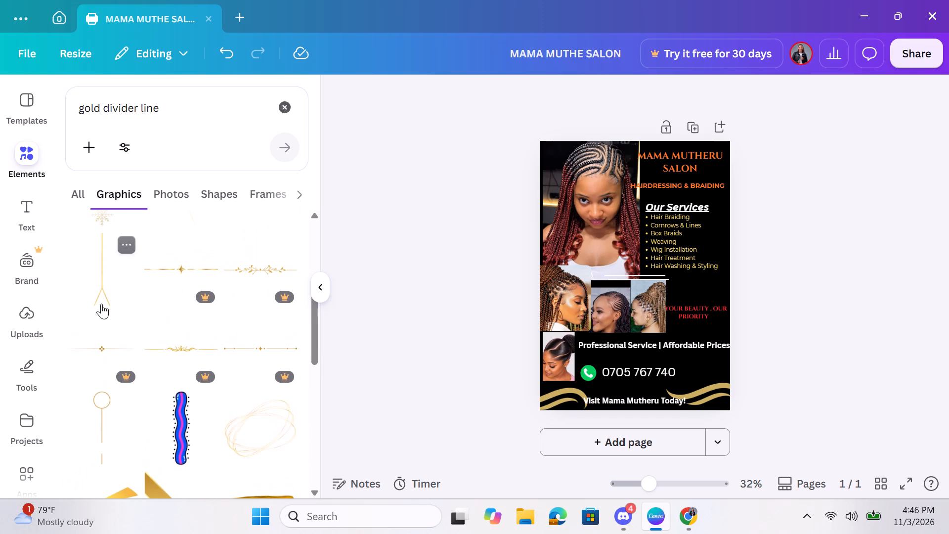
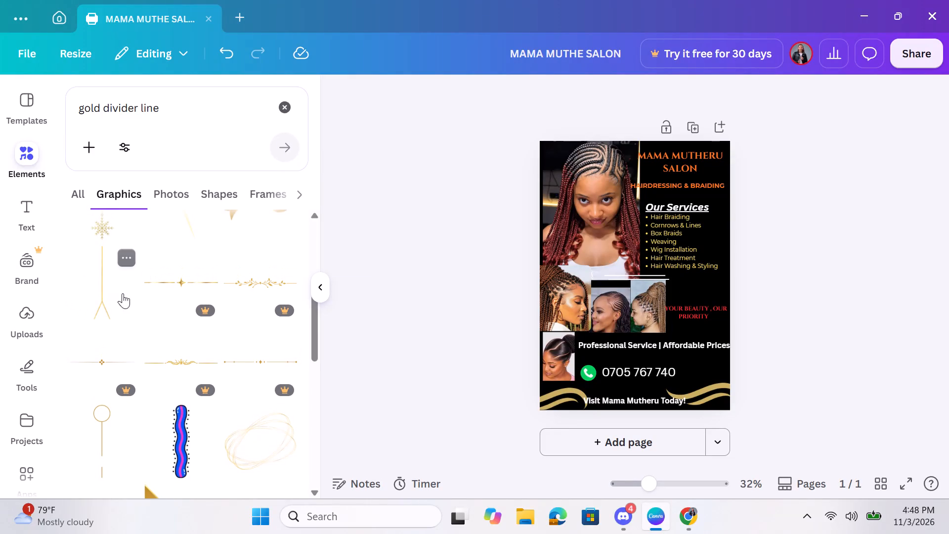
# Look further through the gold divider line graphics and the other result categories for a divider suited to the flyer.
pyautogui.scroll(-2, 192, 197)
pyautogui.scroll(2, 192, 197)
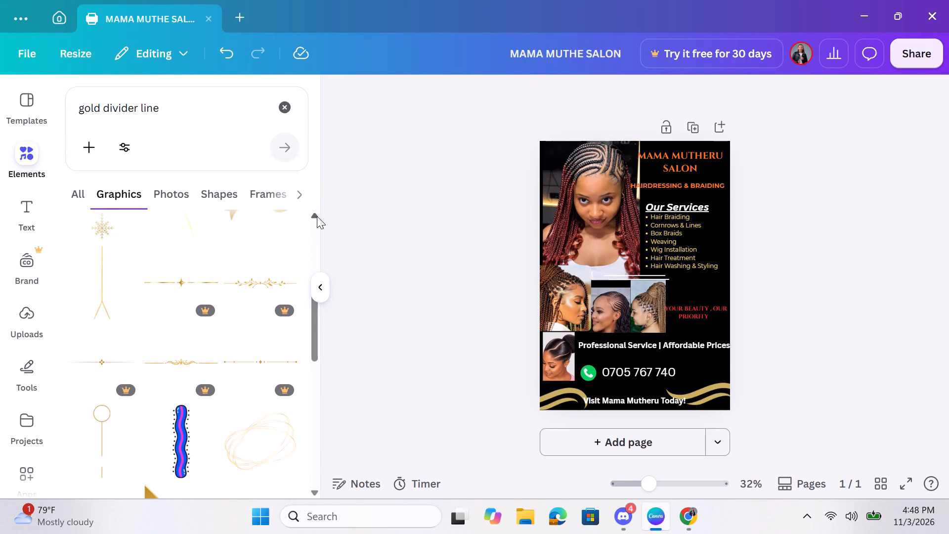
pyautogui.click(300, 196)
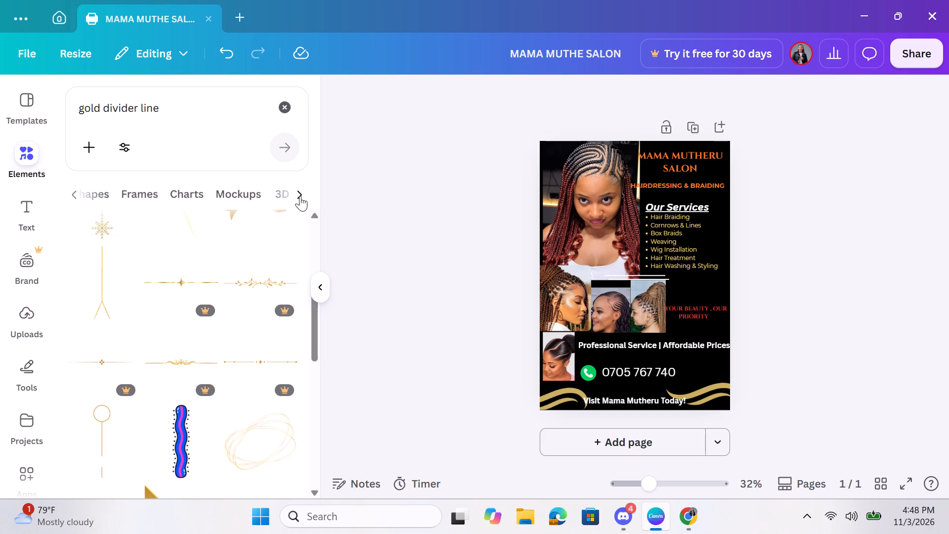
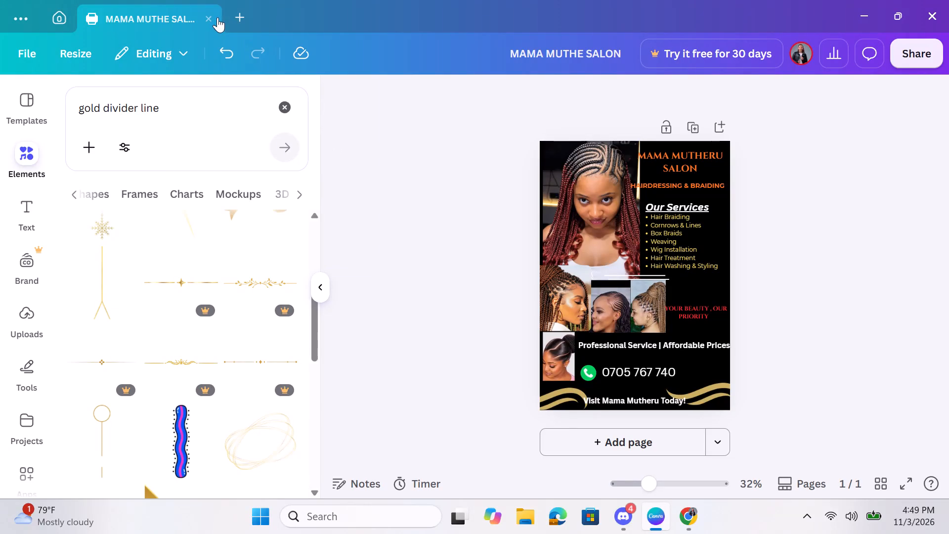
# Search the elements for "line" and add the thin line graphic with a small heart at its centre to the flyer.
pyautogui.click(284, 99)
pyautogui.write('line')
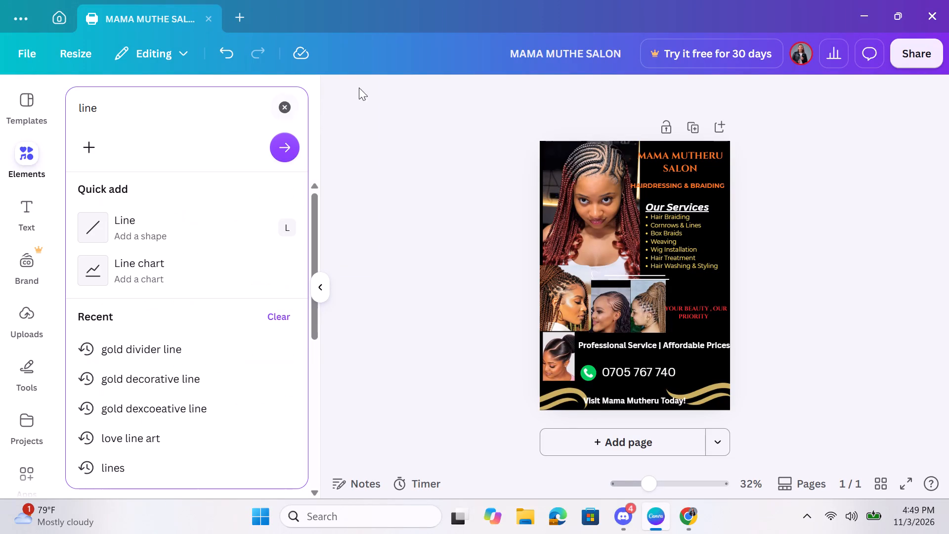
pyautogui.click(292, 143)
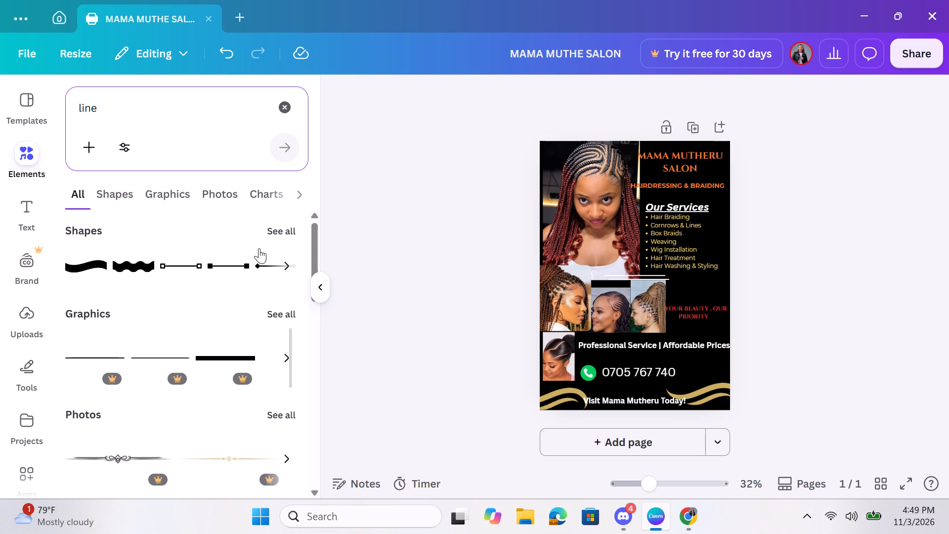
pyautogui.click(278, 309)
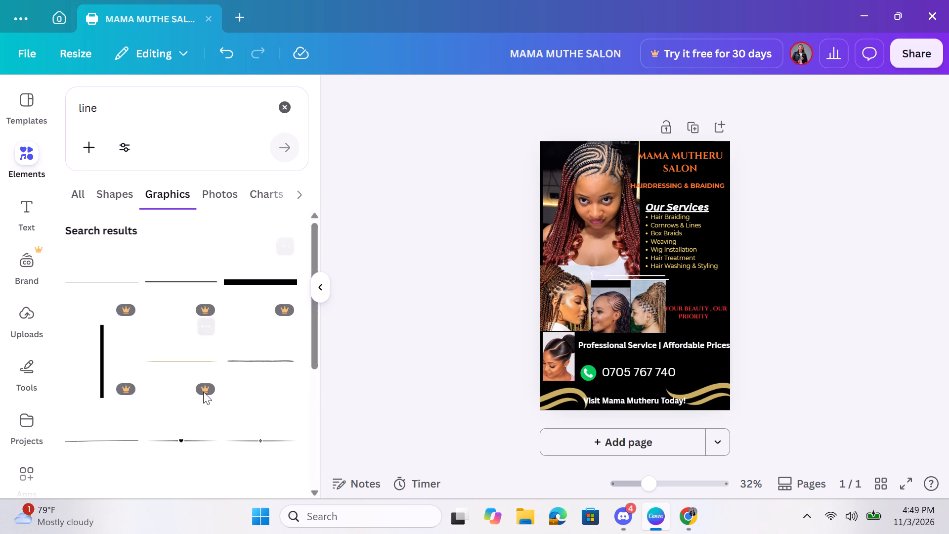
pyautogui.scroll(-1, 203, 392)
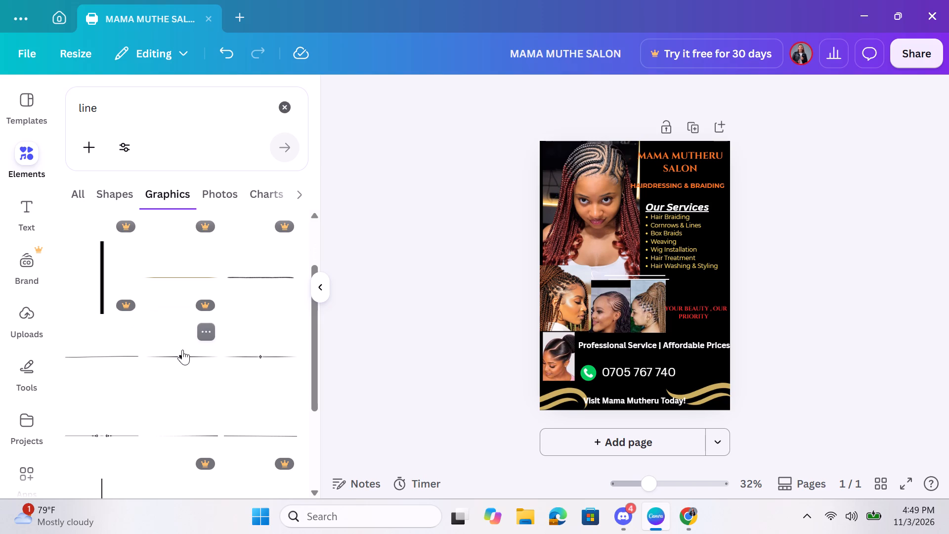
pyautogui.click(182, 349)
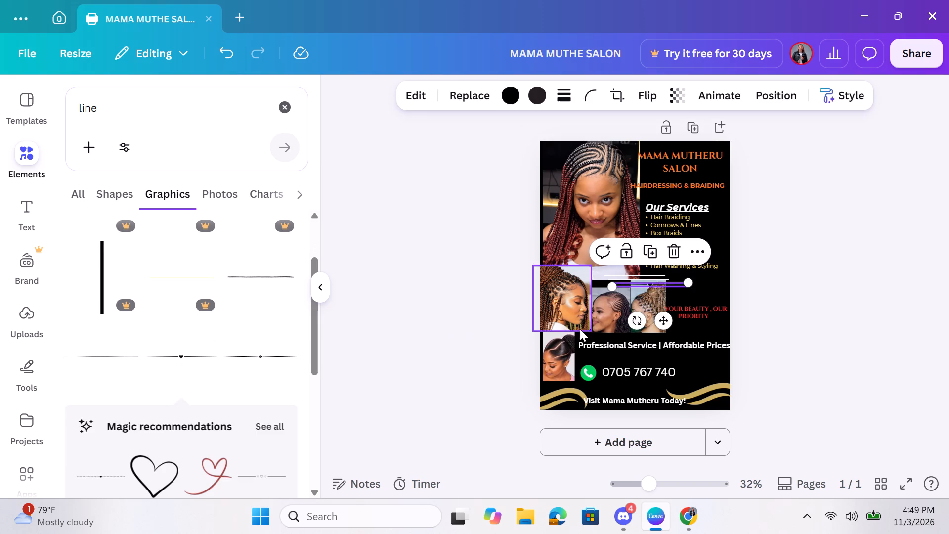
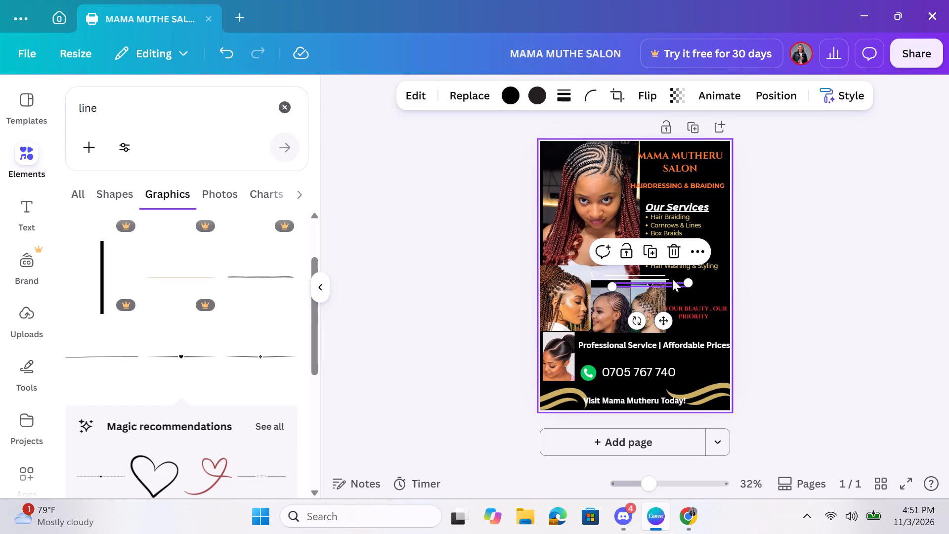
# Move the heart divider line between "HAIRDRESSING & BRAIDING" and "Our Services" and widen it to the flyer's right edge, about 100.6 wide.
pyautogui.moveTo(672, 279); pyautogui.dragTo(699, 189)
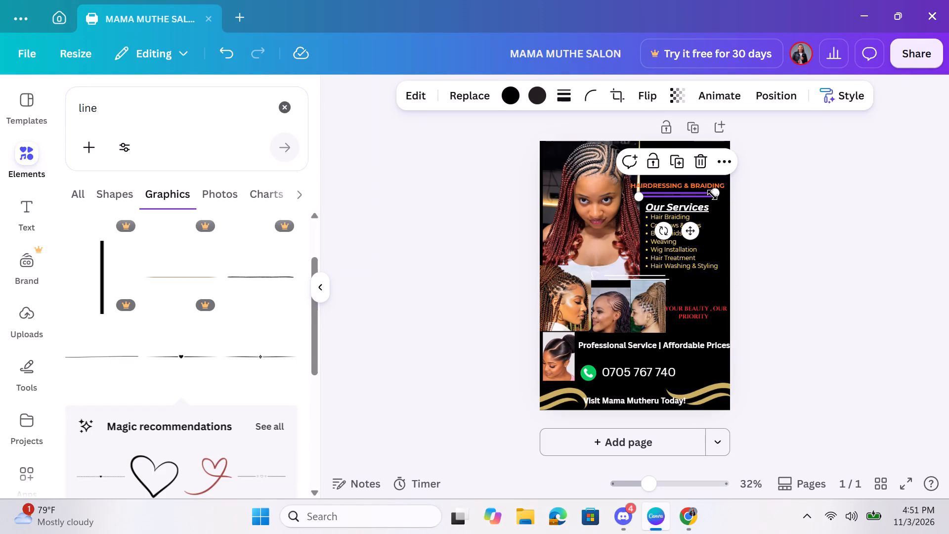
pyautogui.moveTo(712, 195); pyautogui.dragTo(727, 195)
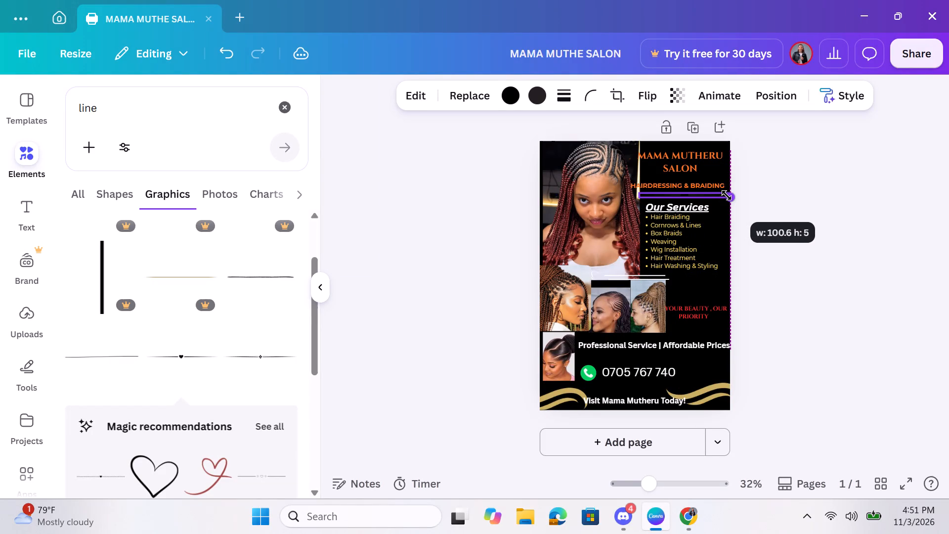
pyautogui.moveTo(727, 195); pyautogui.dragTo(725, 196)
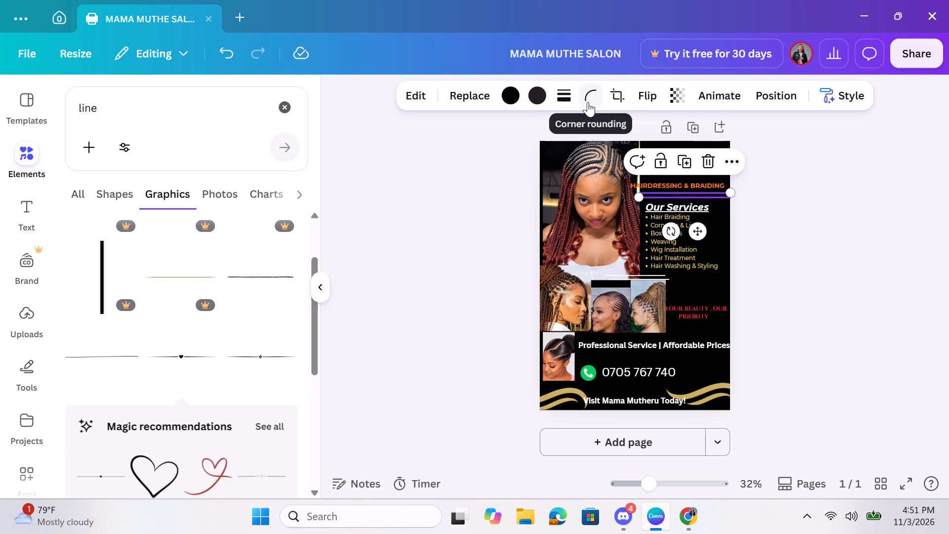
# Recolour both the divider's line and its centre heart bright red (#ff3131).
pyautogui.click(542, 94)
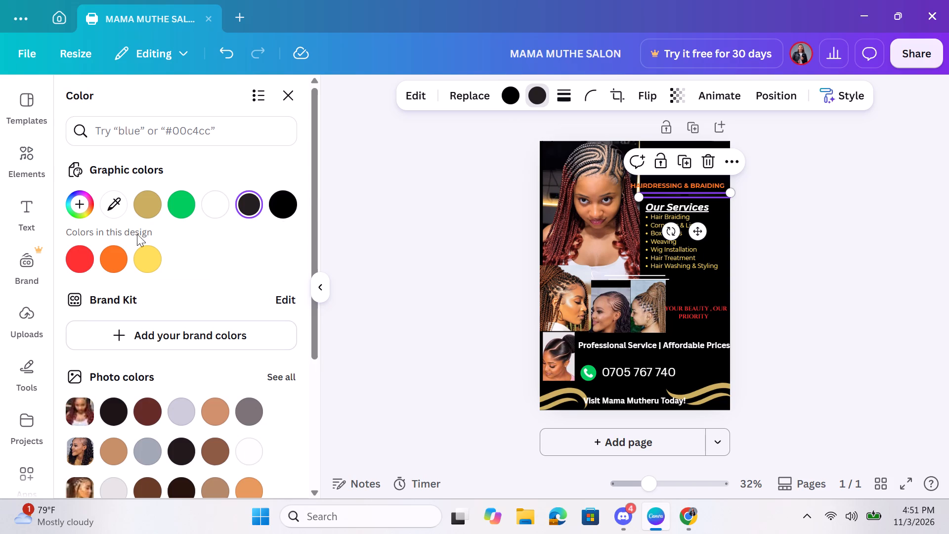
pyautogui.click(86, 258)
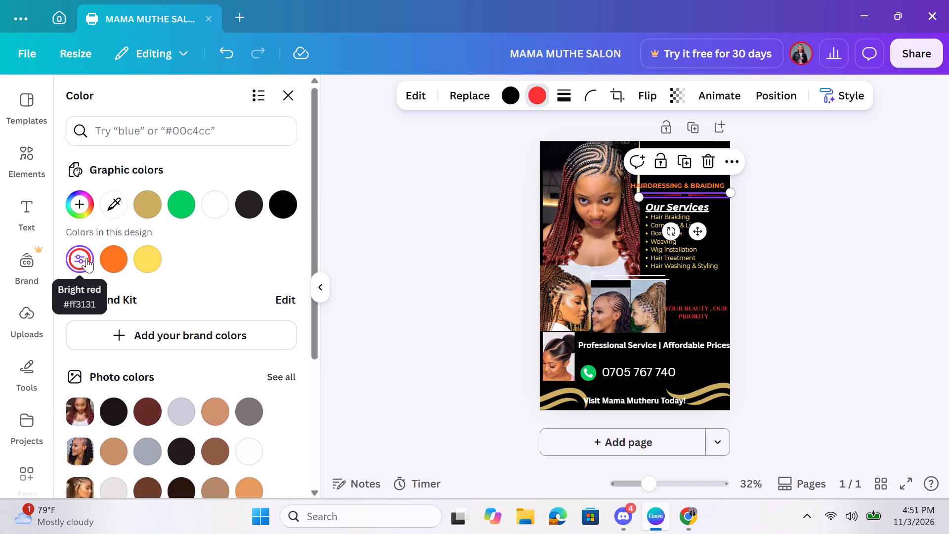
pyautogui.click(432, 175)
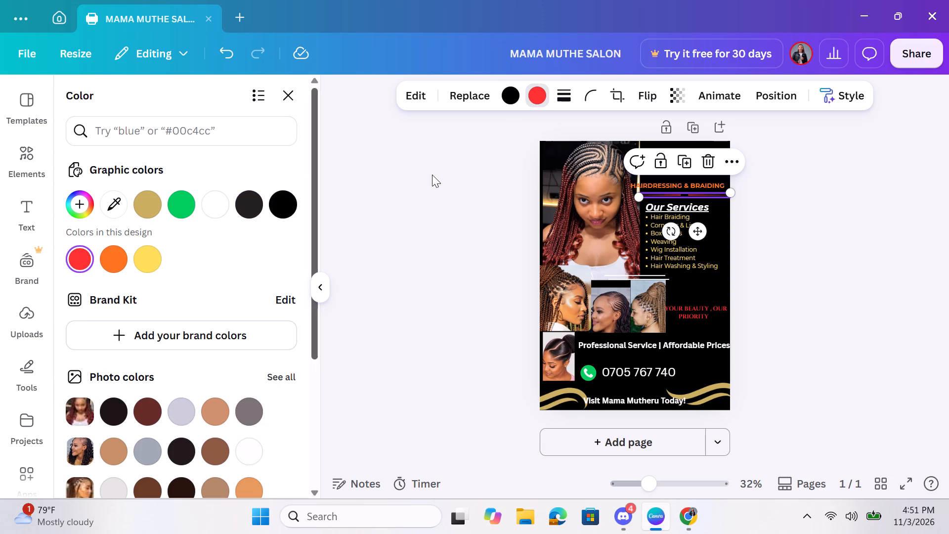
pyautogui.click(686, 195)
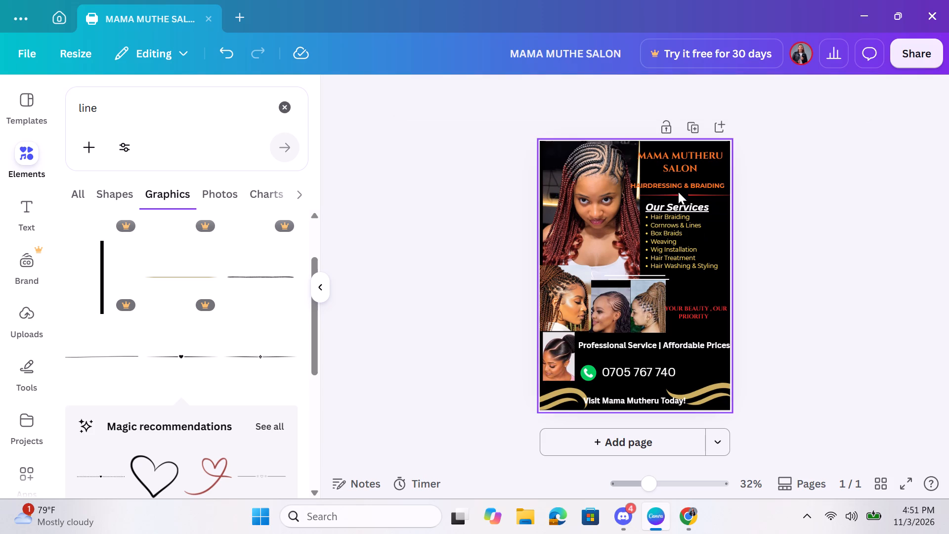
pyautogui.click(684, 192)
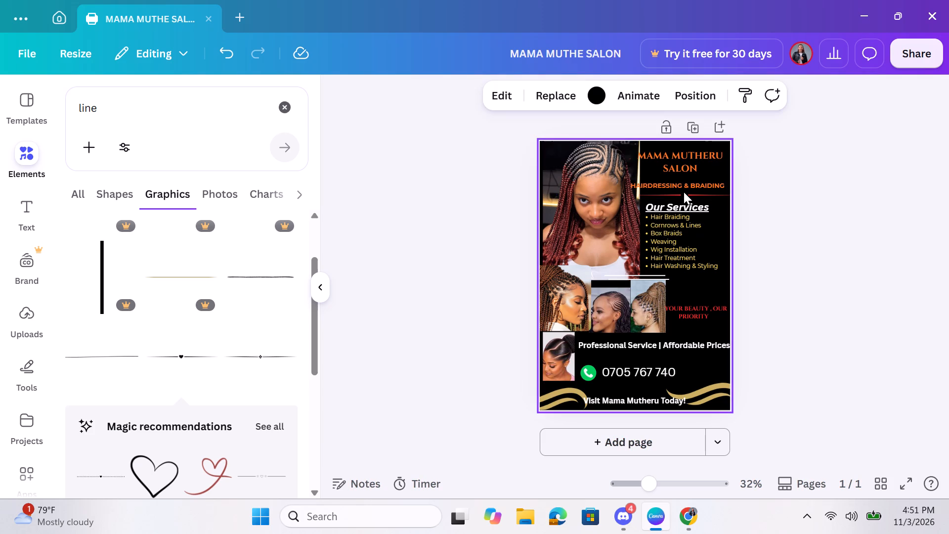
pyautogui.click(684, 192)
pyautogui.click(687, 192)
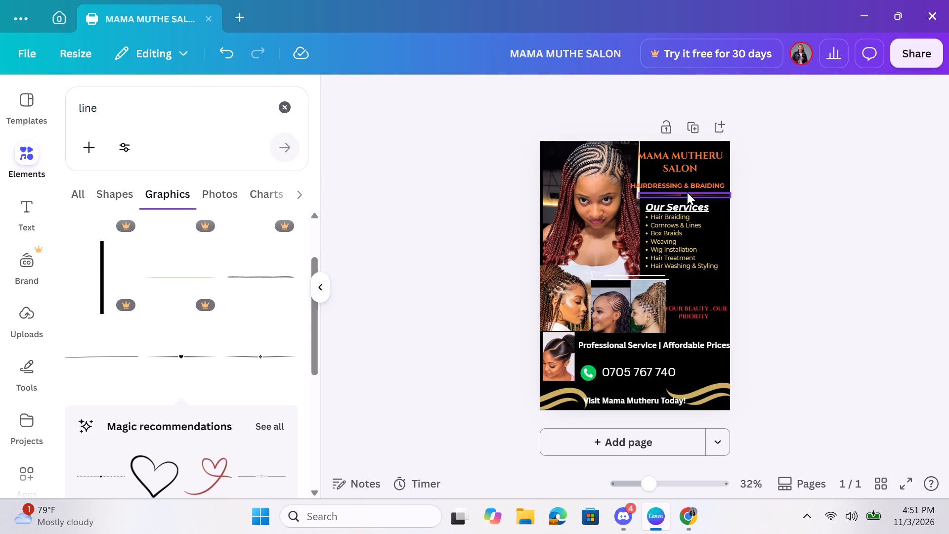
pyautogui.click(506, 89)
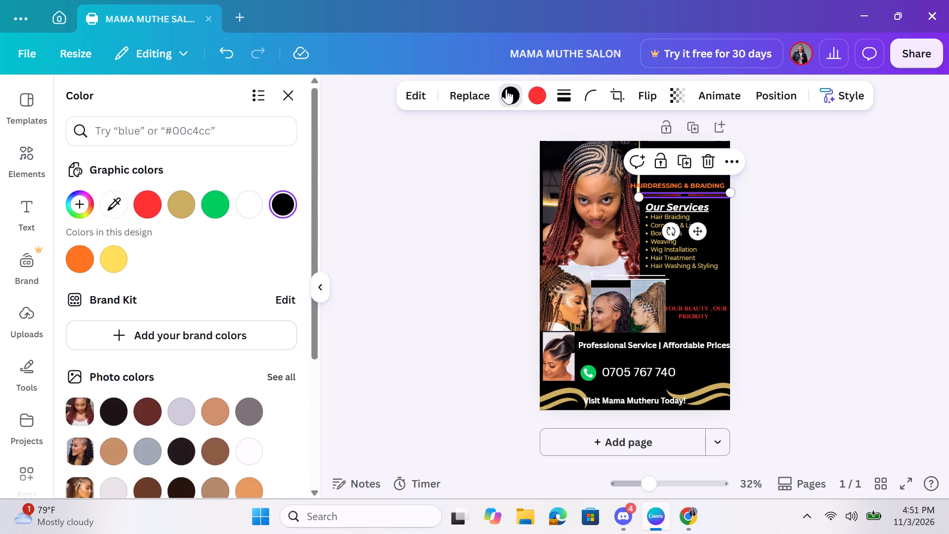
pyautogui.click(140, 205)
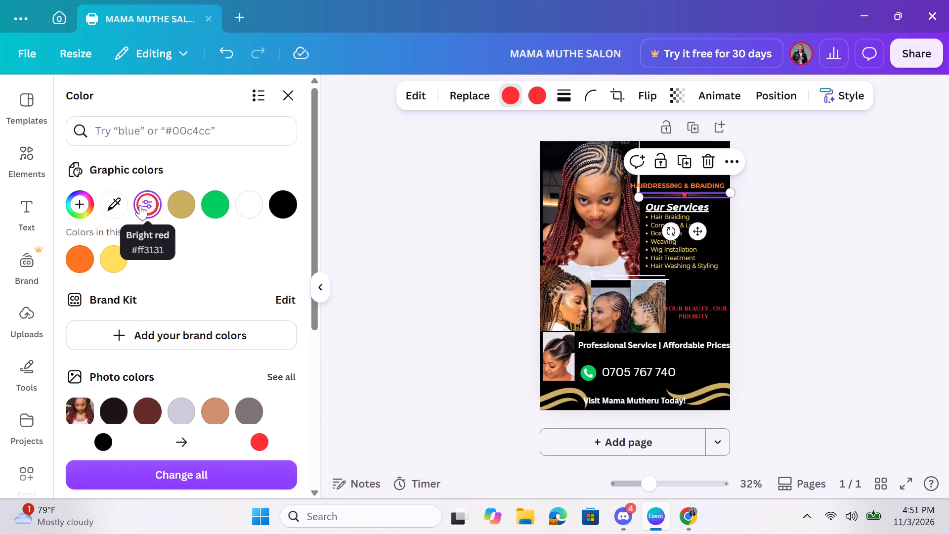
pyautogui.click(800, 226)
pyautogui.click(775, 194)
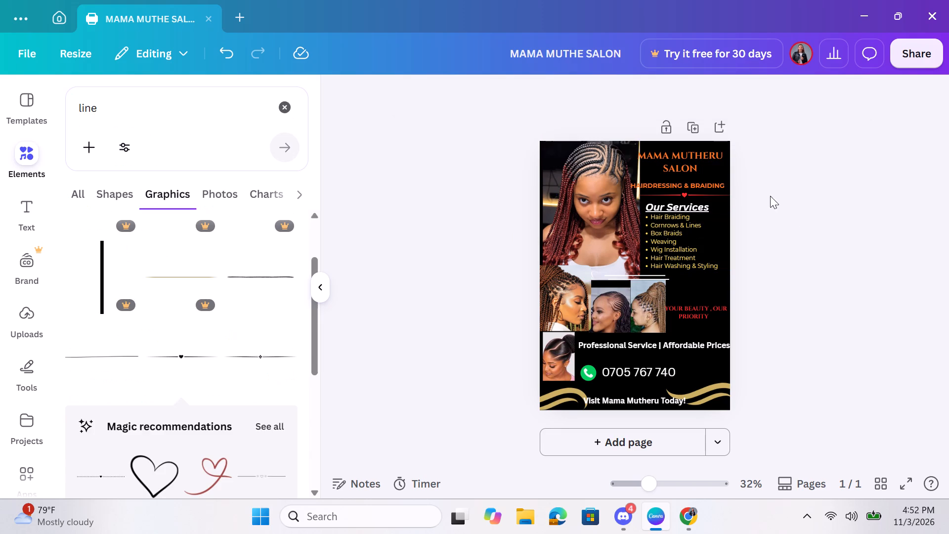
# Extend the red heart divider's left end to align with the start of "HAIRDRESSING & BRAIDING", making it about 110 wide.
pyautogui.click(699, 196)
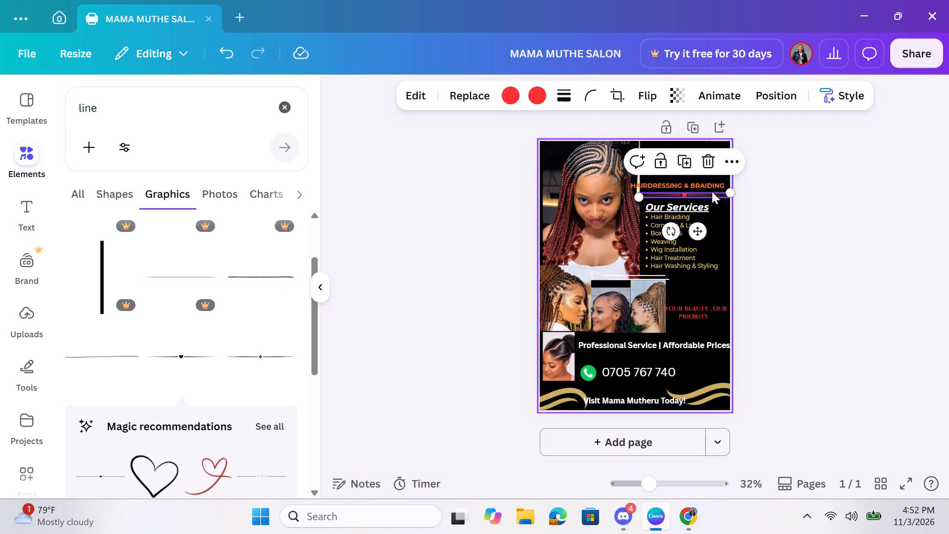
pyautogui.click(712, 191)
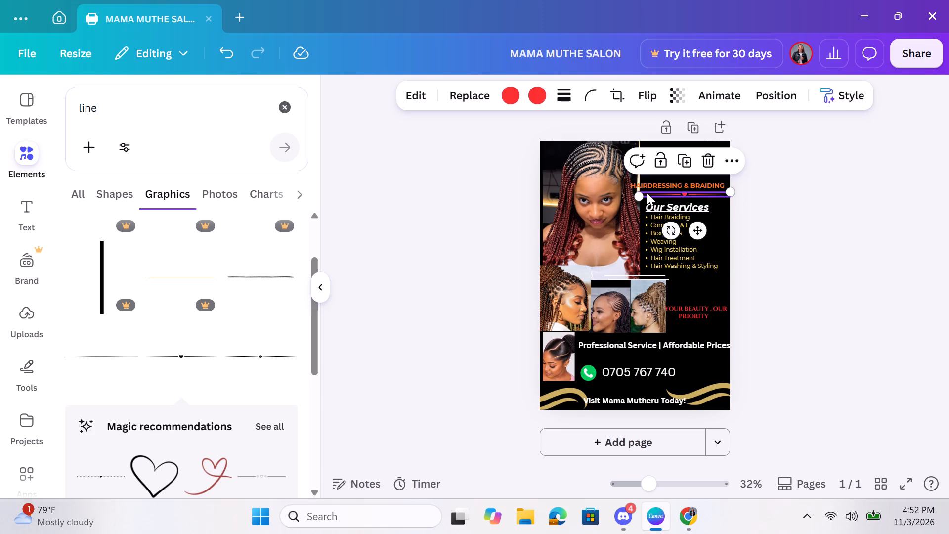
pyautogui.moveTo(640, 193); pyautogui.dragTo(628, 191)
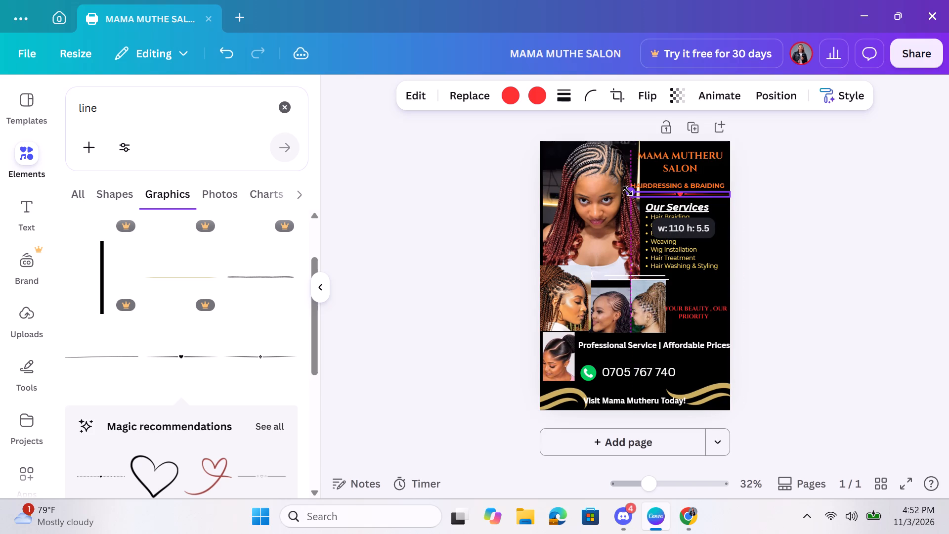
pyautogui.moveTo(628, 191); pyautogui.dragTo(630, 191)
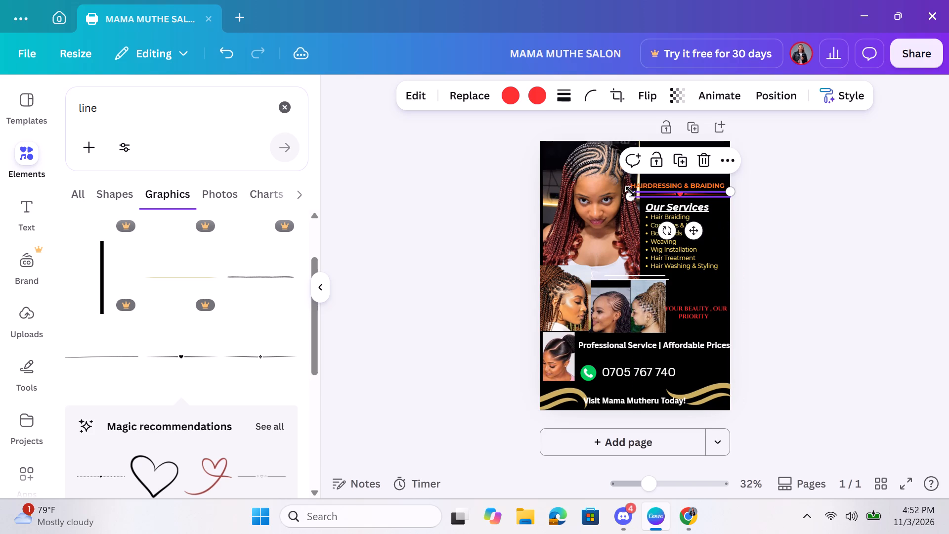
pyautogui.click(762, 206)
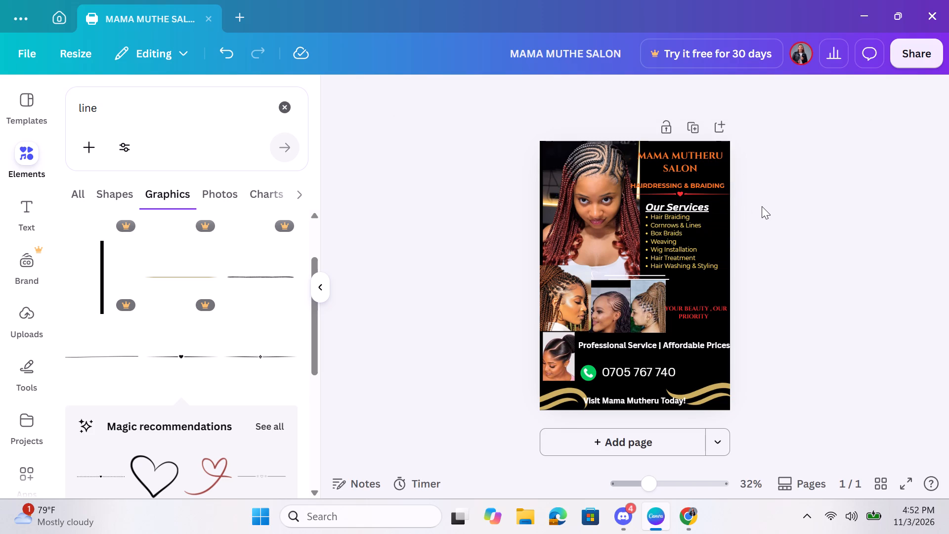
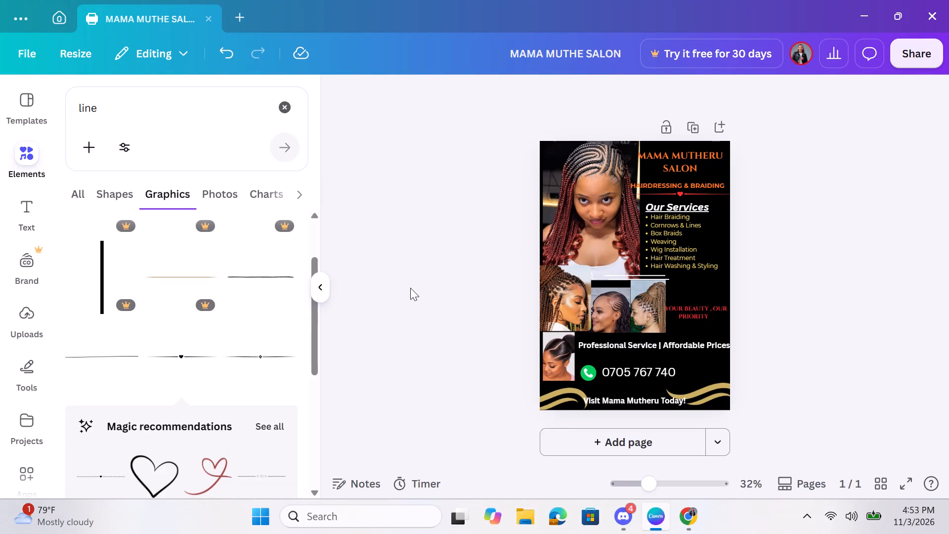
# Switch to Google Chrome and search Google for "a lady with wig".
pyautogui.click(690, 516)
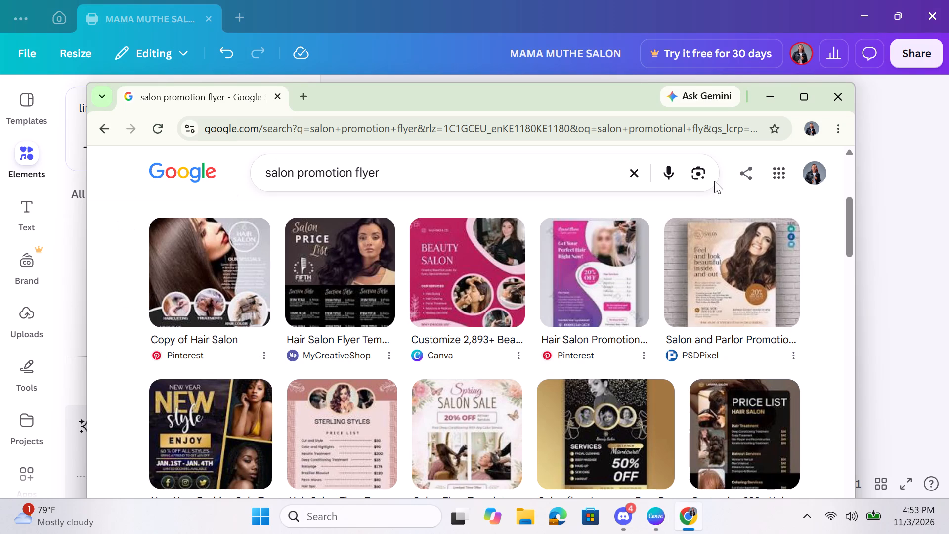
pyautogui.click(634, 166)
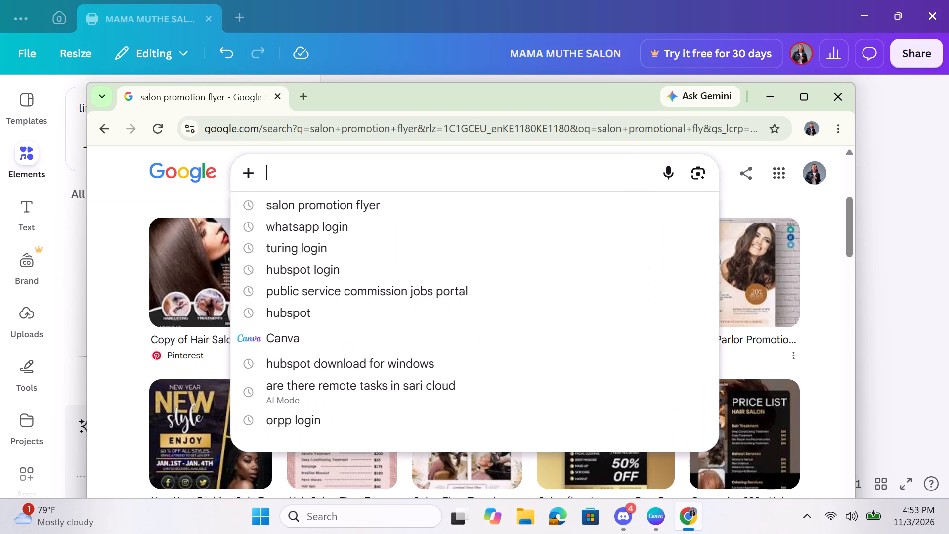
pyautogui.write('a lady wiy')
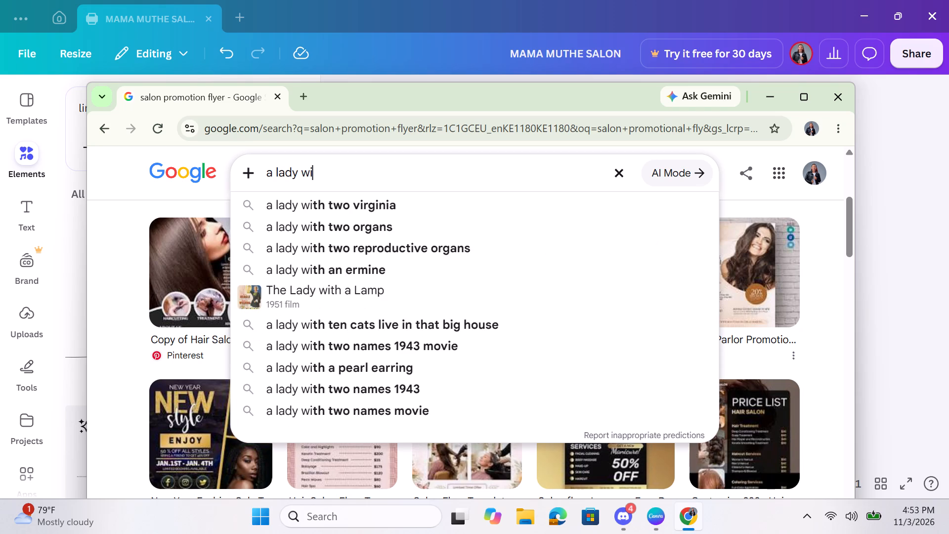
pyautogui.press('BackSpace')
pyautogui.write('th awig')
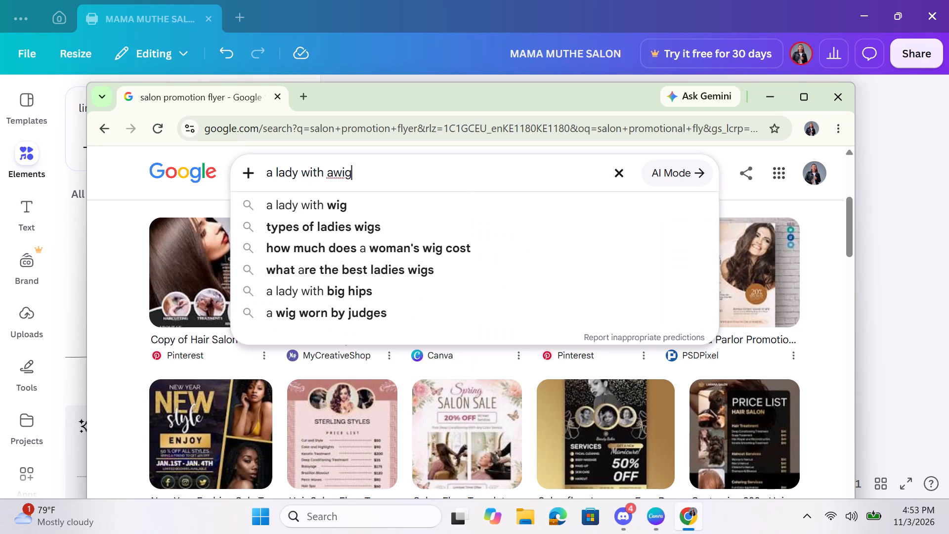
pyautogui.click(445, 208)
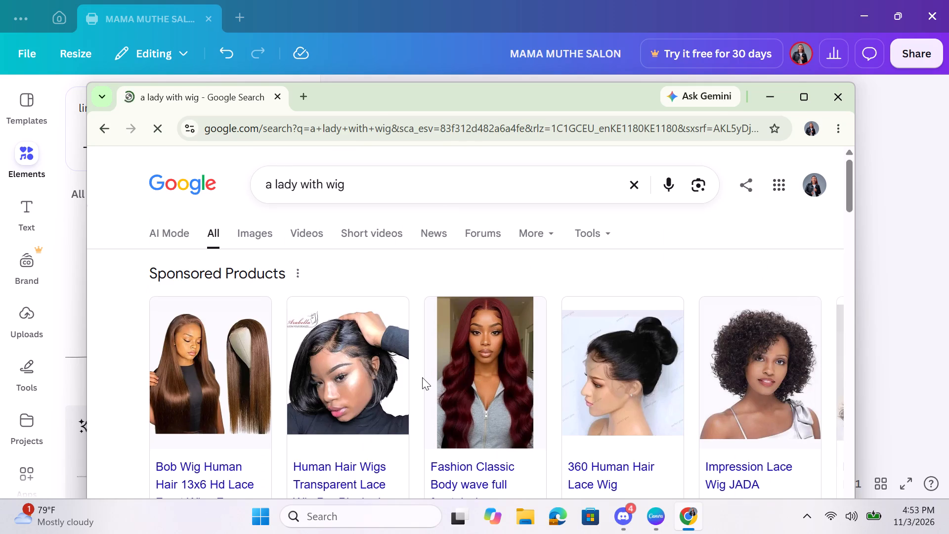
# Examine the "a lady with wig" results for a wig photo suitable for the salon flyer.
pyautogui.scroll(-1, 422, 377)
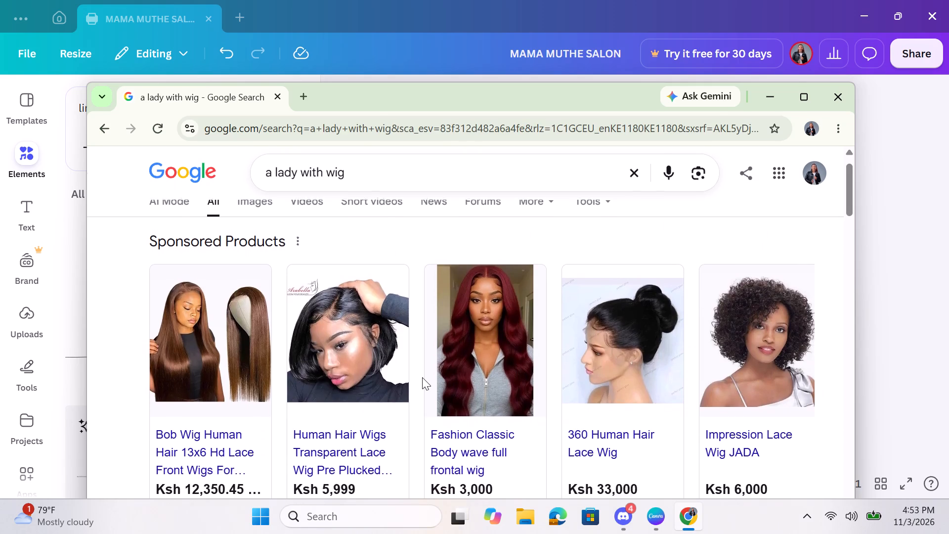
pyautogui.scroll(-2, 422, 377)
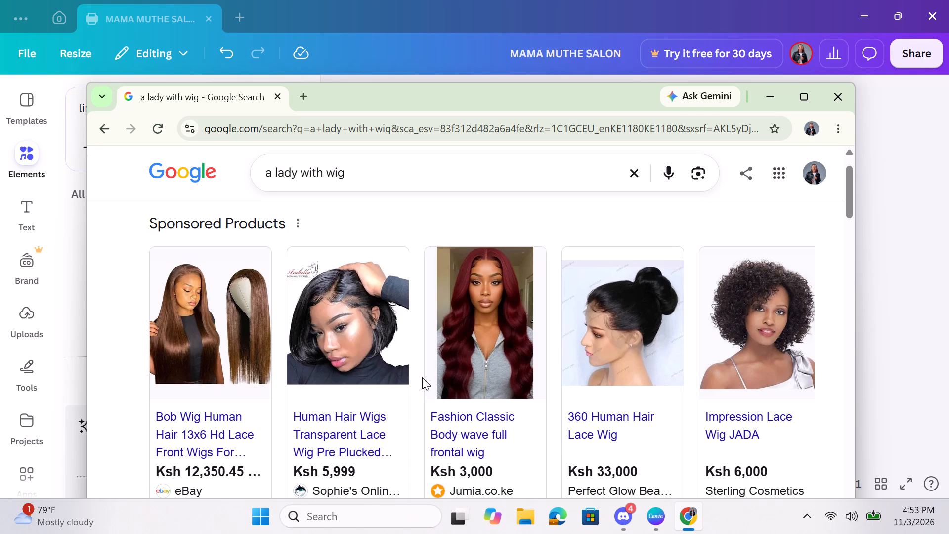
pyautogui.scroll(-1, 422, 377)
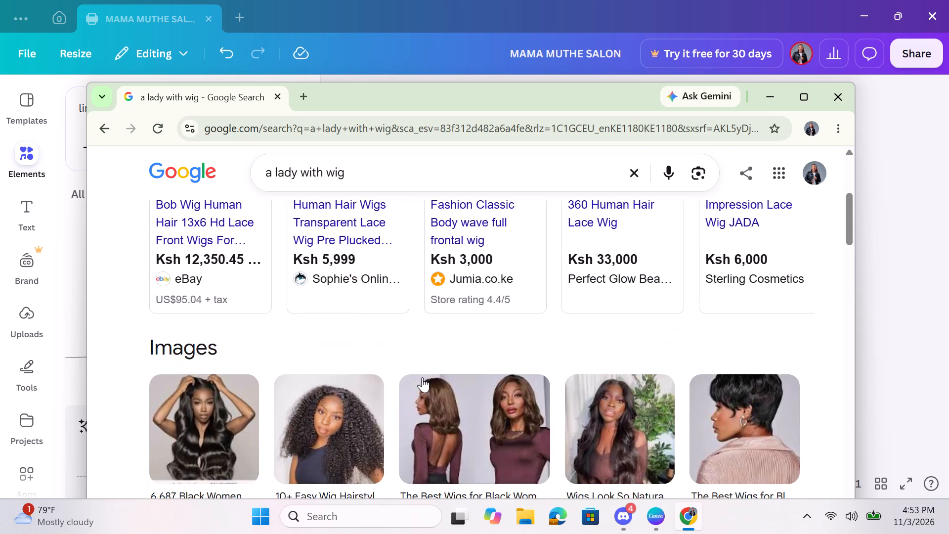
pyautogui.scroll(-4, 422, 377)
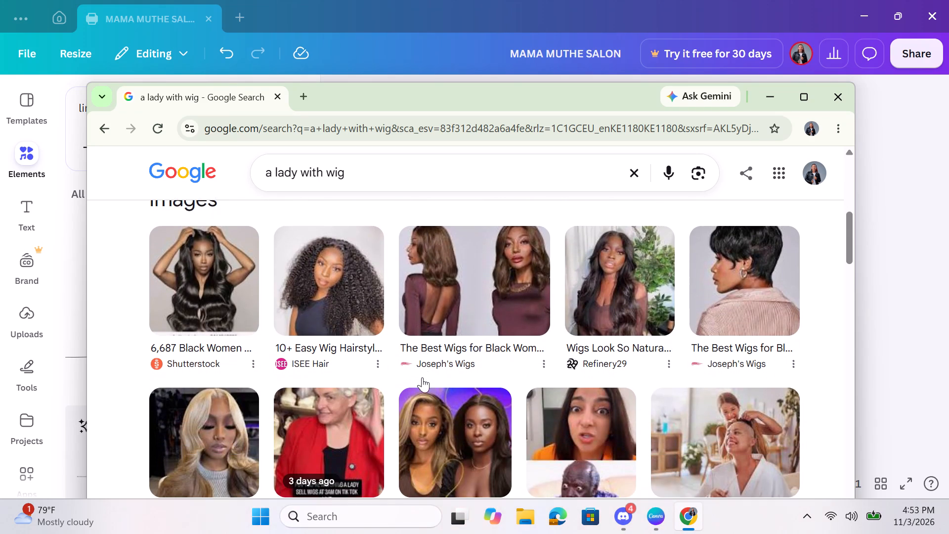
pyautogui.scroll(-1, 422, 377)
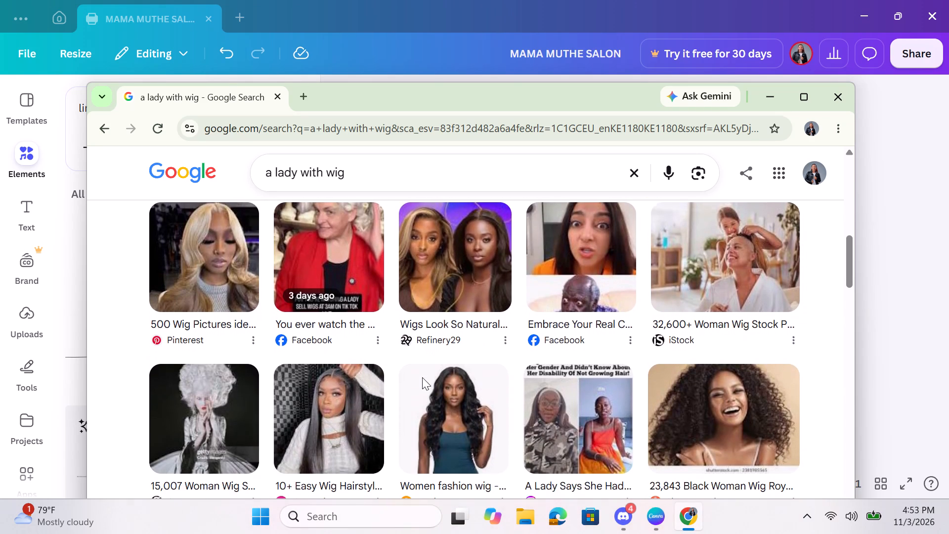
pyautogui.hscroll(3, 422, 377)
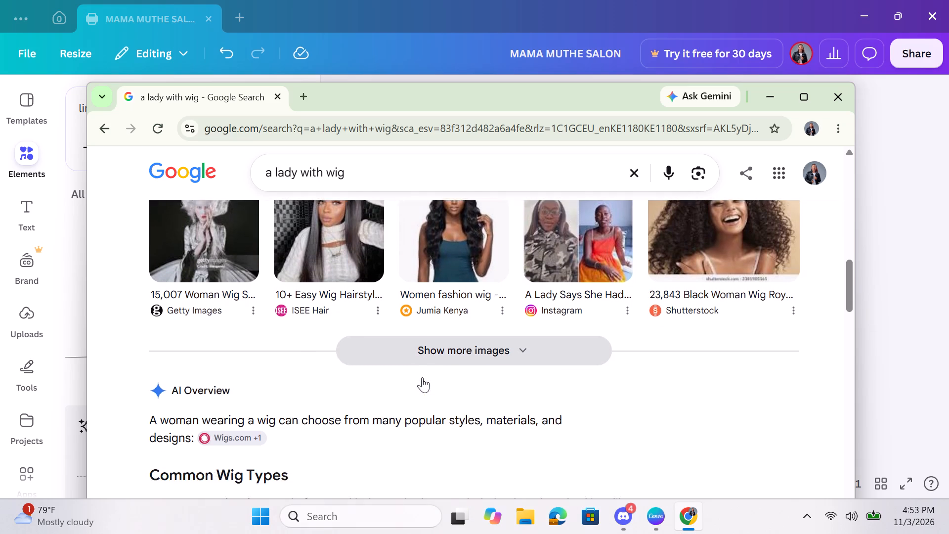
pyautogui.hscroll(3, 422, 377)
pyautogui.scroll(7, 422, 377)
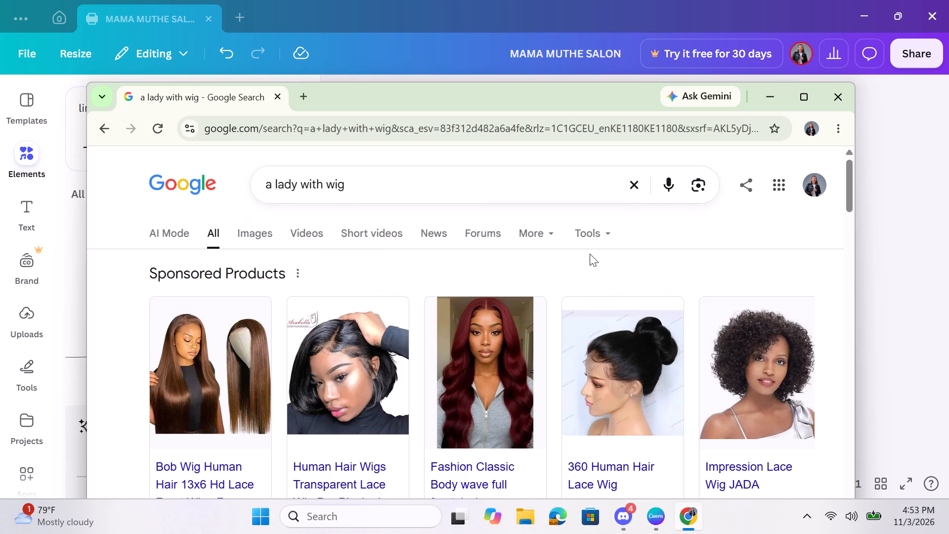
# Search Google for "latest lady hair style".
pyautogui.click(641, 177)
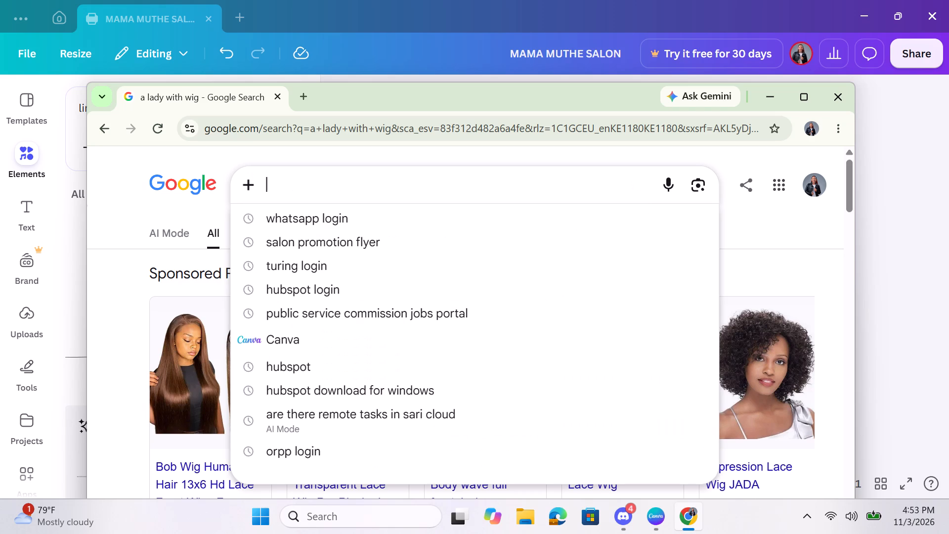
pyautogui.write('latest lady haird')
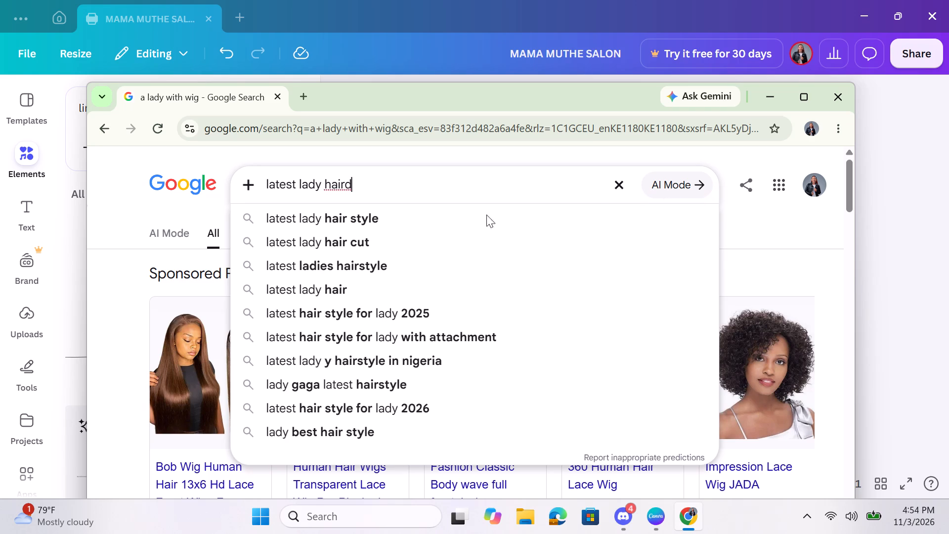
# Run the suggested Google search "latest lady hair style".
pyautogui.click(484, 219)
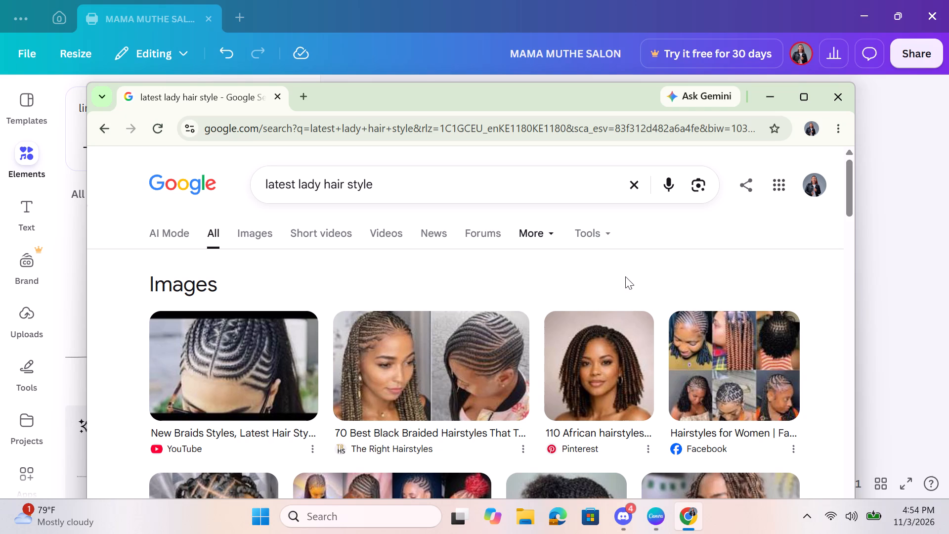
# Examine the "latest lady hair style" results for a hairstyle photo suitable for the salon flyer.
pyautogui.scroll(-3, 568, 341)
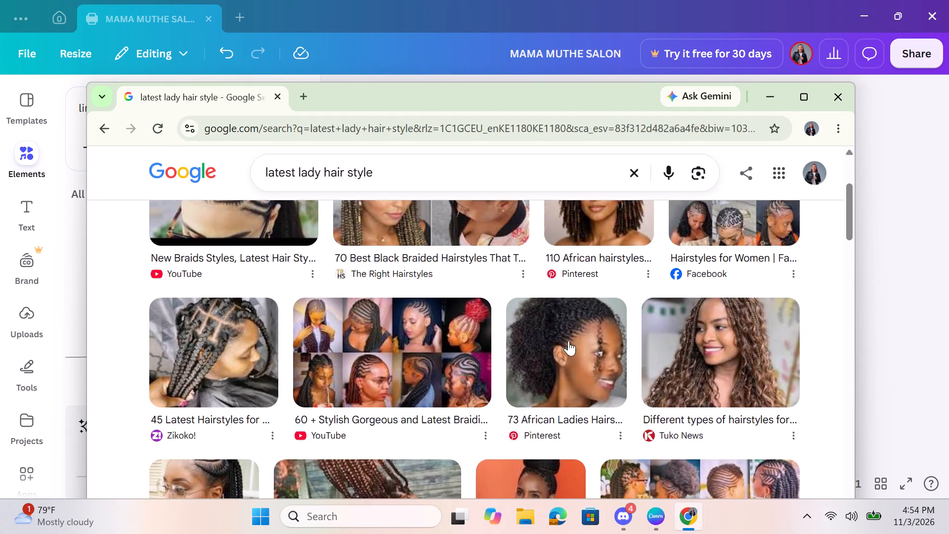
pyautogui.scroll(-3, 568, 341)
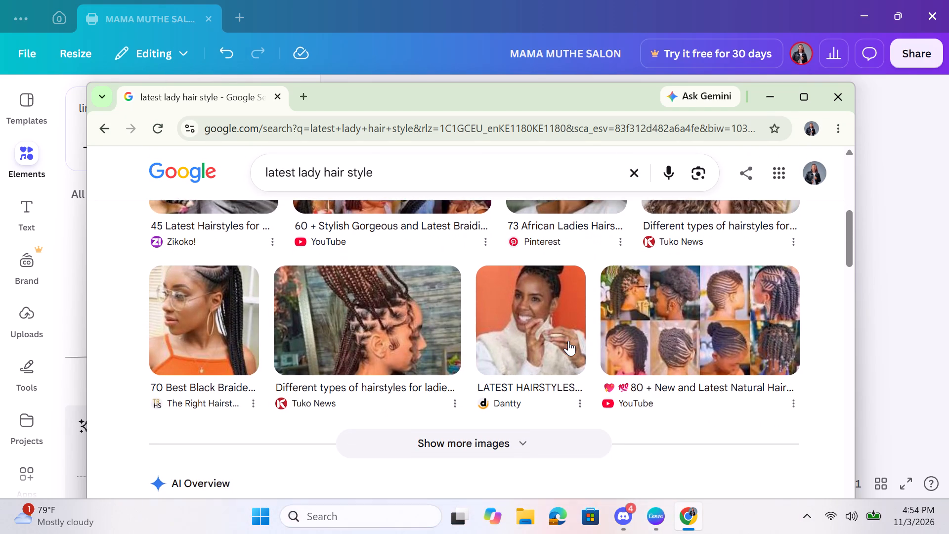
pyautogui.scroll(-3, 568, 341)
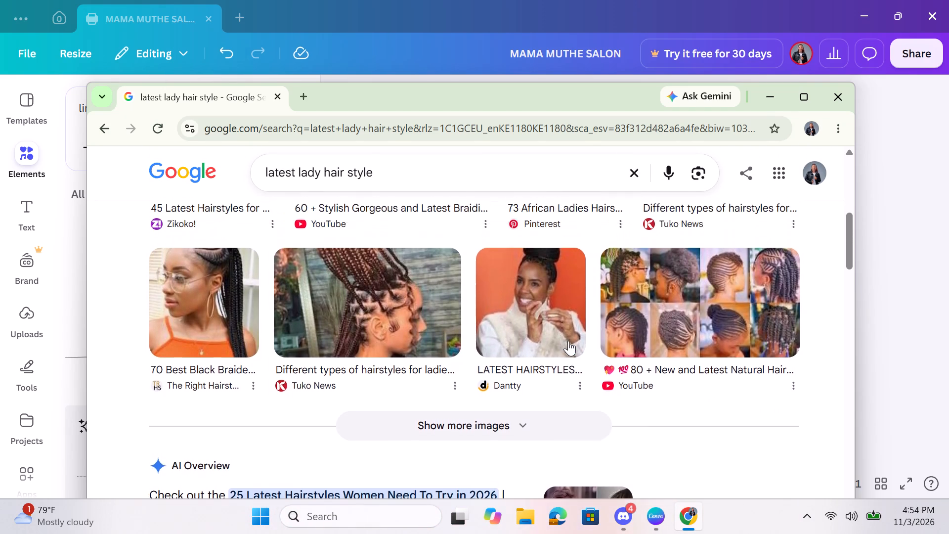
pyautogui.scroll(-4, 568, 341)
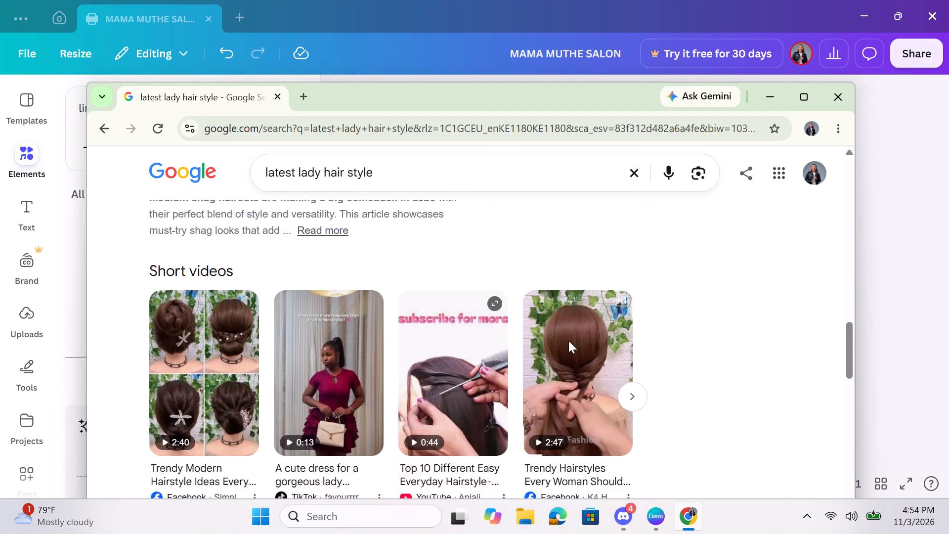
pyautogui.scroll(-4, 568, 341)
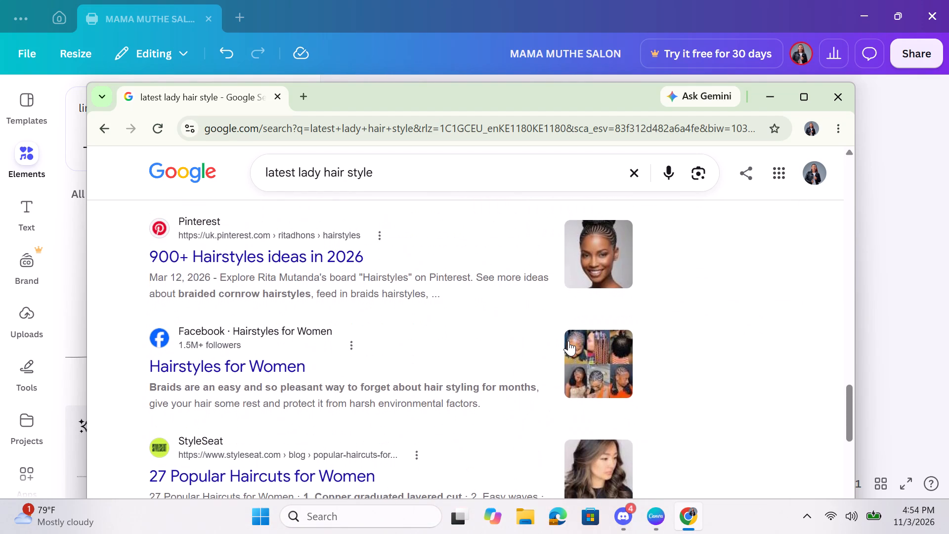
pyautogui.scroll(-2, 568, 341)
pyautogui.scroll(8, 568, 341)
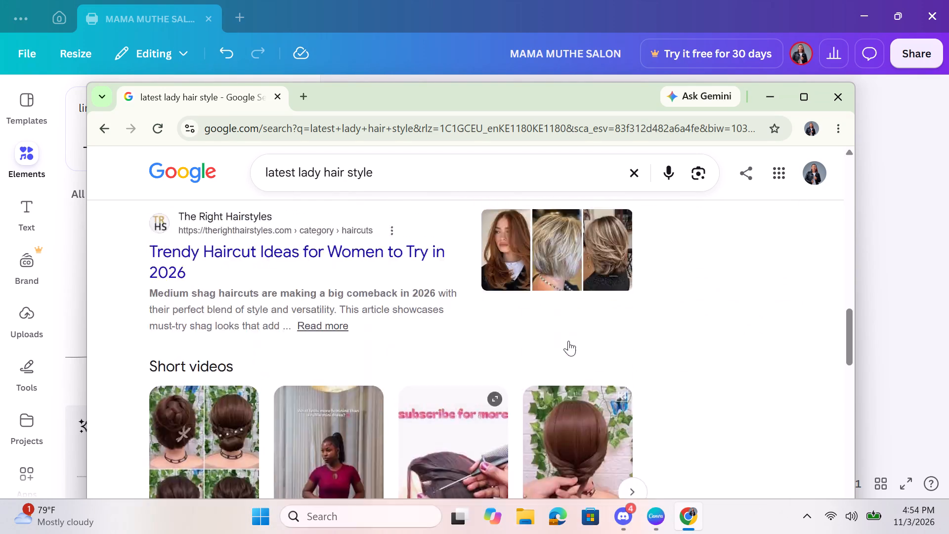
pyautogui.scroll(4, 568, 341)
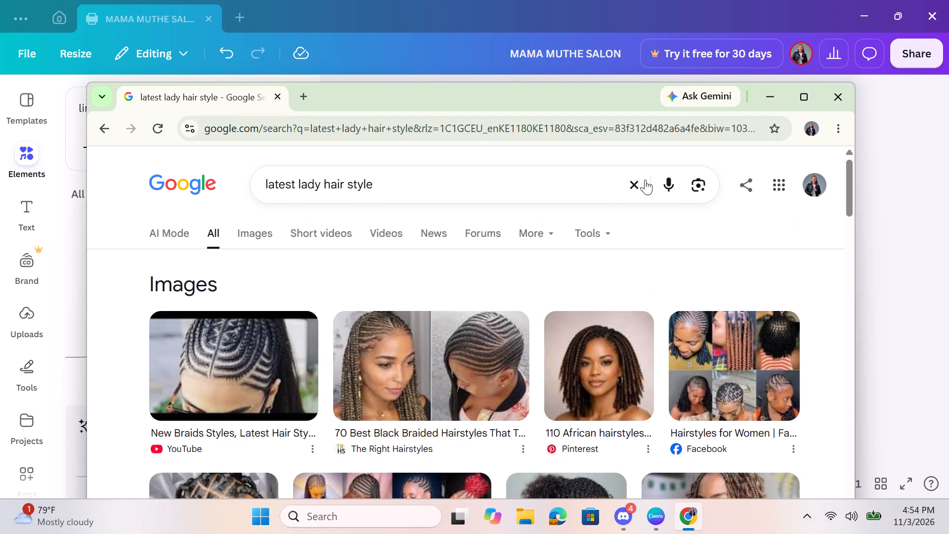
# Clear the current Google query and start a new search beginning with "braid".
pyautogui.click(634, 182)
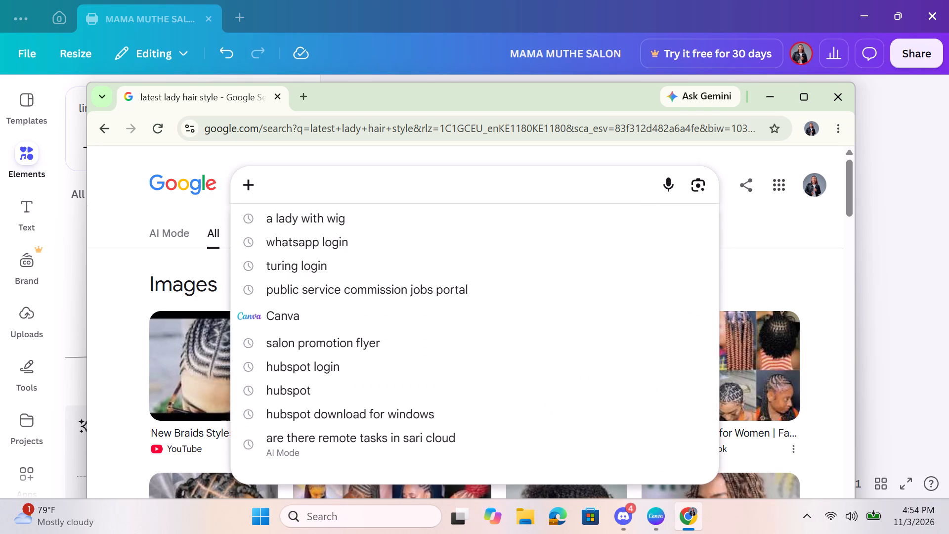
pyautogui.click(574, 179)
# Search Google for "braids hairstyles".
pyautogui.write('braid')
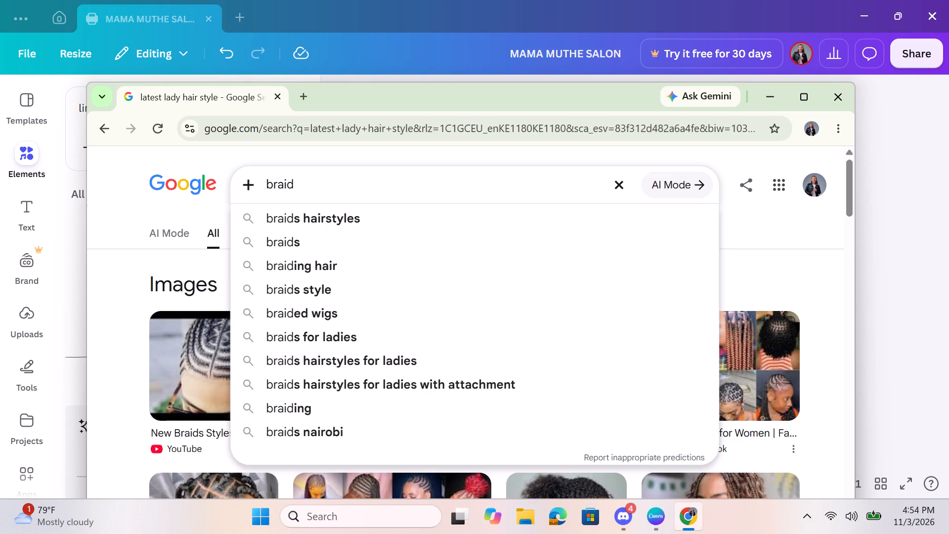
pyautogui.click(533, 221)
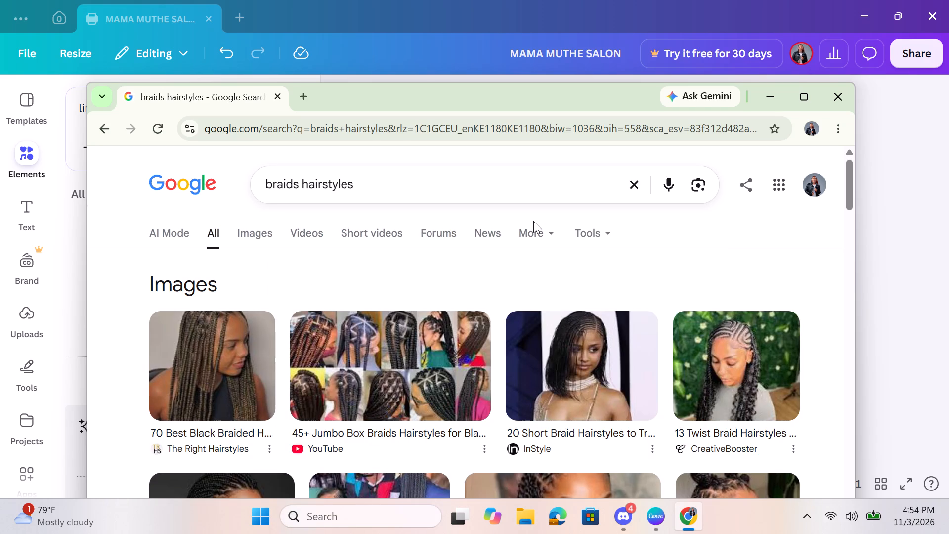
# Examine the "braids hairstyles" image and web results for a braiding photo suited to the flyer.
pyautogui.scroll(-1, 447, 349)
pyautogui.hscroll(5, 447, 349)
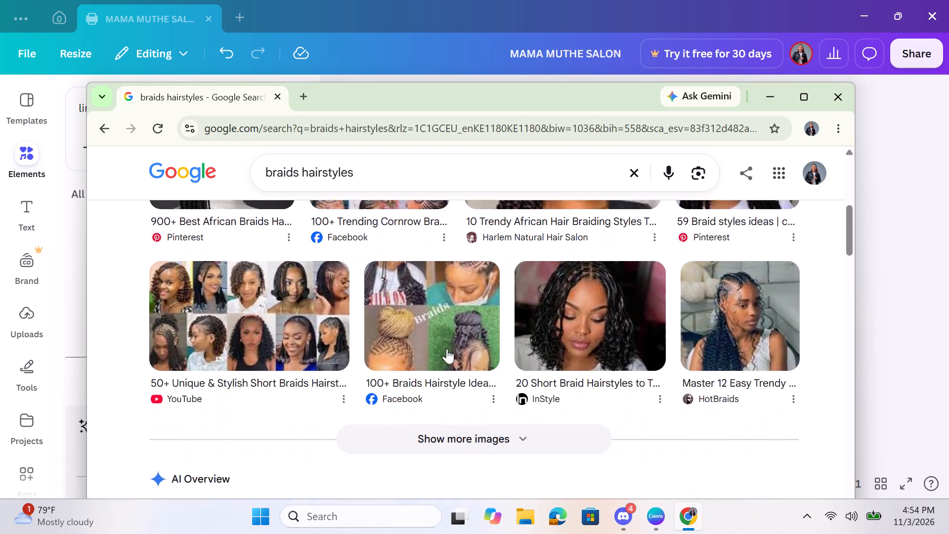
pyautogui.hscroll(2, 447, 349)
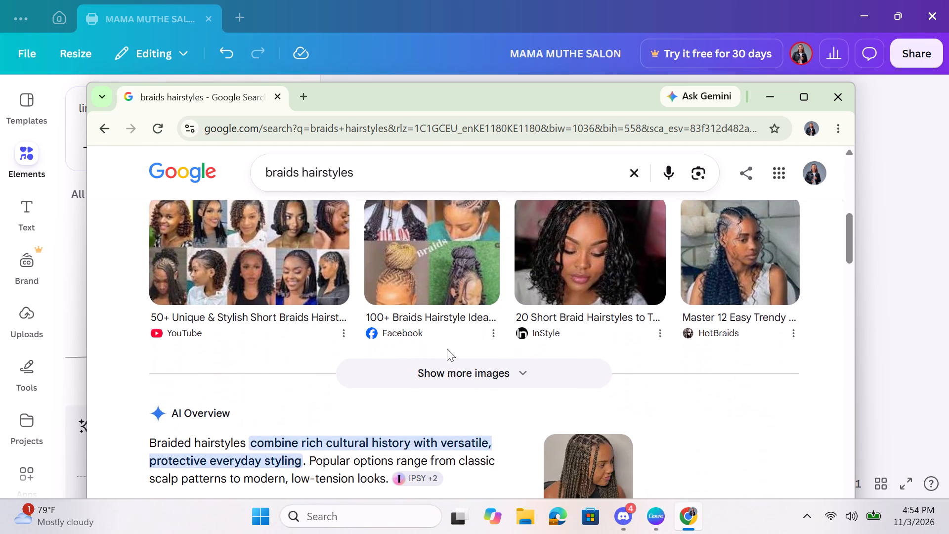
pyautogui.hscroll(6, 447, 349)
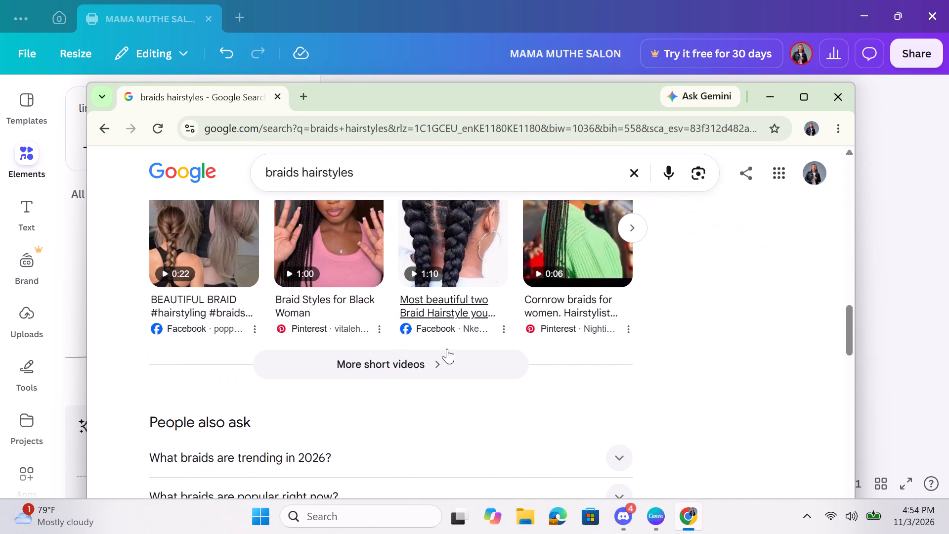
pyautogui.scroll(-2, 447, 349)
pyautogui.hscroll(3, 447, 349)
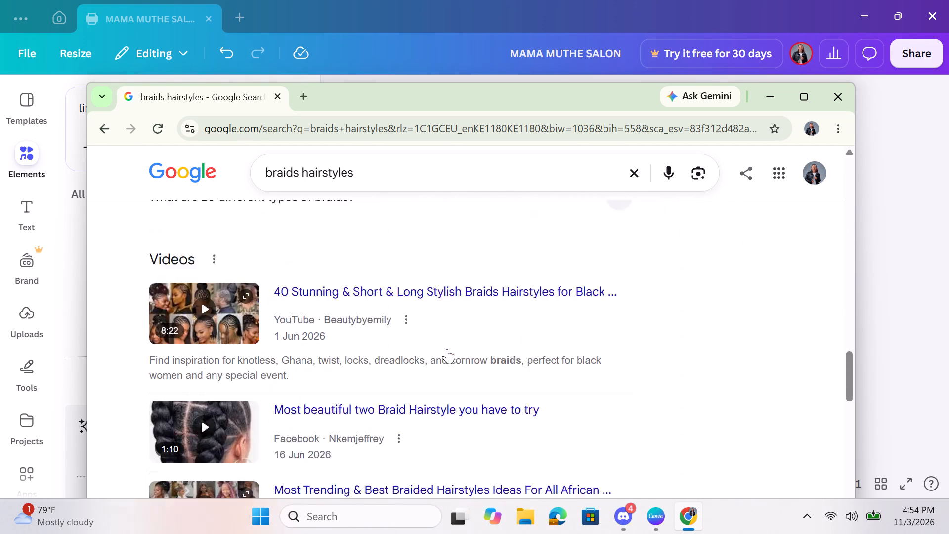
pyautogui.hscroll(7, 447, 349)
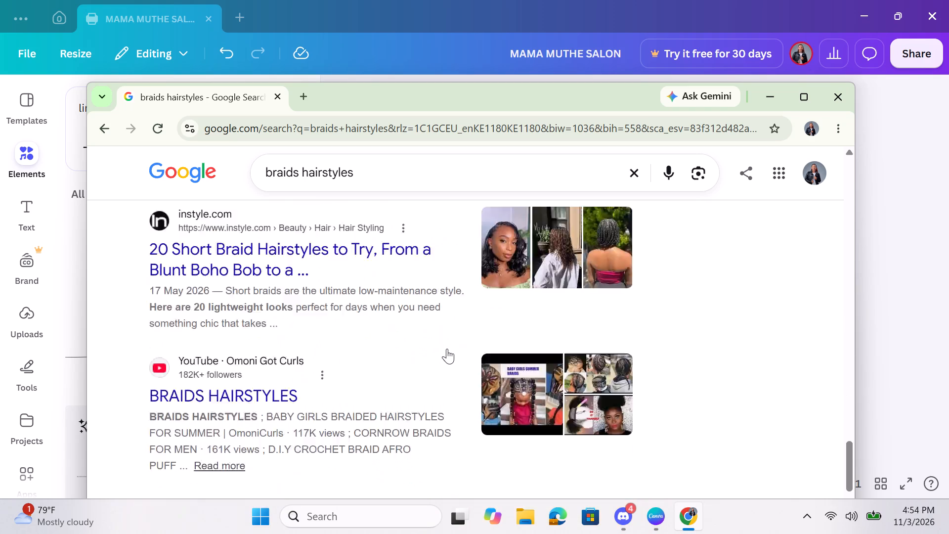
pyautogui.hscroll(4, 447, 349)
pyautogui.scroll(19, 447, 349)
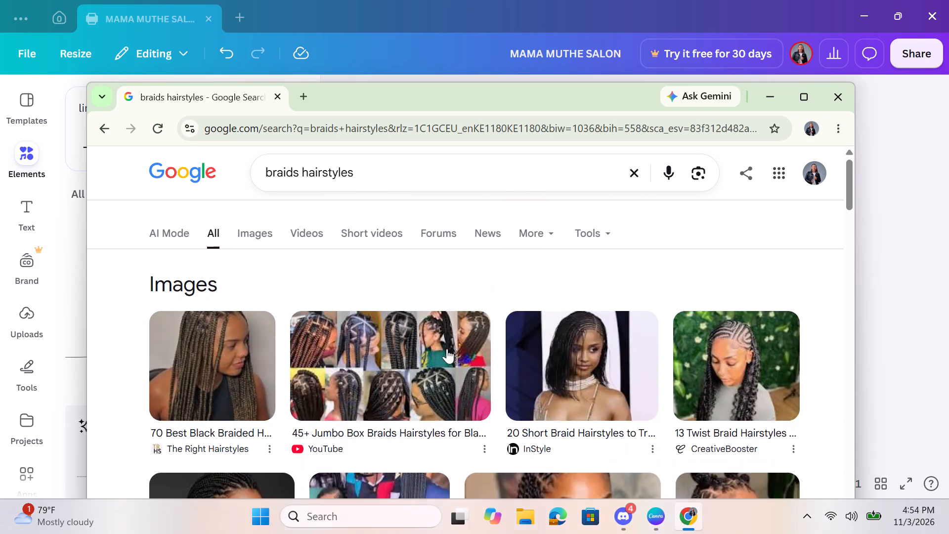
pyautogui.scroll(10, 447, 349)
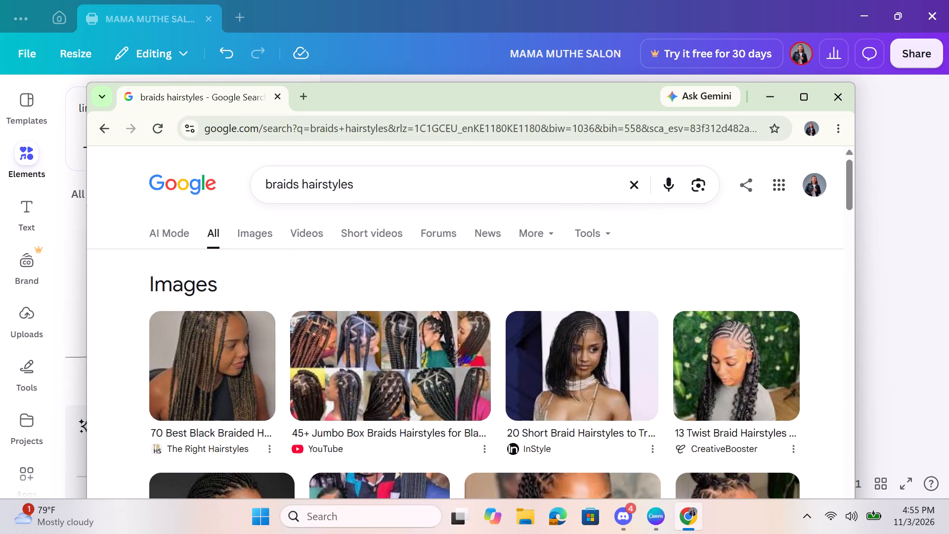
# Search Google for "children hairstyles for girls".
pyautogui.click(635, 183)
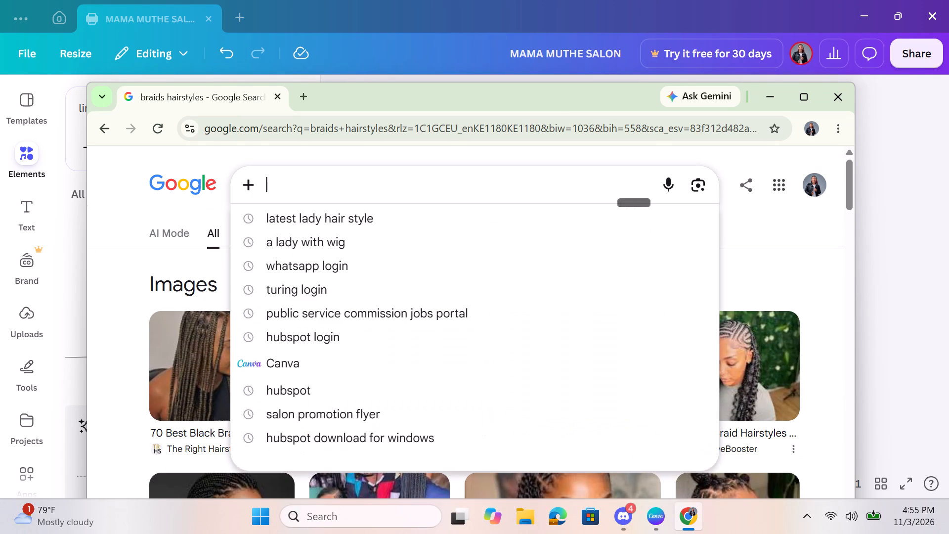
pyautogui.write('children hair')
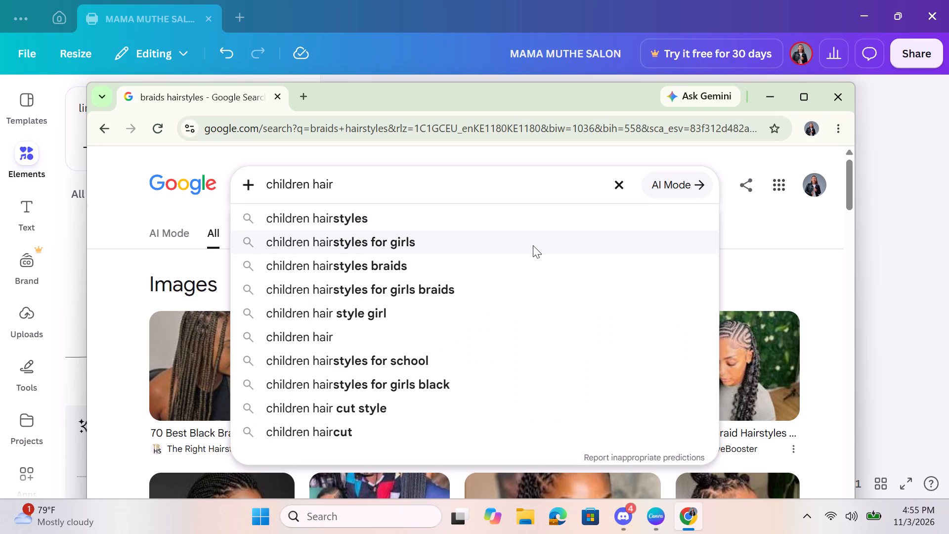
pyautogui.click(533, 246)
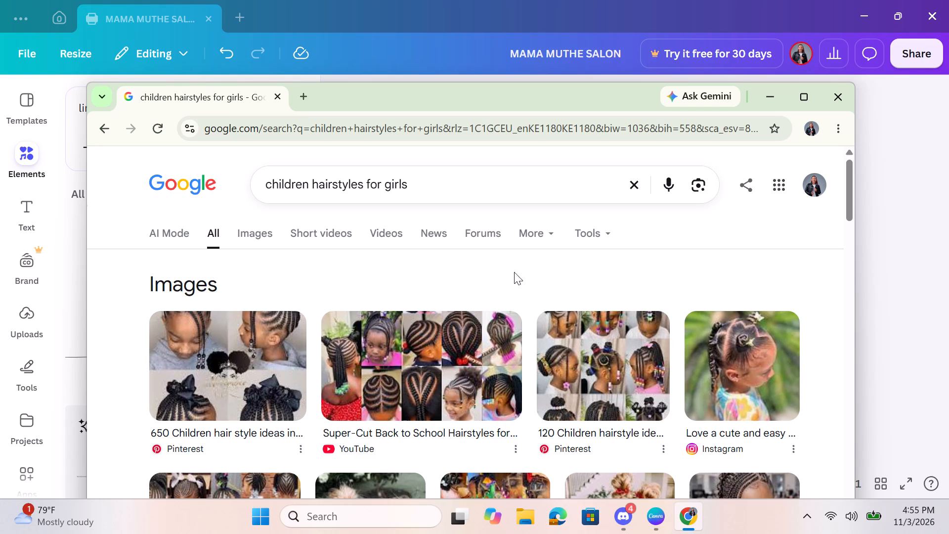
# Examine the "children hairstyles for girls" results for a children's hairstyle photo suited to the flyer.
pyautogui.scroll(-2, 446, 407)
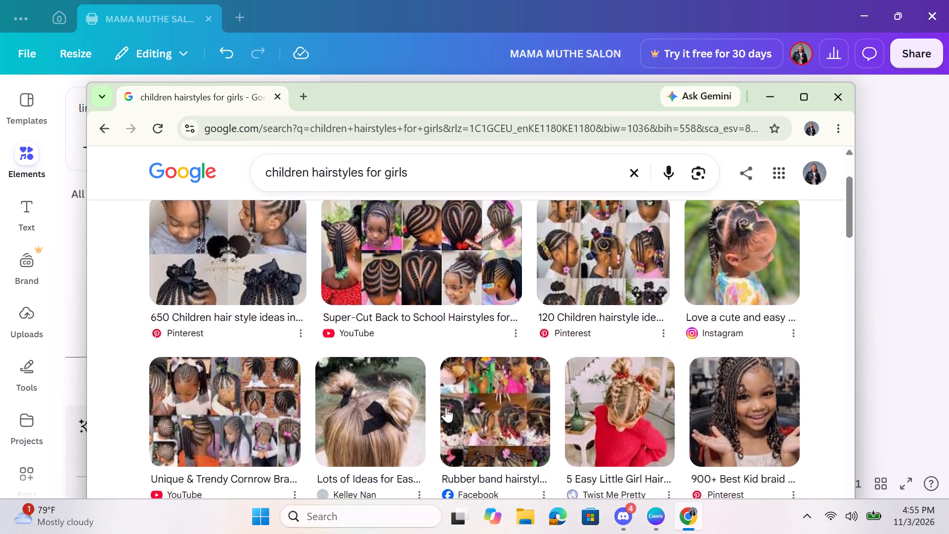
pyautogui.scroll(-1, 446, 407)
pyautogui.hscroll(1, 446, 407)
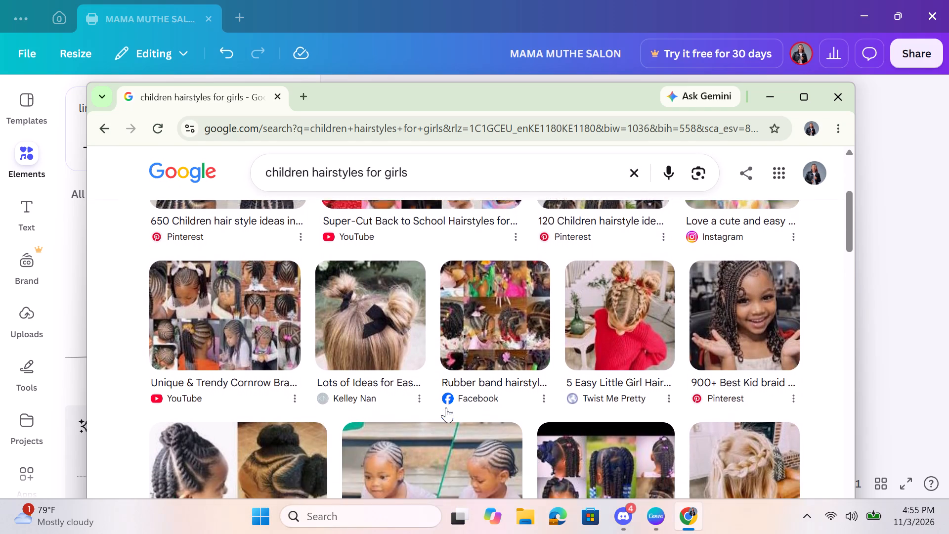
pyautogui.hscroll(2, 446, 407)
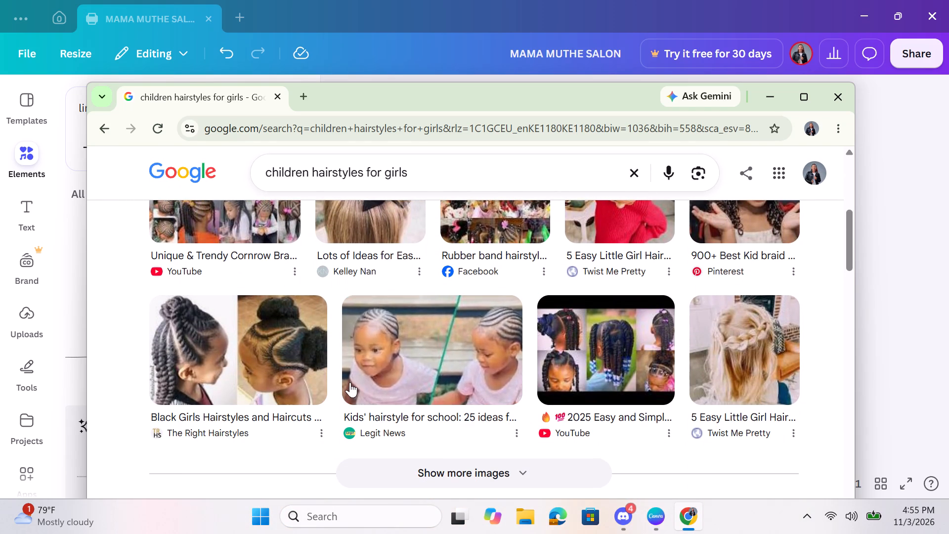
pyautogui.scroll(-1, 582, 446)
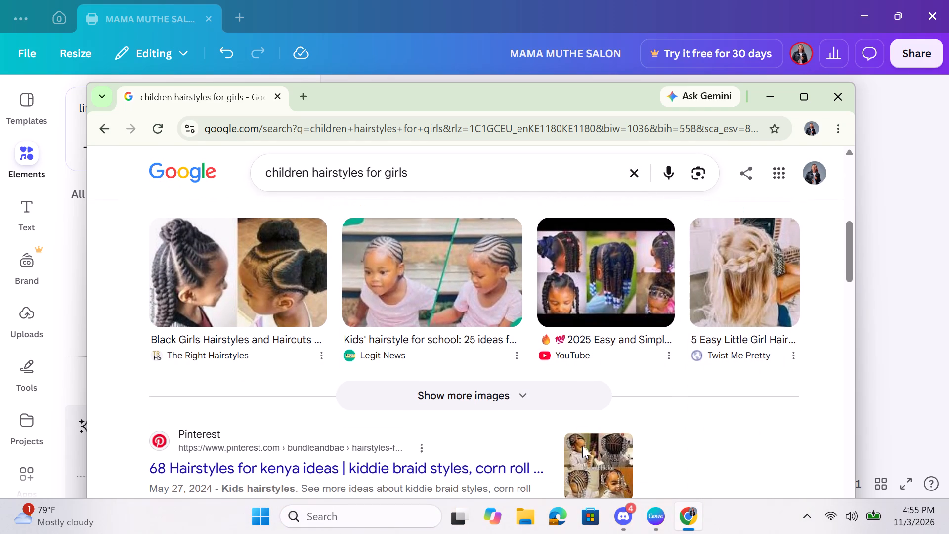
pyautogui.scroll(-3, 582, 446)
pyautogui.hscroll(1, 582, 446)
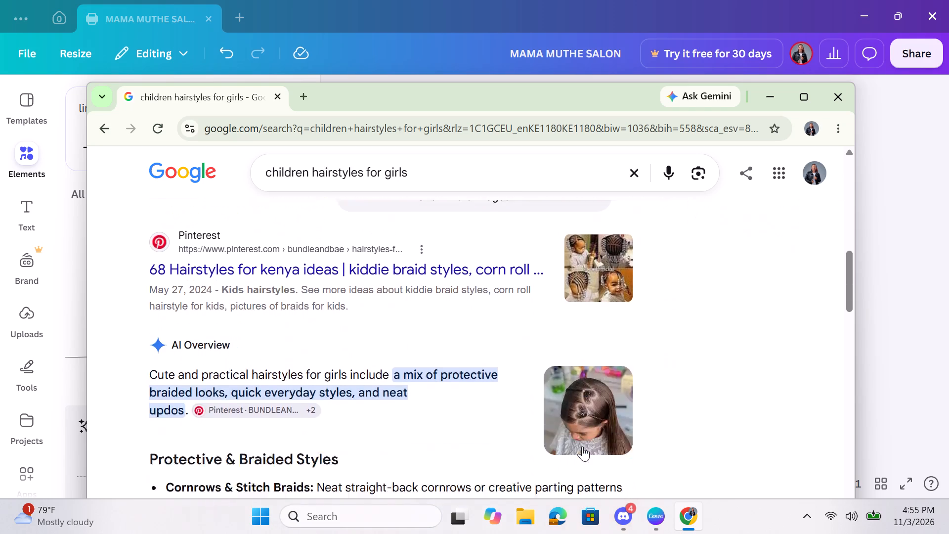
pyautogui.hscroll(4, 582, 446)
pyautogui.scroll(-1, 582, 446)
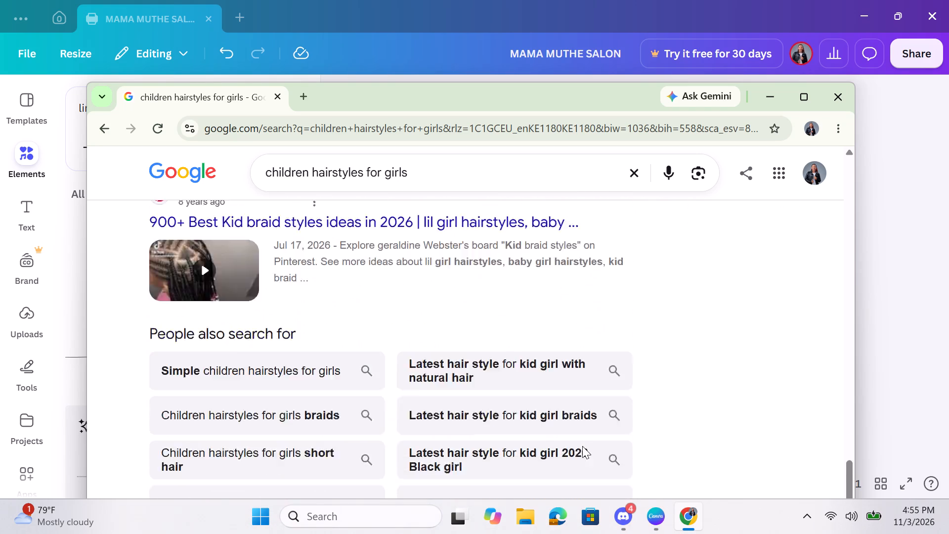
pyautogui.hscroll(2, 582, 446)
pyautogui.scroll(7, 582, 446)
pyautogui.scroll(4, 507, 339)
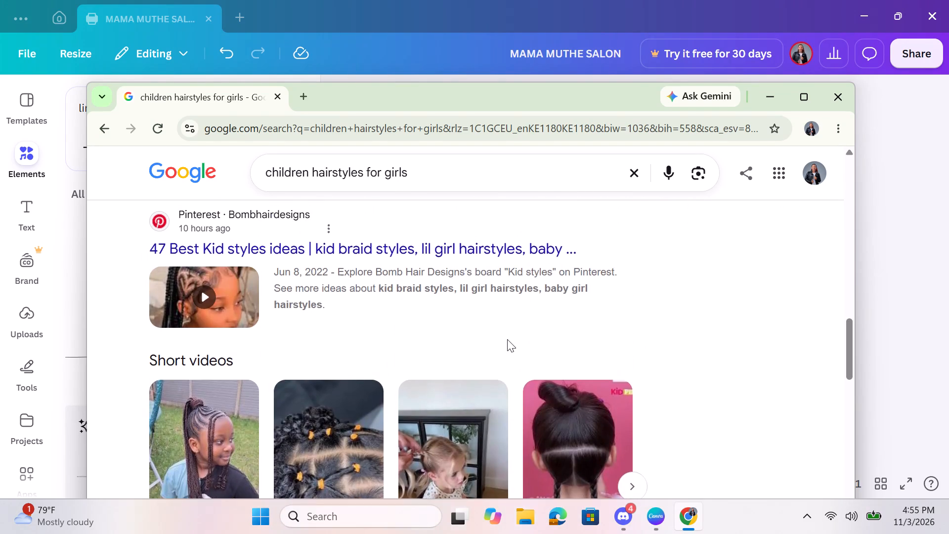
pyautogui.scroll(5, 507, 339)
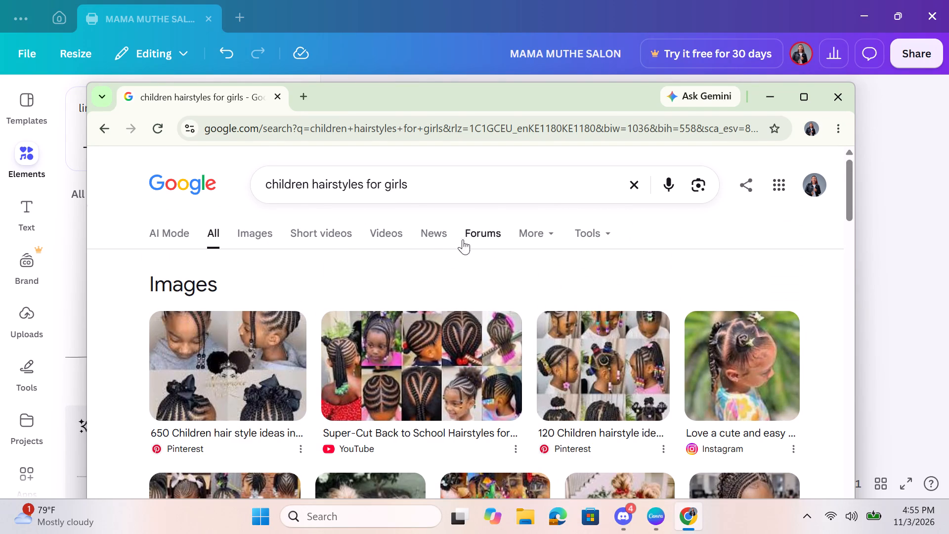
# Search Google for "african children hair style".
pyautogui.click(640, 179)
pyautogui.press('a')
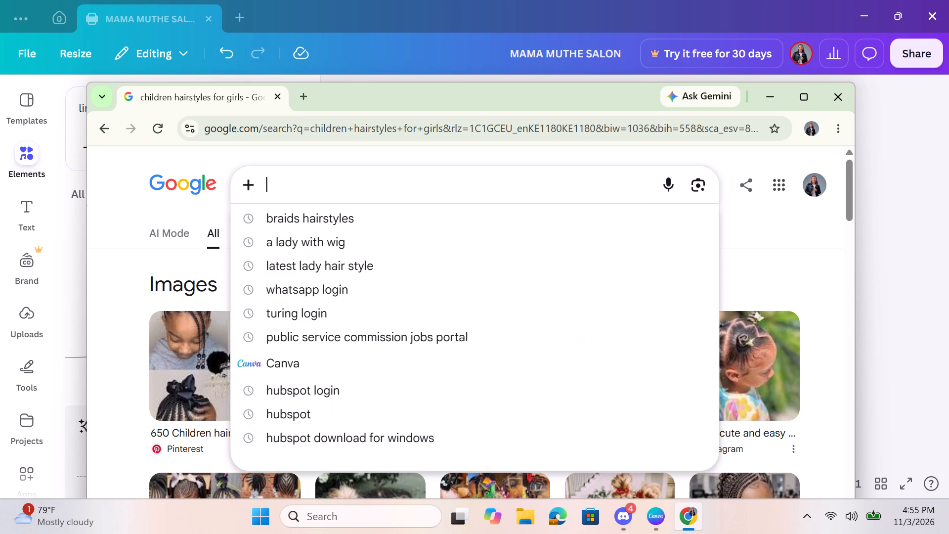
pyautogui.write('frica')
pyautogui.write('n')
pyautogui.press('space')
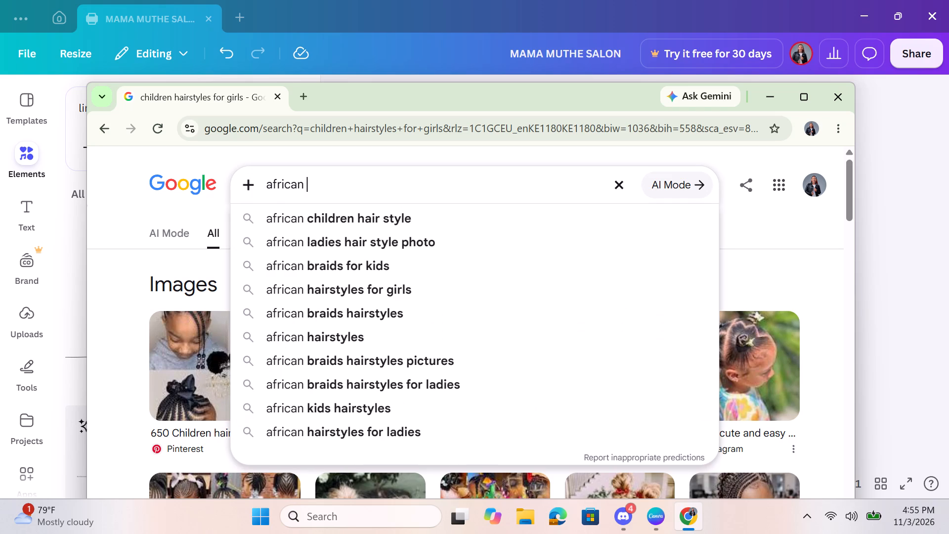
pyautogui.write('chil')
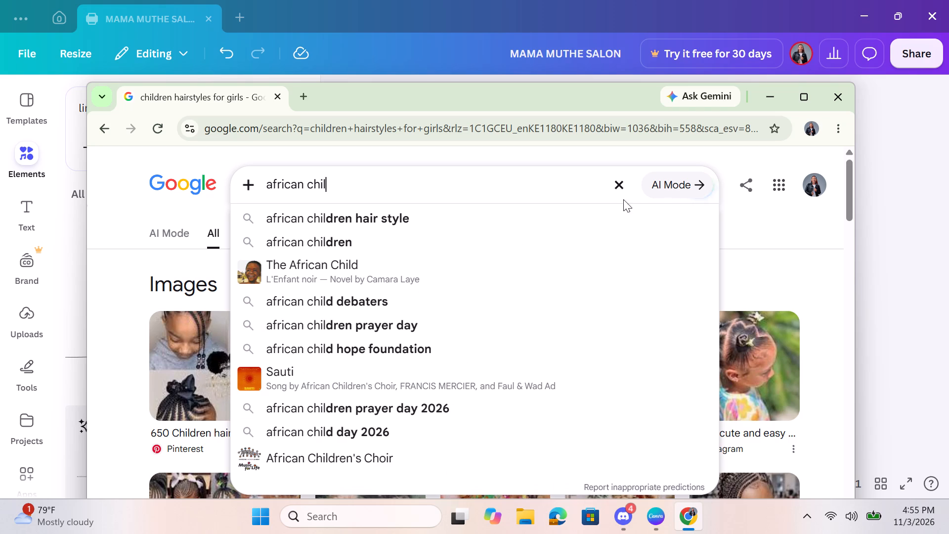
pyautogui.click(562, 214)
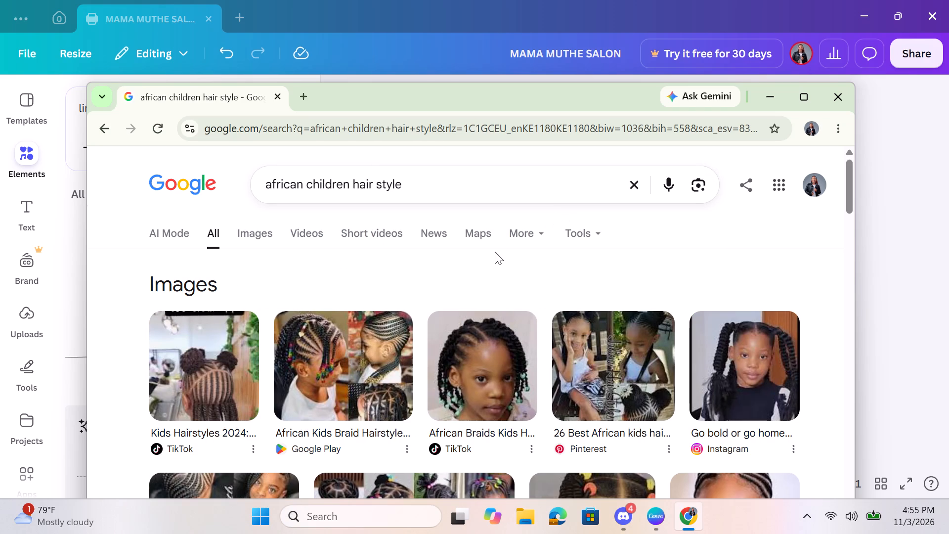
# Examine the "african children hair style" image, web and short video results for a children's hairstyle photo suited to the flyer.
pyautogui.scroll(-2, 596, 267)
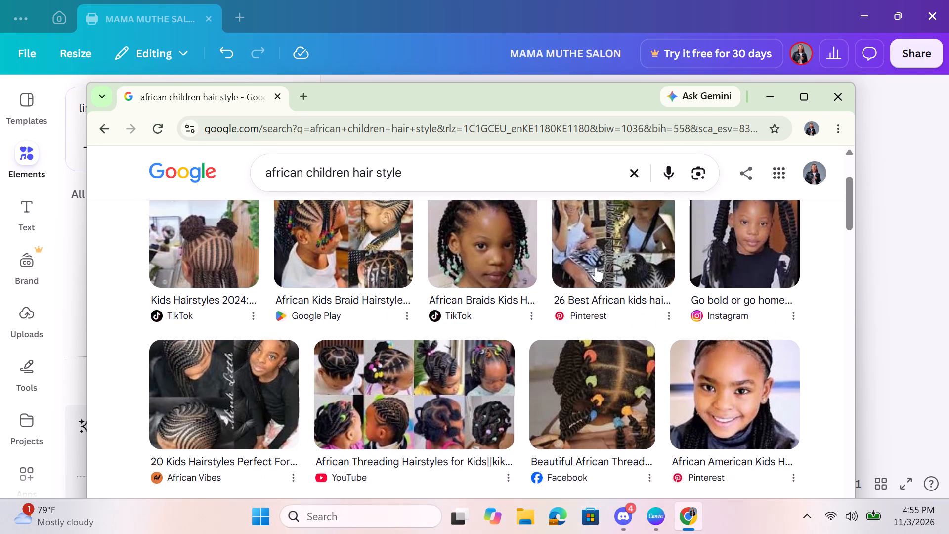
pyautogui.scroll(-3, 596, 267)
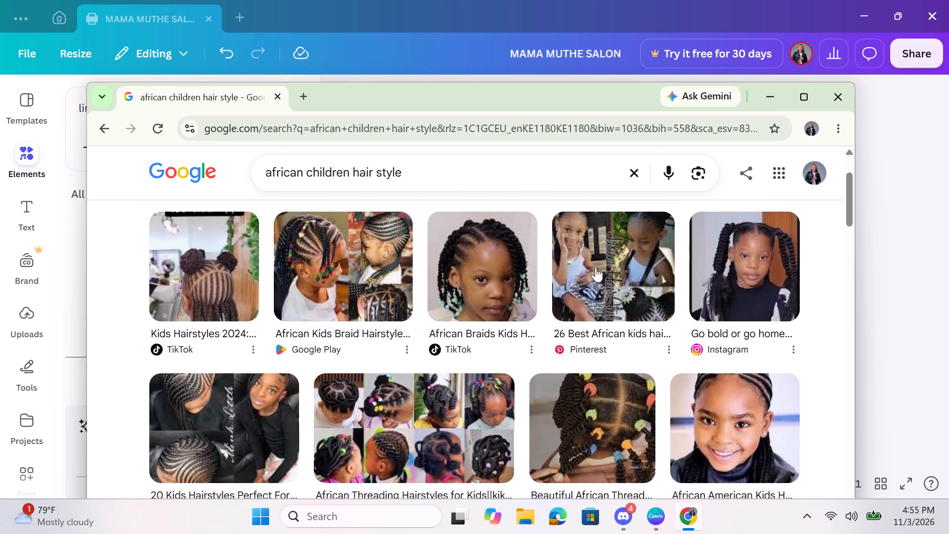
pyautogui.scroll(-4, 596, 267)
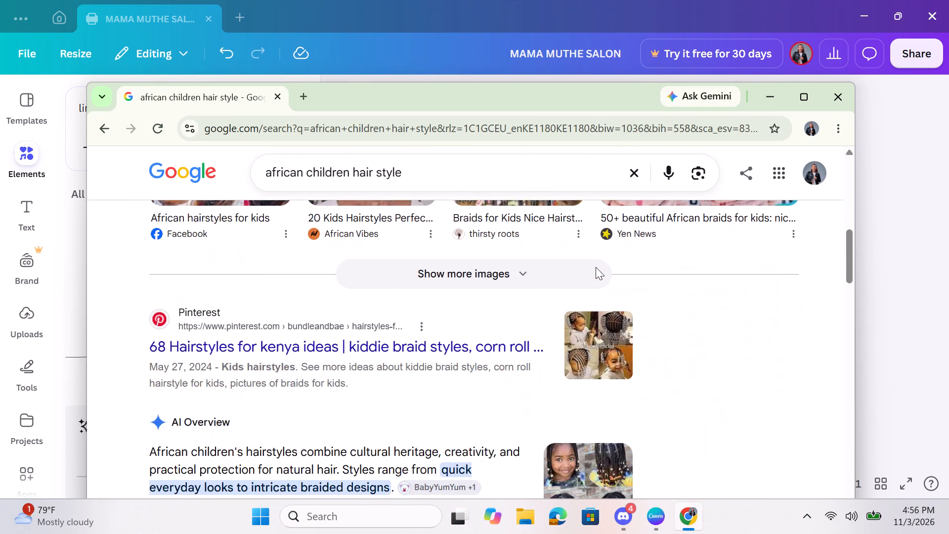
pyautogui.scroll(-5, 596, 267)
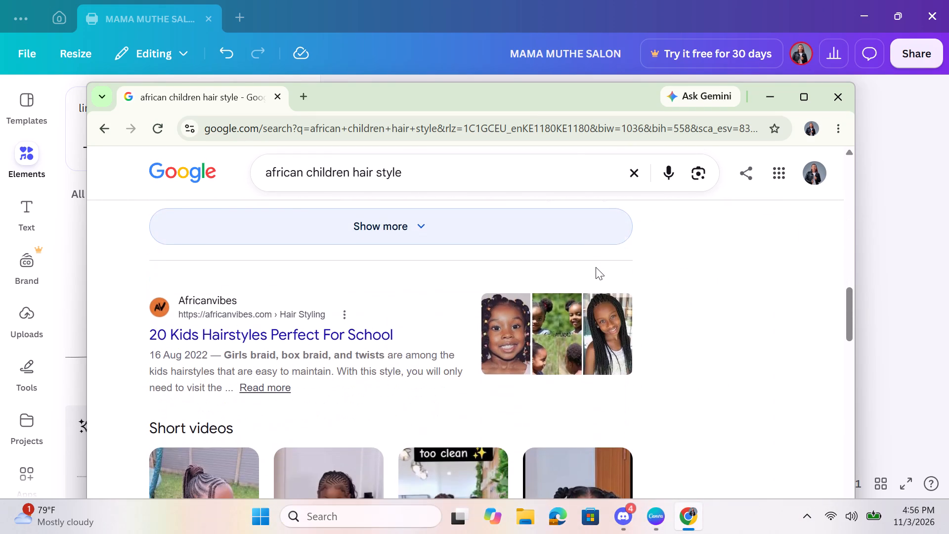
pyautogui.scroll(-2, 596, 267)
pyautogui.scroll(1, 596, 267)
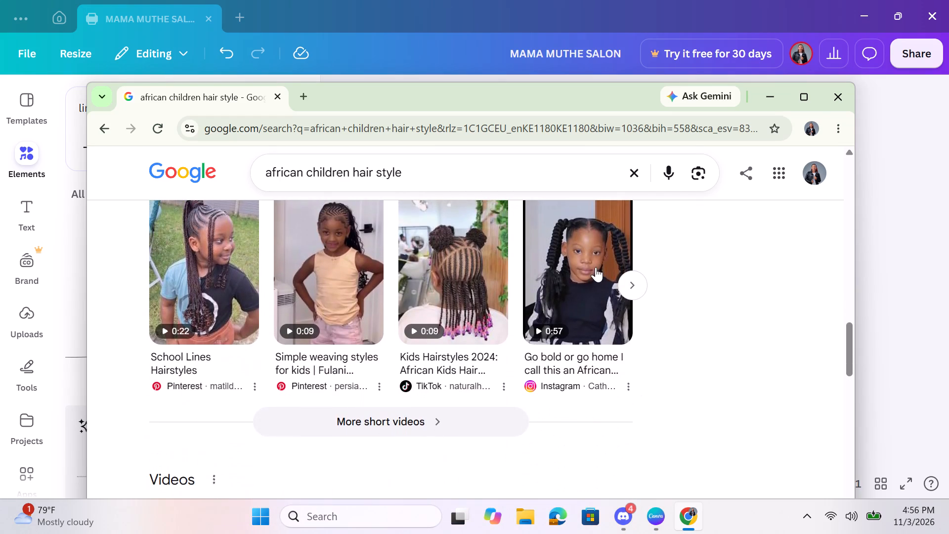
pyautogui.scroll(6, 596, 267)
# Search Google for "hairstyle for children".
pyautogui.click(625, 162)
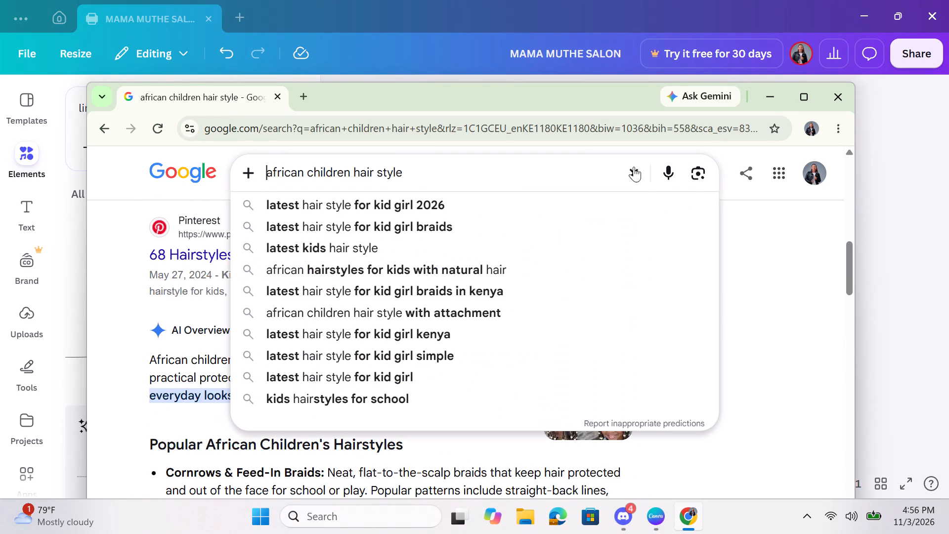
pyautogui.click(639, 171)
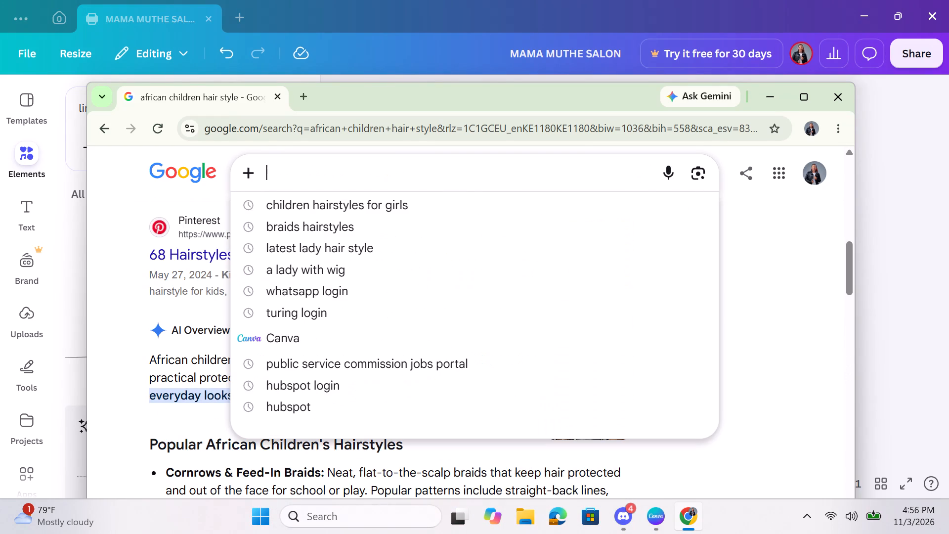
pyautogui.write('hairstyl')
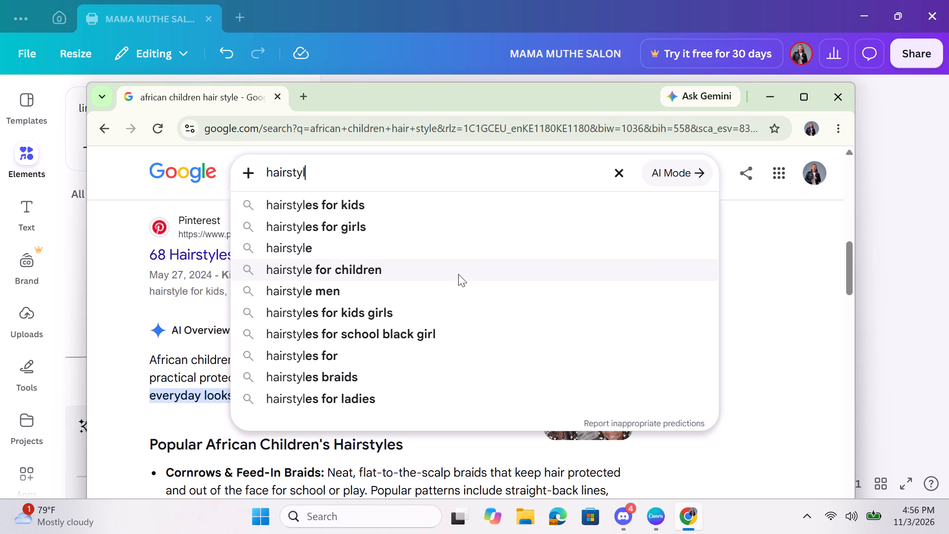
# Run the suggested "hairstyle for children" search and examine its image results for a children's hairstyle photo suited to the flyer.
pyautogui.click(459, 272)
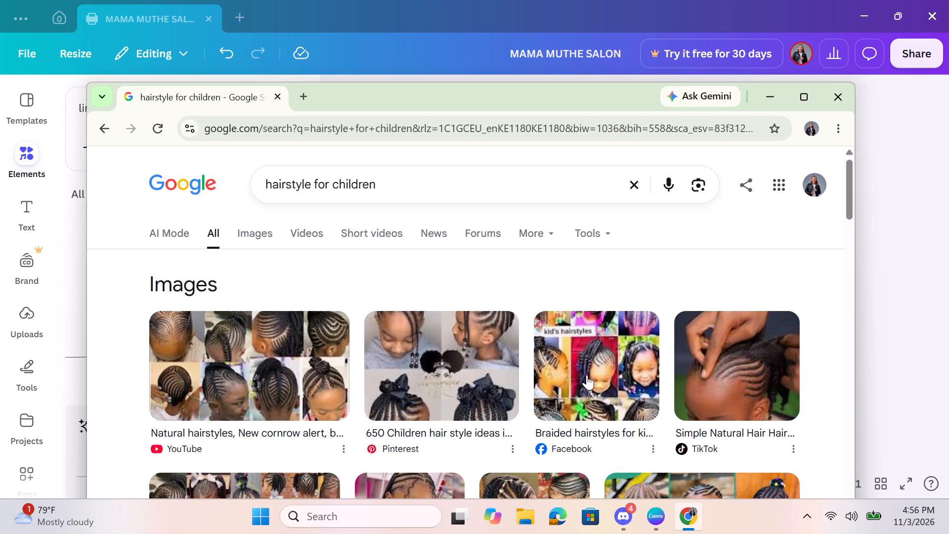
pyautogui.scroll(-1, 536, 394)
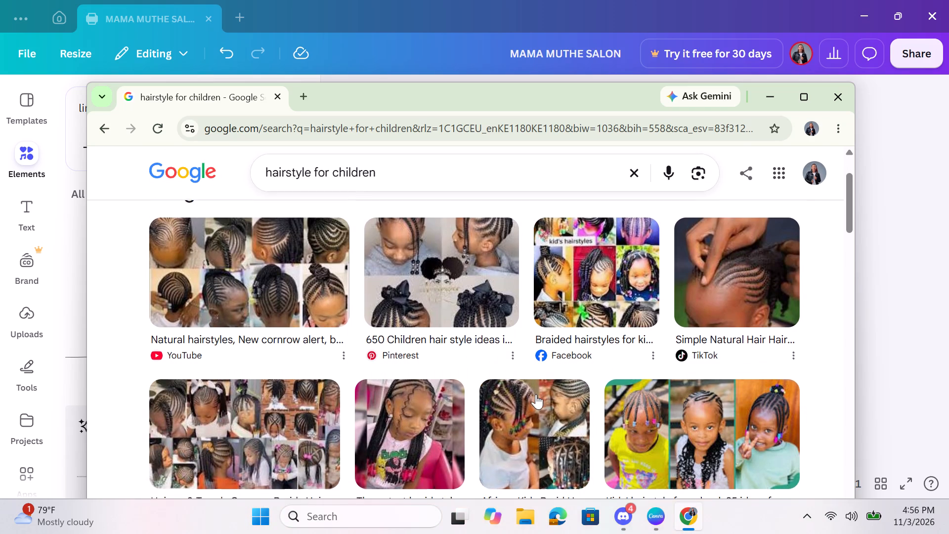
pyautogui.scroll(-1, 536, 394)
pyautogui.hscroll(2, 536, 394)
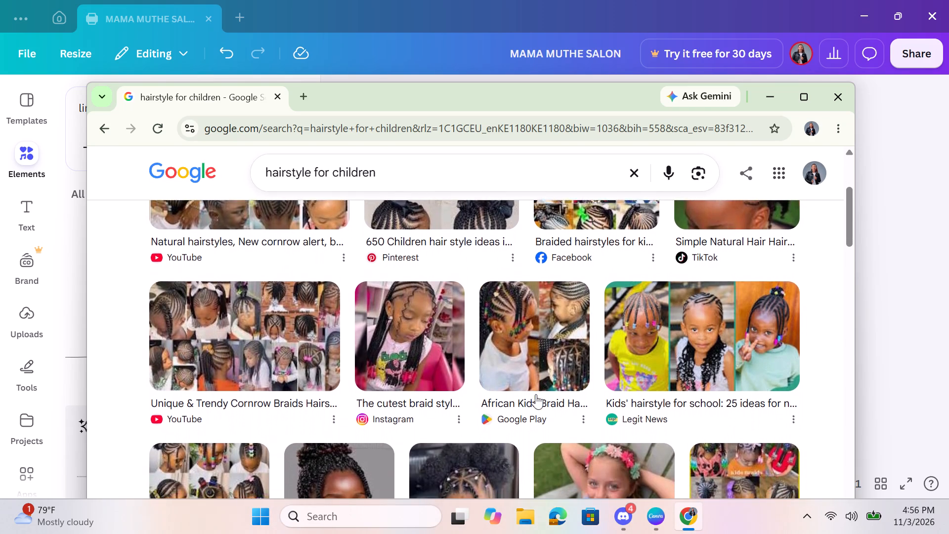
pyautogui.hscroll(2, 536, 394)
pyautogui.scroll(4, 536, 394)
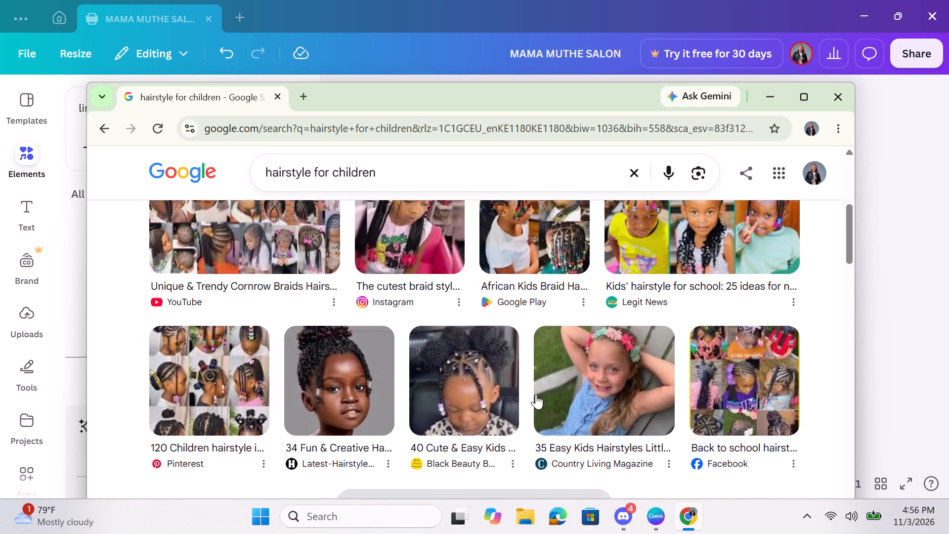
pyautogui.scroll(2, 536, 394)
# Open the Facebook post on braided kids' hairstyles, examine its collage and the other posts for a usable photo, and return to the results.
pyautogui.doubleClick(613, 360)
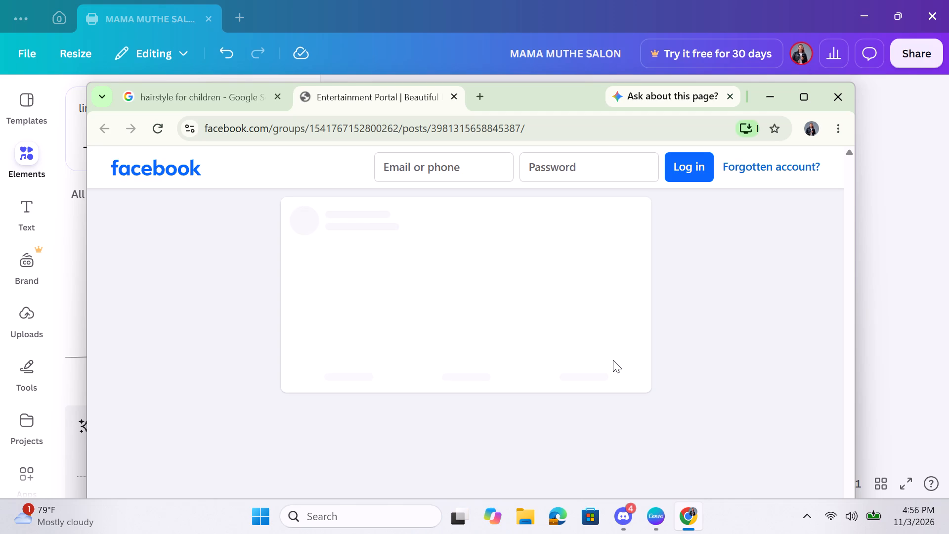
pyautogui.scroll(-2, 504, 462)
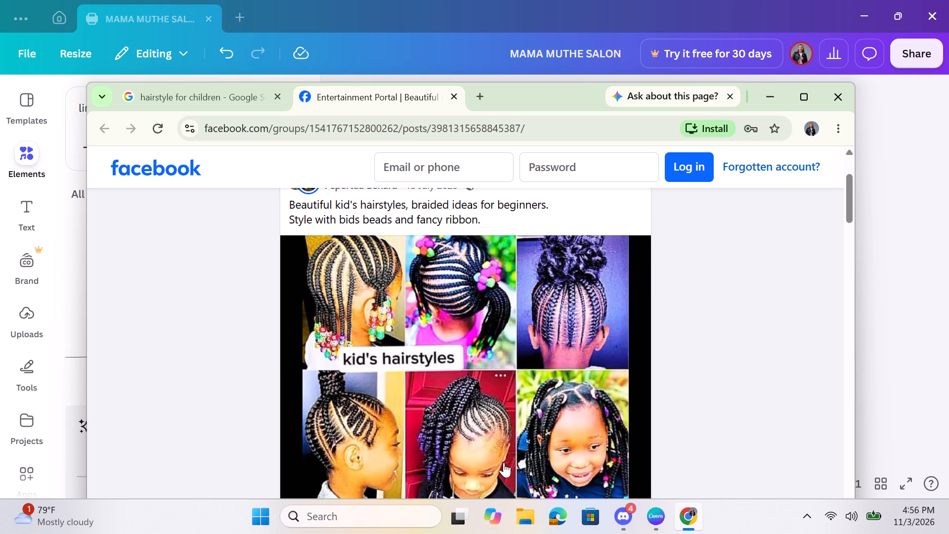
pyautogui.scroll(-1, 504, 462)
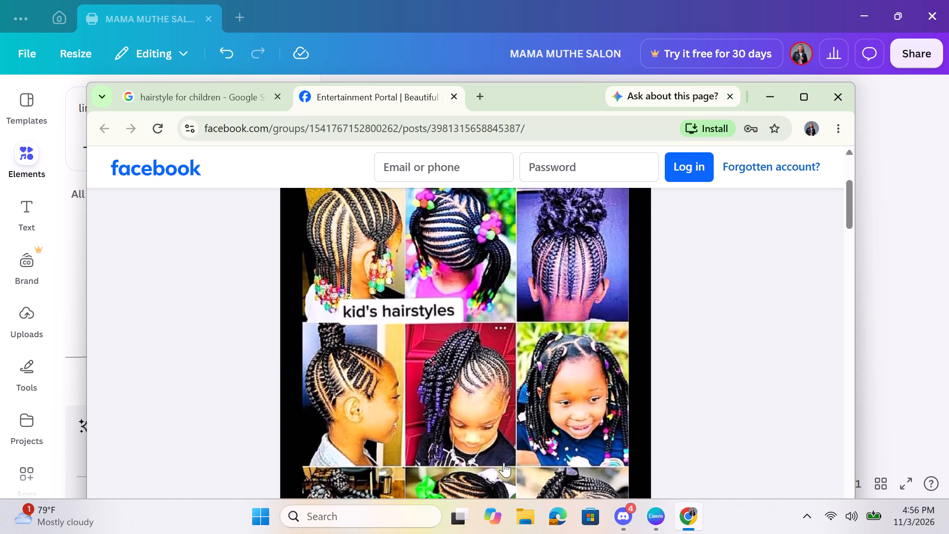
pyautogui.scroll(-1, 504, 462)
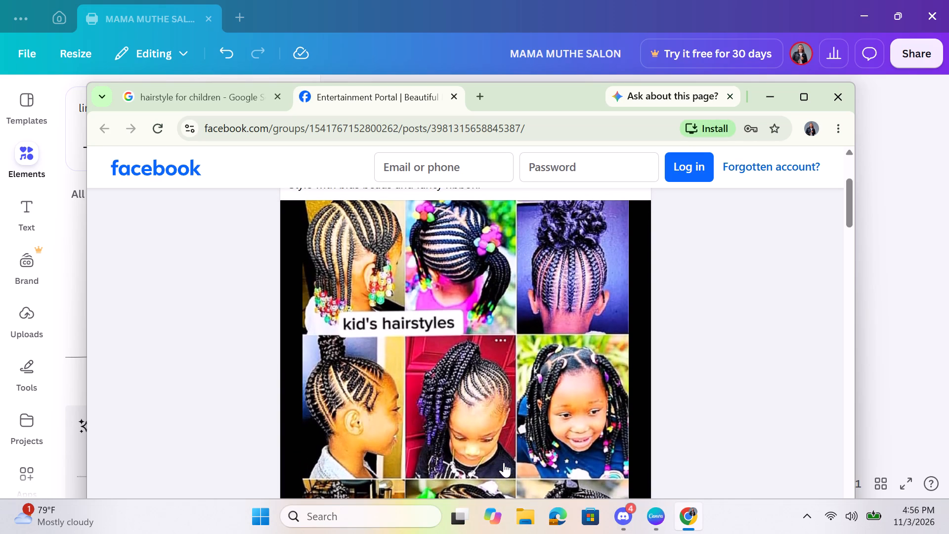
pyautogui.scroll(-3, 504, 462)
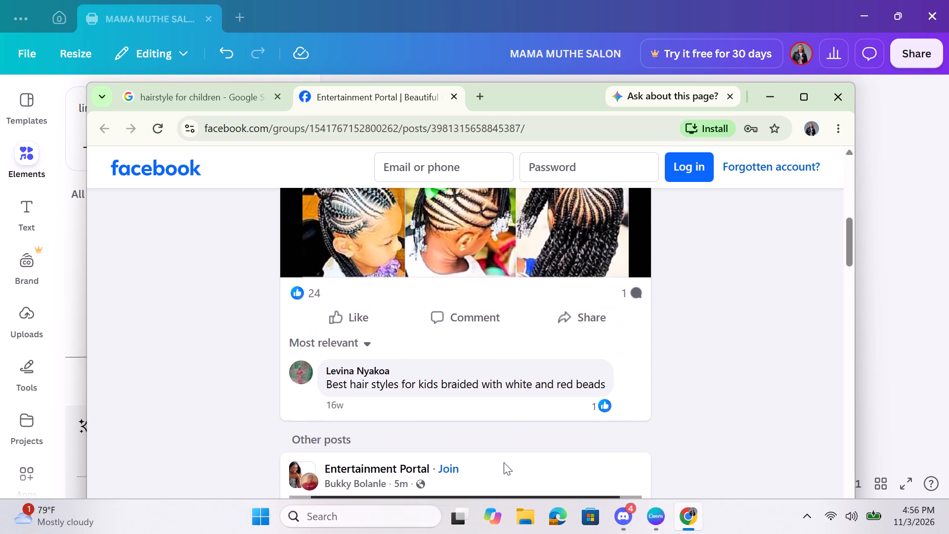
pyautogui.scroll(-7, 504, 462)
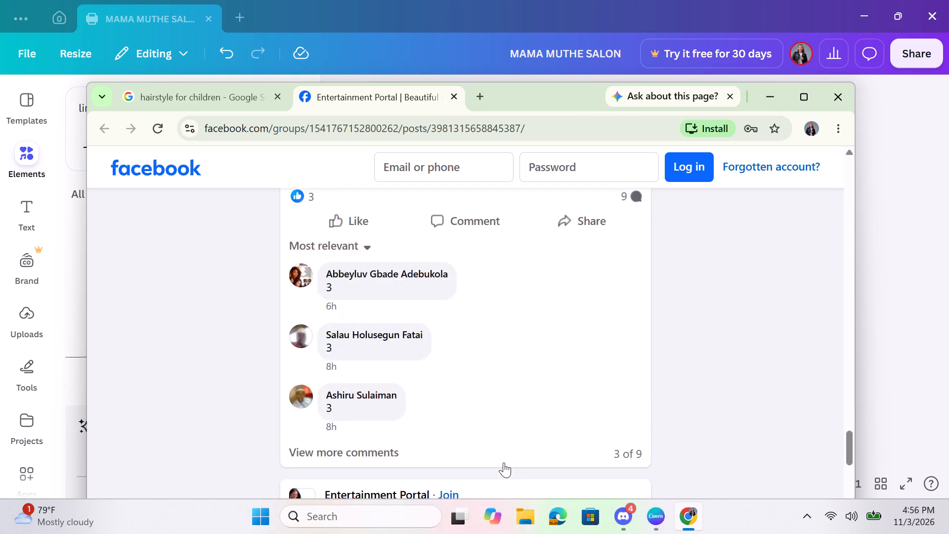
pyautogui.scroll(-1, 504, 462)
pyautogui.scroll(11, 504, 462)
pyautogui.scroll(12, 504, 462)
pyautogui.scroll(12, 504, 462)
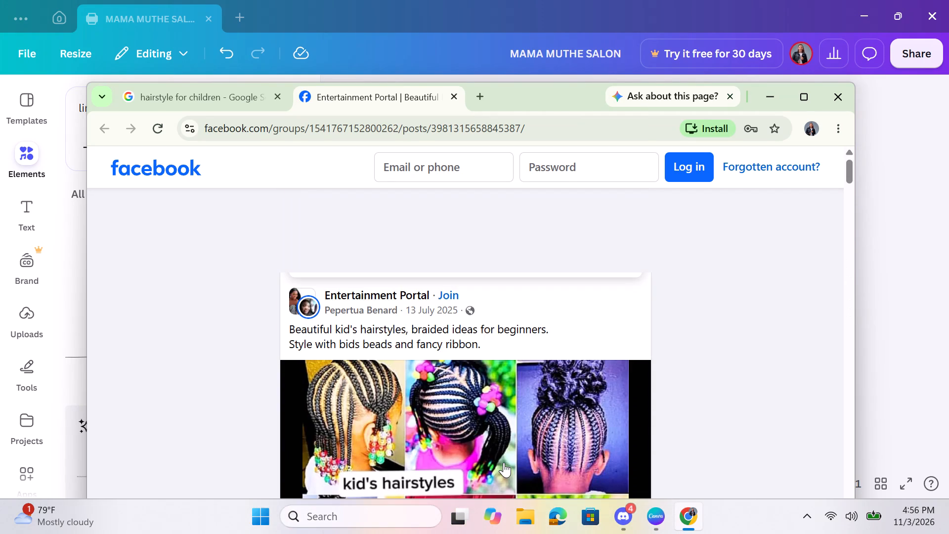
pyautogui.click(102, 128)
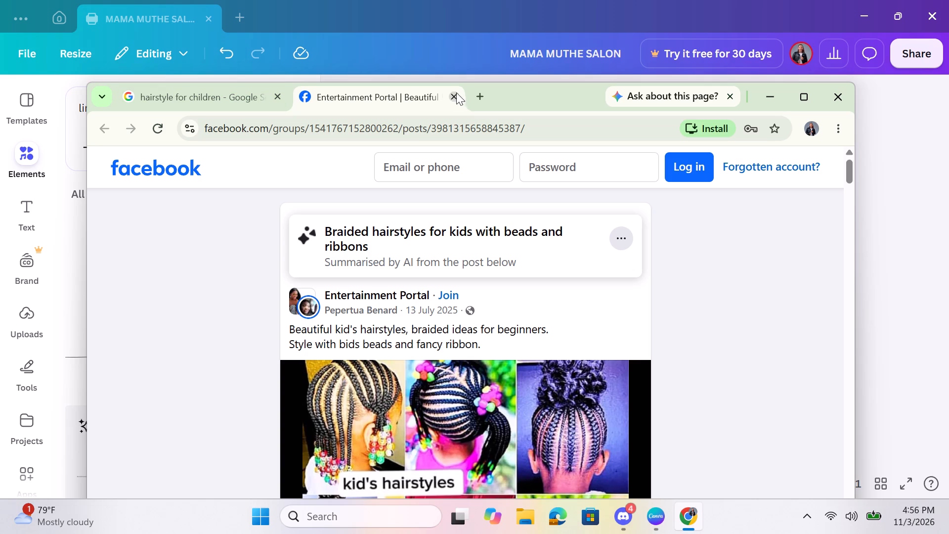
pyautogui.click(453, 92)
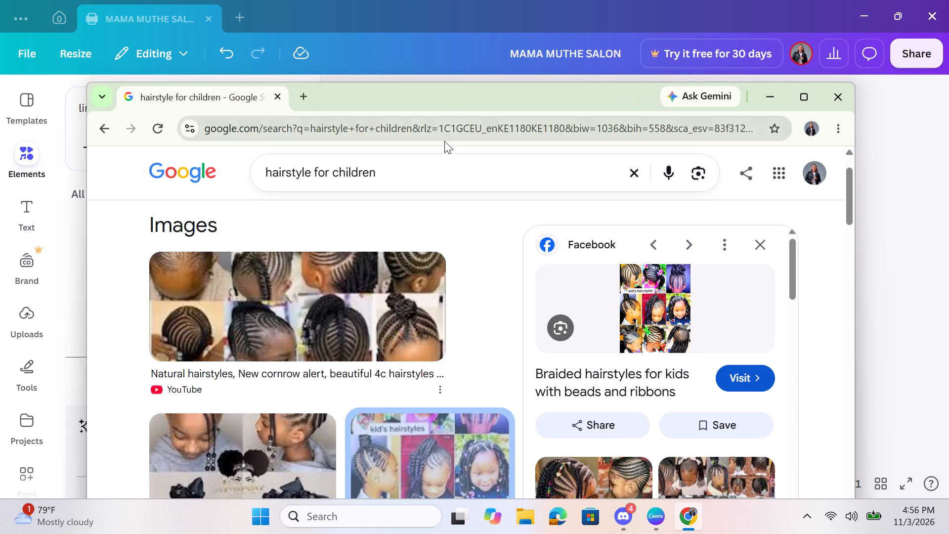
# Search Google for "a clear photo of children hair".
pyautogui.click(638, 175)
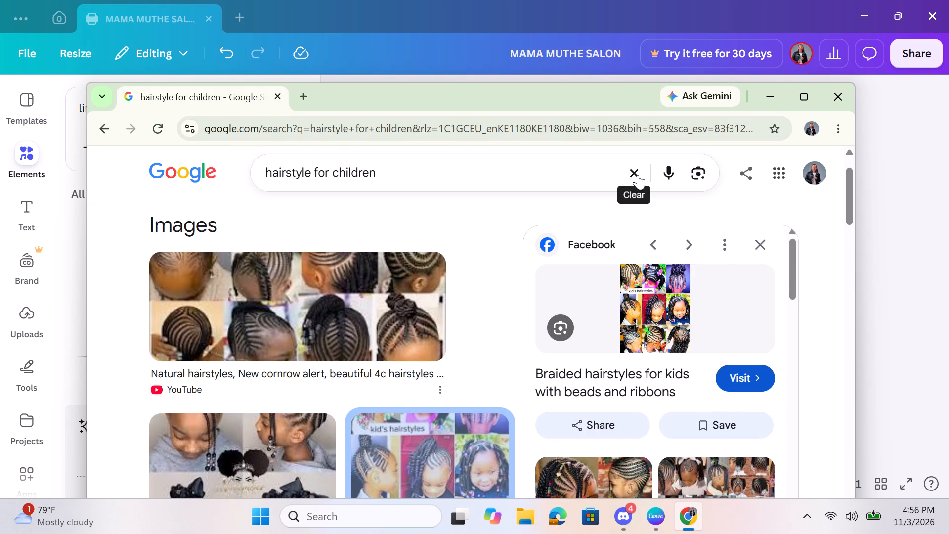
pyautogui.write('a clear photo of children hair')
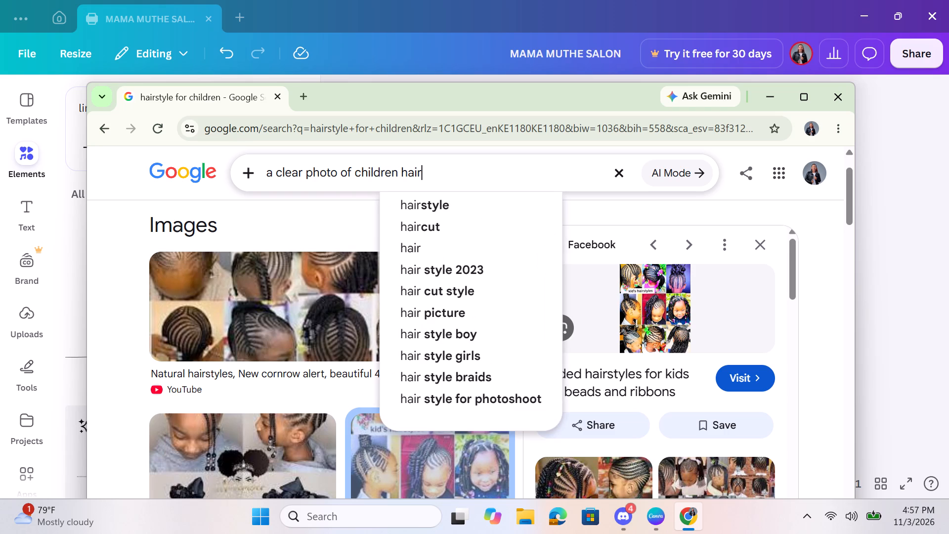
# Search Google for "a clear photo of children hairstyle".
pyautogui.moveTo(638, 175); pyautogui.dragTo(517, 201)
pyautogui.click(517, 201)
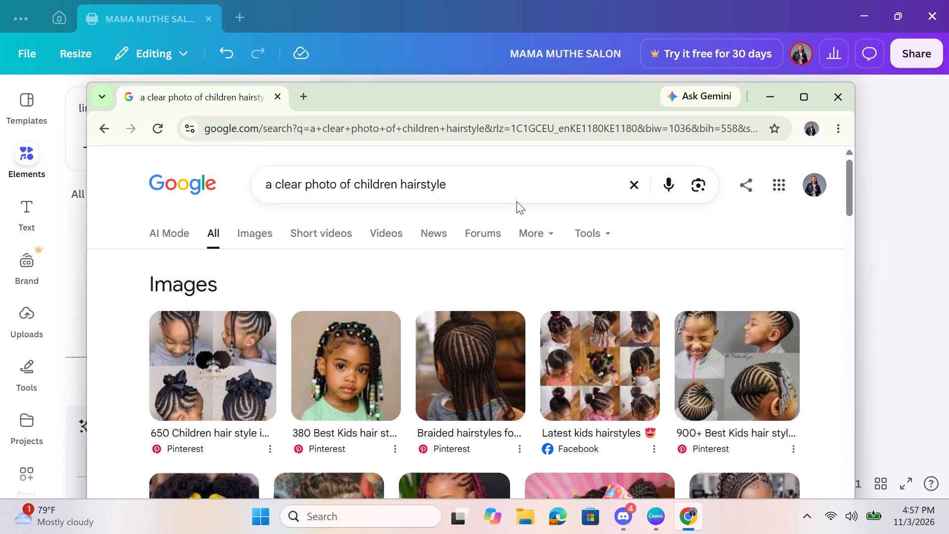
# Open the Pinterest page behind the "380 Best Kids hair styles ideas in 2026" image result and view its first photos.
pyautogui.scroll(-1, 432, 357)
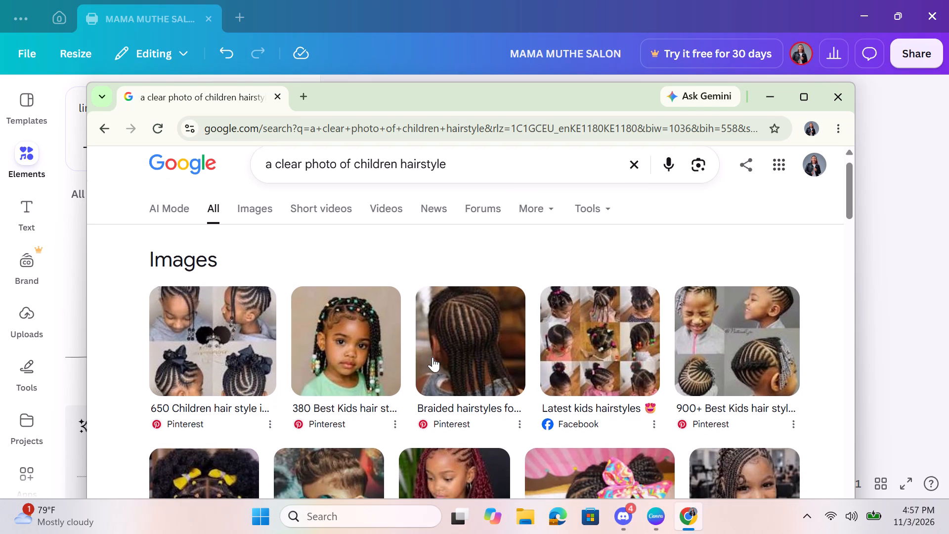
pyautogui.scroll(-2, 432, 357)
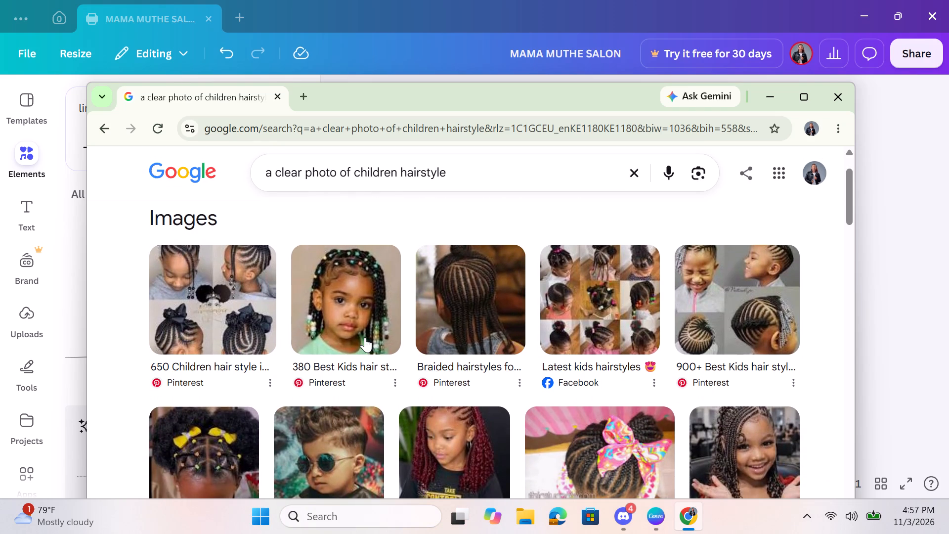
pyautogui.doubleClick(365, 337)
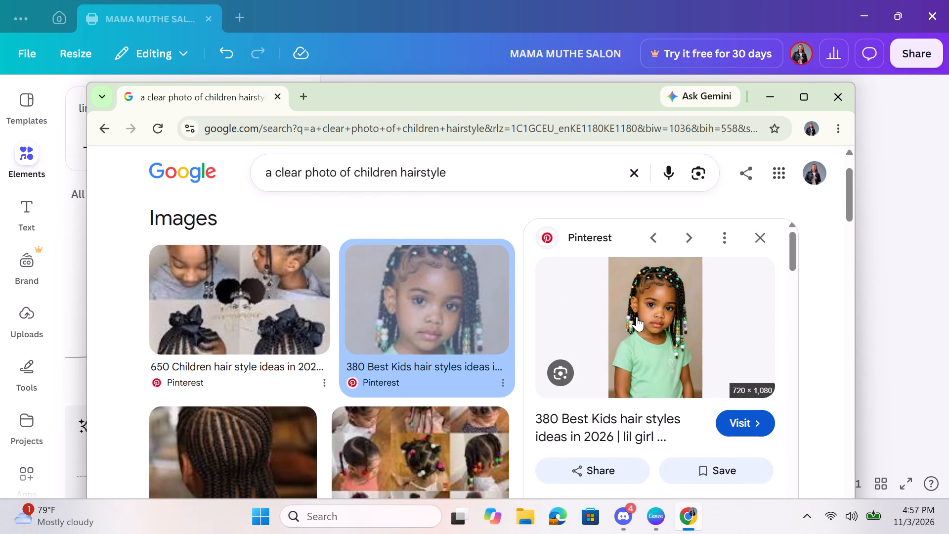
pyautogui.doubleClick(637, 316)
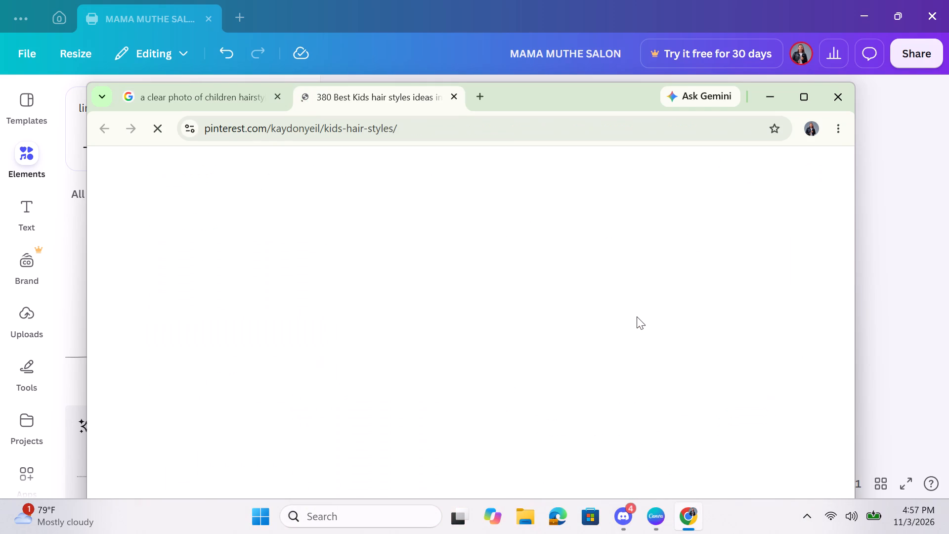
pyautogui.scroll(-1, 385, 408)
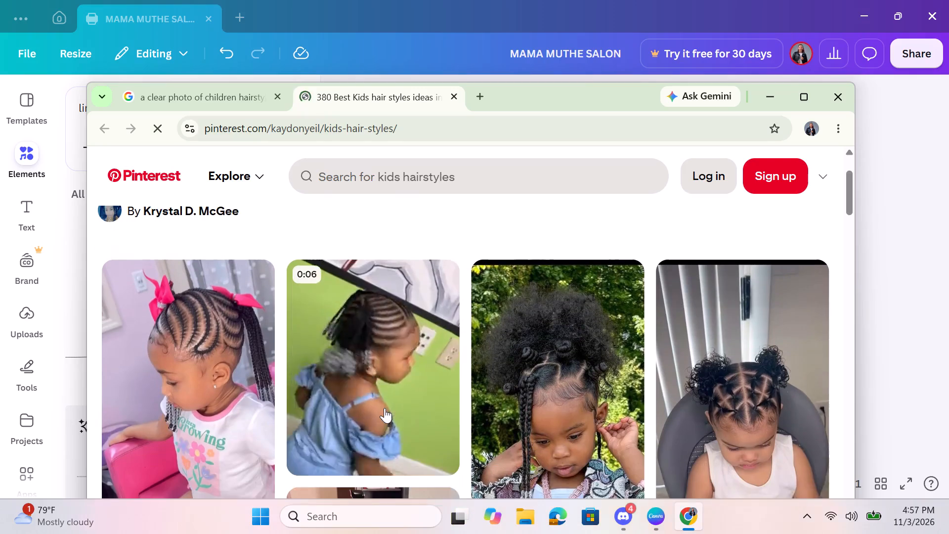
pyautogui.scroll(-1, 385, 408)
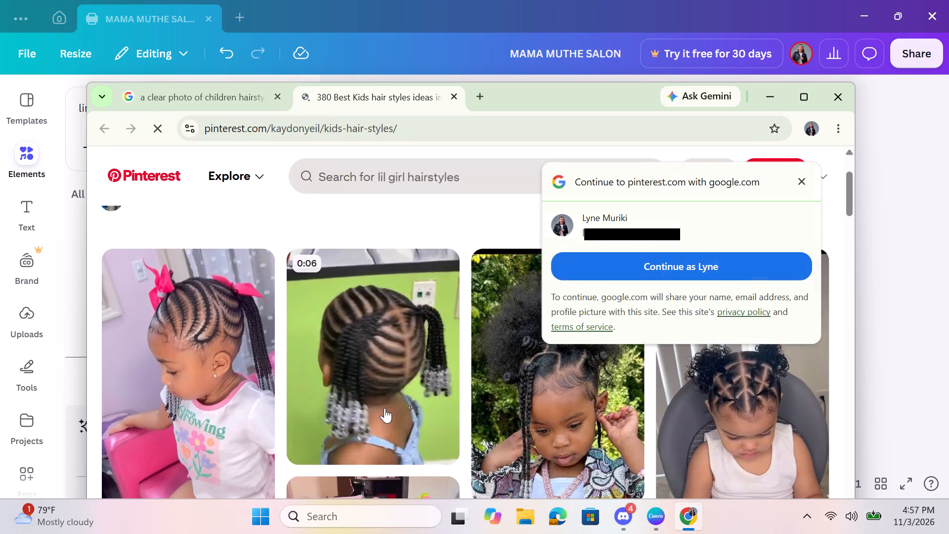
pyautogui.scroll(-1, 385, 408)
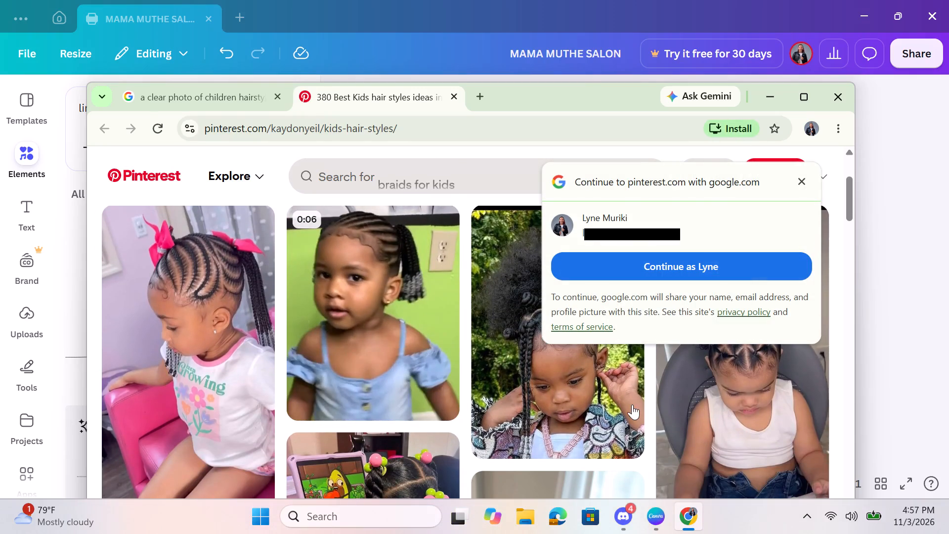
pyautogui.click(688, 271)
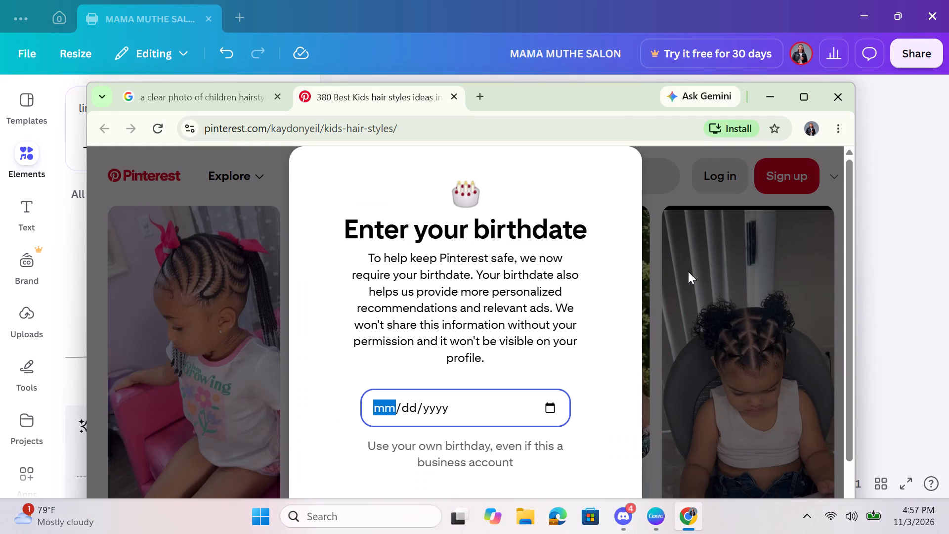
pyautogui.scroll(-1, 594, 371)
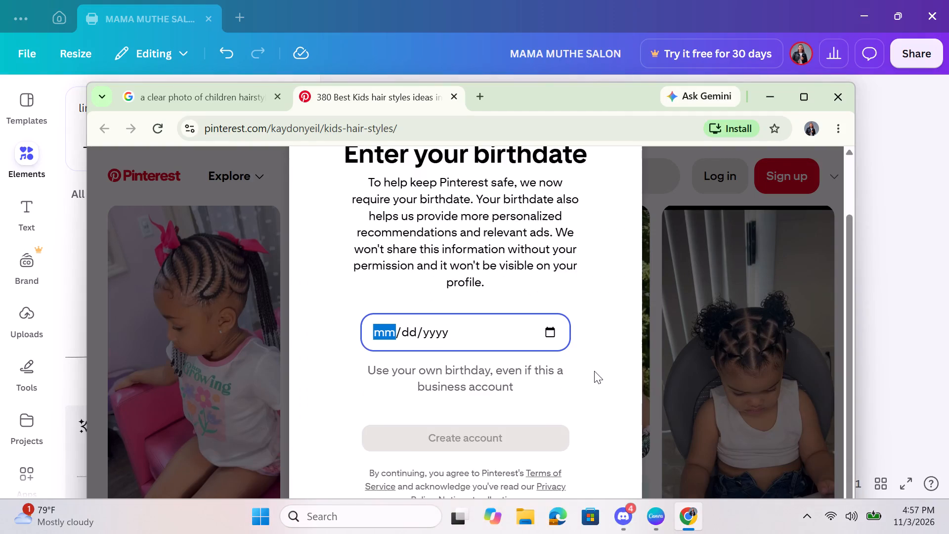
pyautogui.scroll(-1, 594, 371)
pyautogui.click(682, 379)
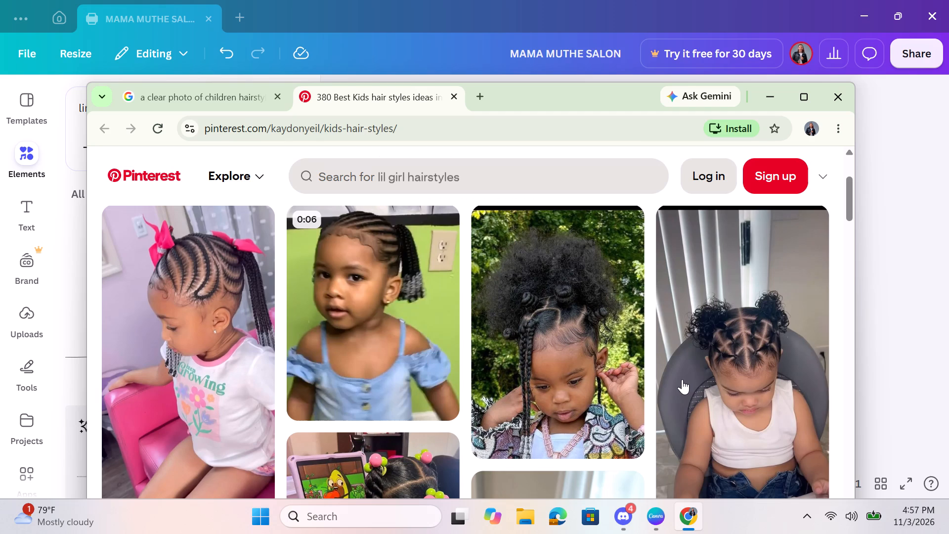
# Examine the kids' hairstyle photos on the Pinterest board for a clear children's braiding photo suited to the flyer.
pyautogui.scroll(-3, 550, 376)
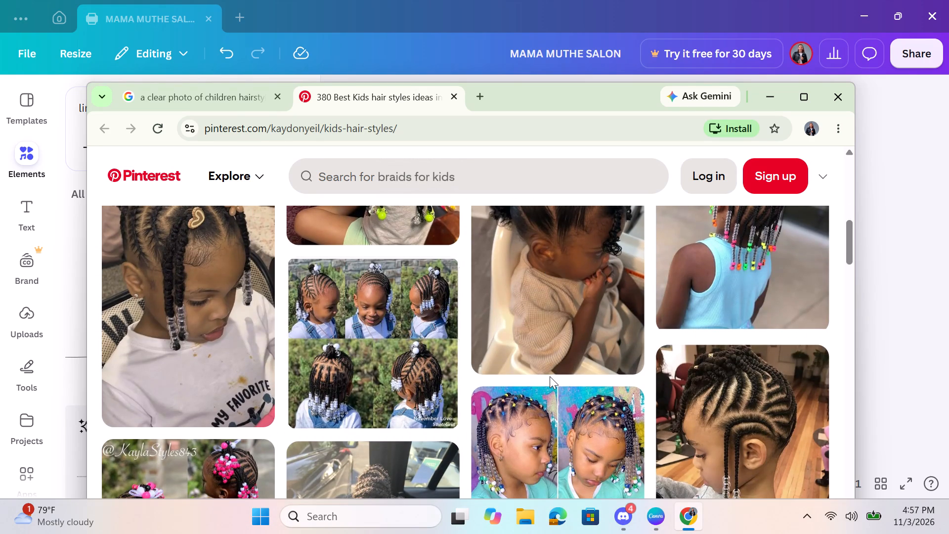
pyautogui.scroll(-2, 550, 376)
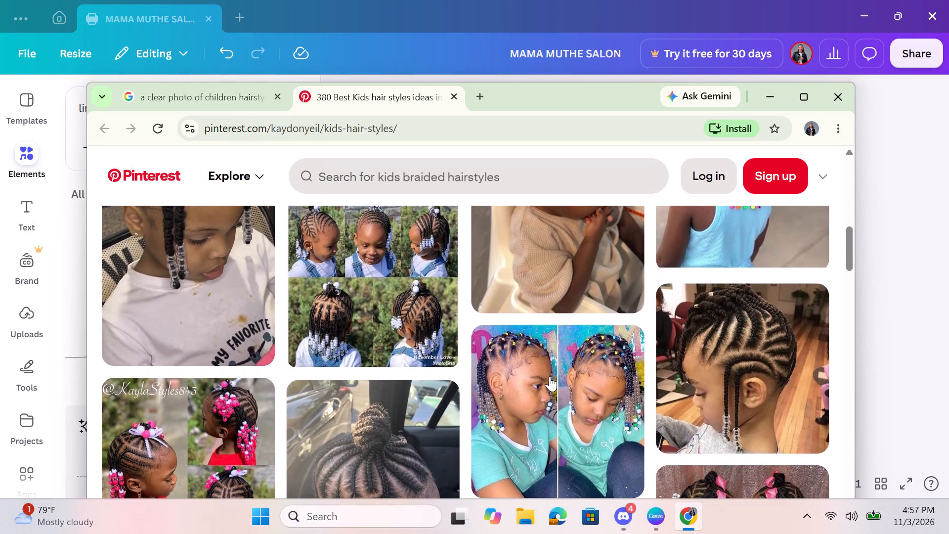
pyautogui.scroll(-1, 550, 376)
pyautogui.scroll(1, 550, 376)
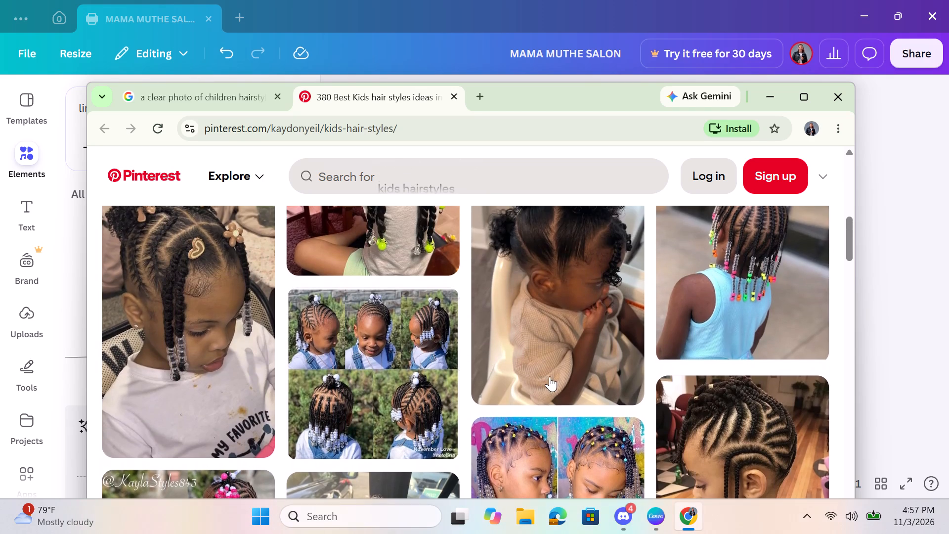
pyautogui.scroll(-1, 550, 376)
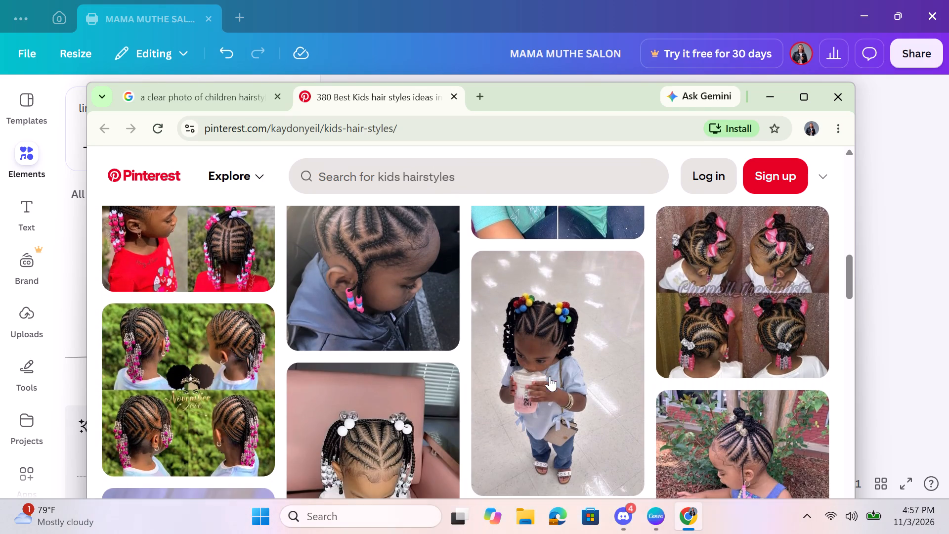
pyautogui.scroll(-2, 550, 376)
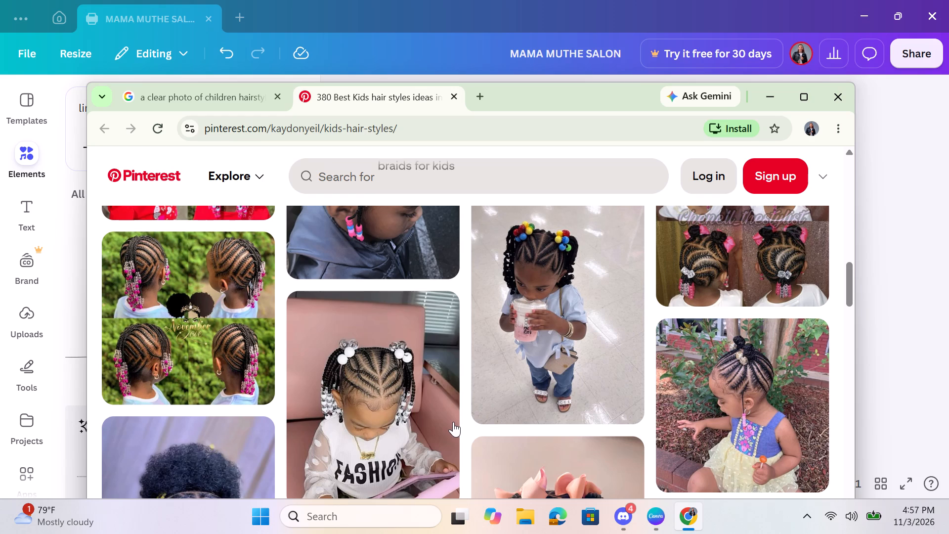
pyautogui.scroll(-1, 506, 420)
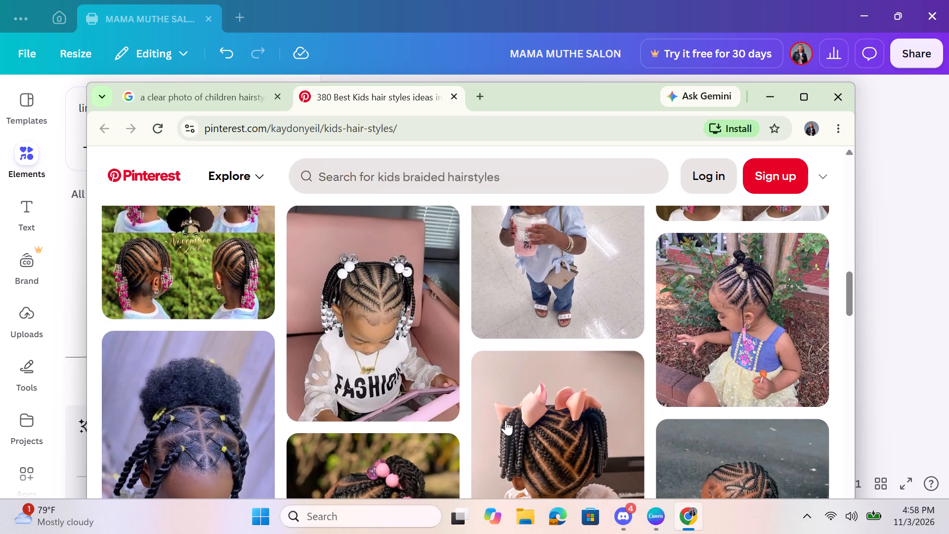
pyautogui.scroll(-2, 506, 420)
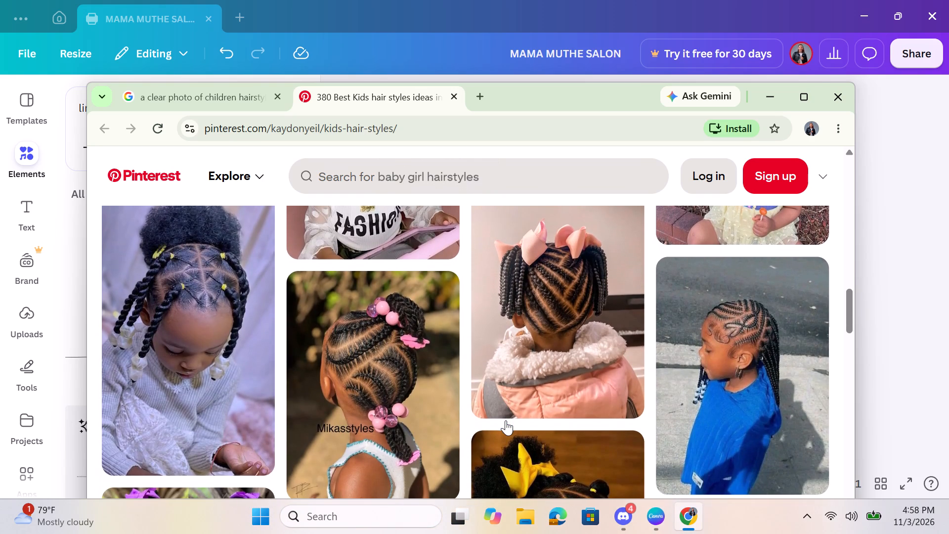
pyautogui.scroll(-2, 506, 420)
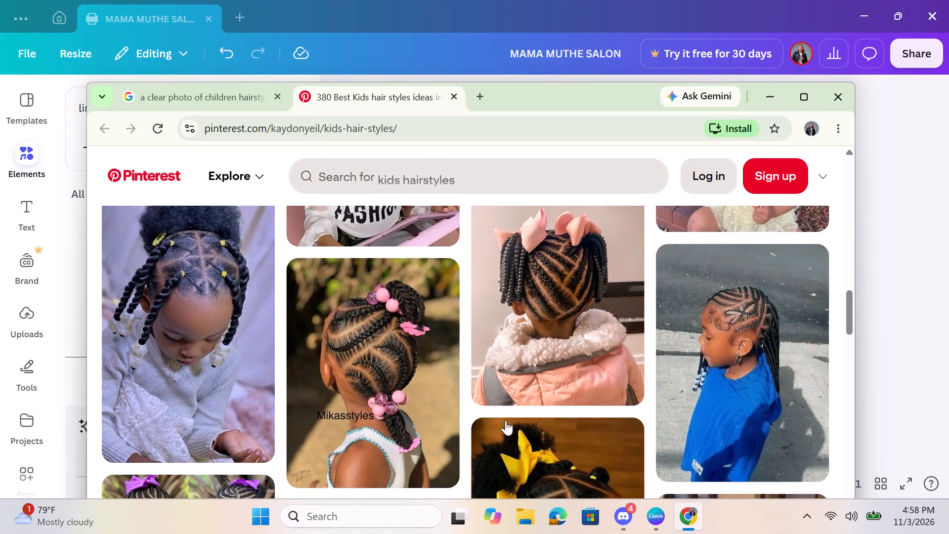
pyautogui.scroll(-2, 506, 420)
pyautogui.scroll(1, 506, 420)
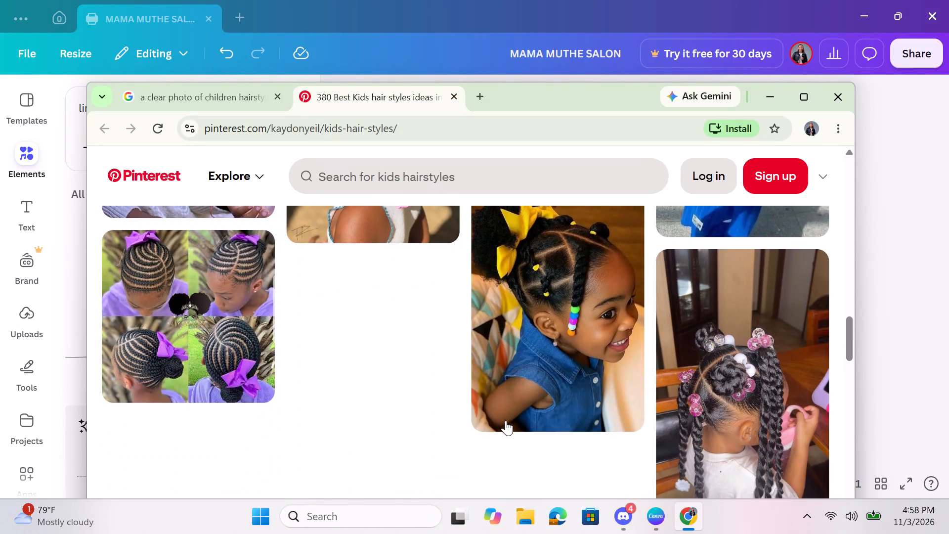
pyautogui.scroll(1, 506, 420)
pyautogui.scroll(-2, 506, 420)
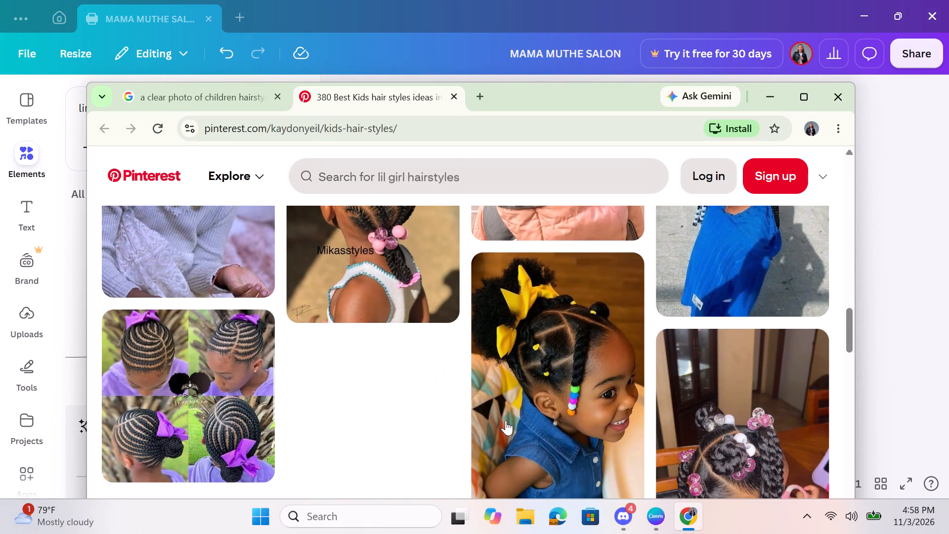
pyautogui.scroll(-3, 506, 420)
pyautogui.scroll(4, 506, 420)
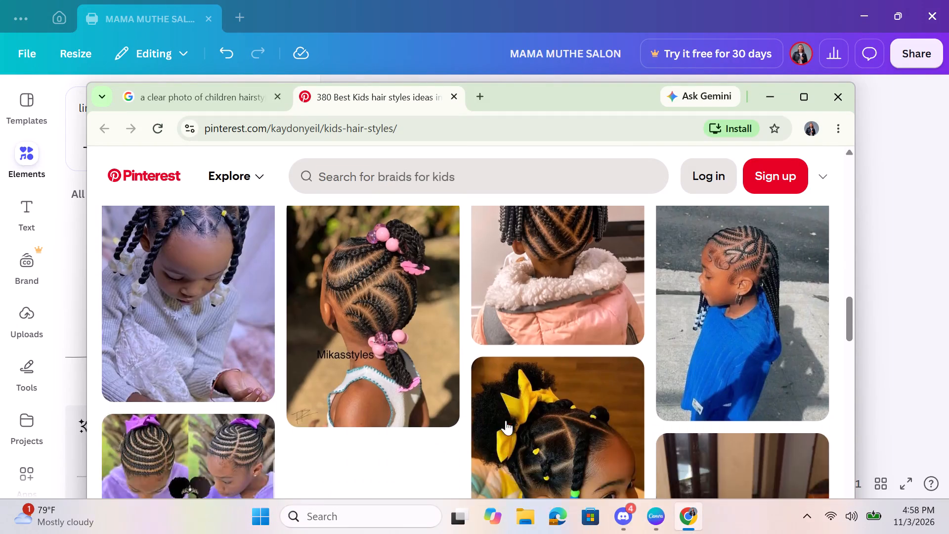
pyautogui.scroll(2, 506, 420)
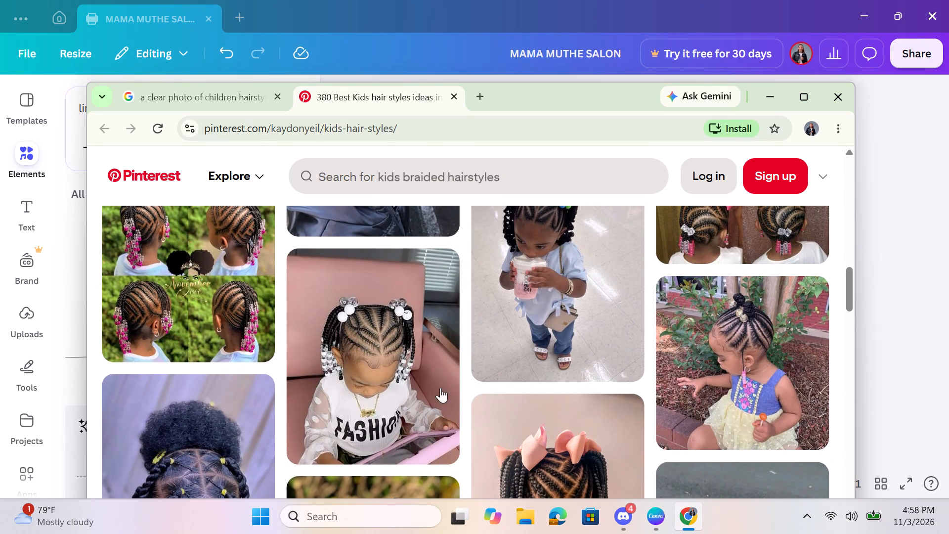
# Look back over the kids' braided hairstyle photos up to the beginning of the Pinterest board.
pyautogui.scroll(3, 528, 366)
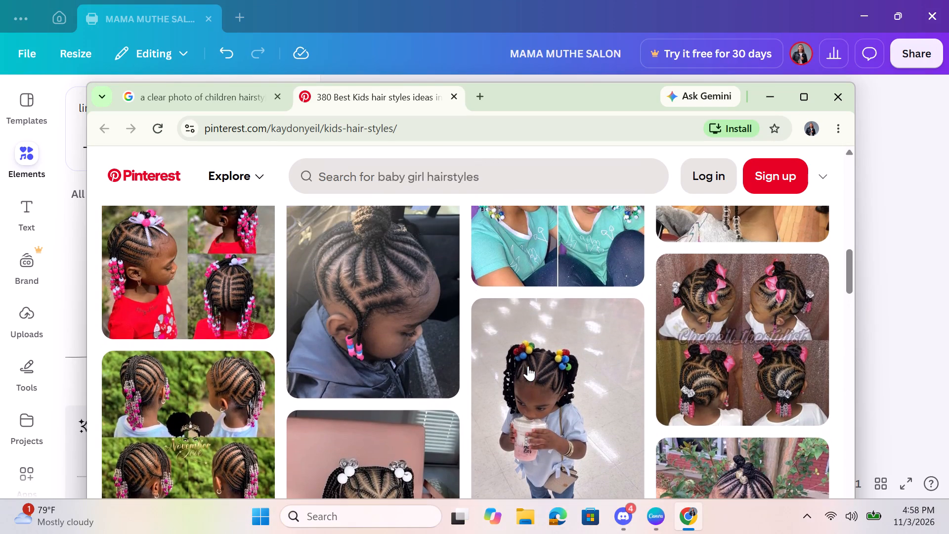
pyautogui.scroll(2, 528, 366)
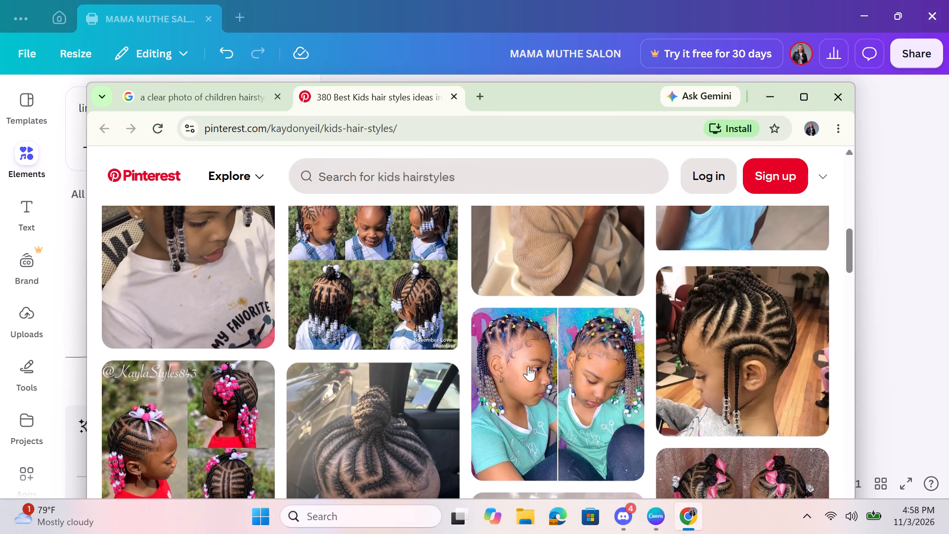
pyautogui.scroll(2, 528, 366)
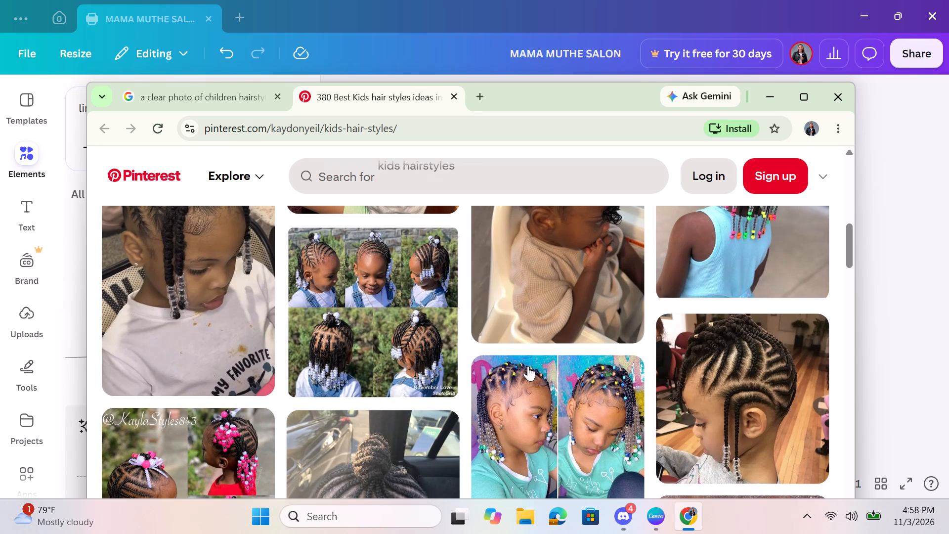
pyautogui.scroll(1, 528, 366)
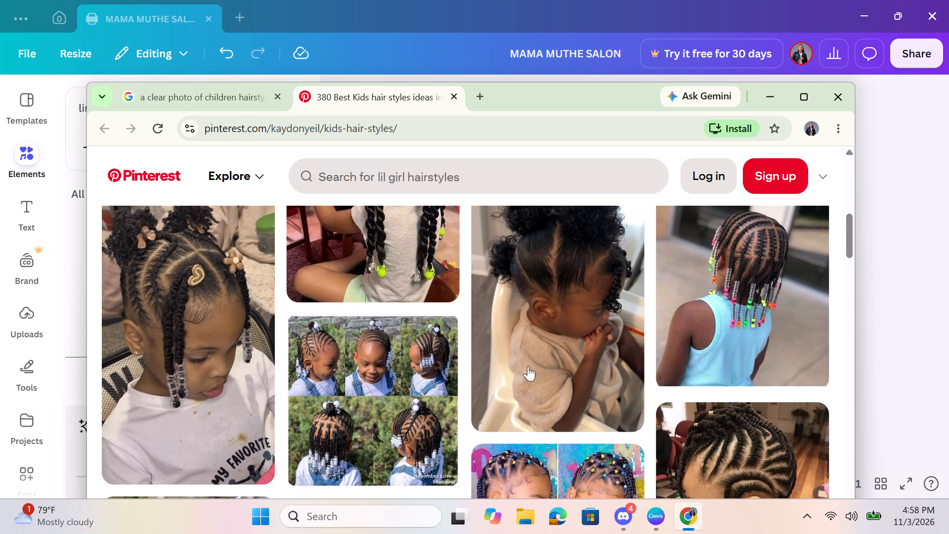
pyautogui.scroll(2, 528, 366)
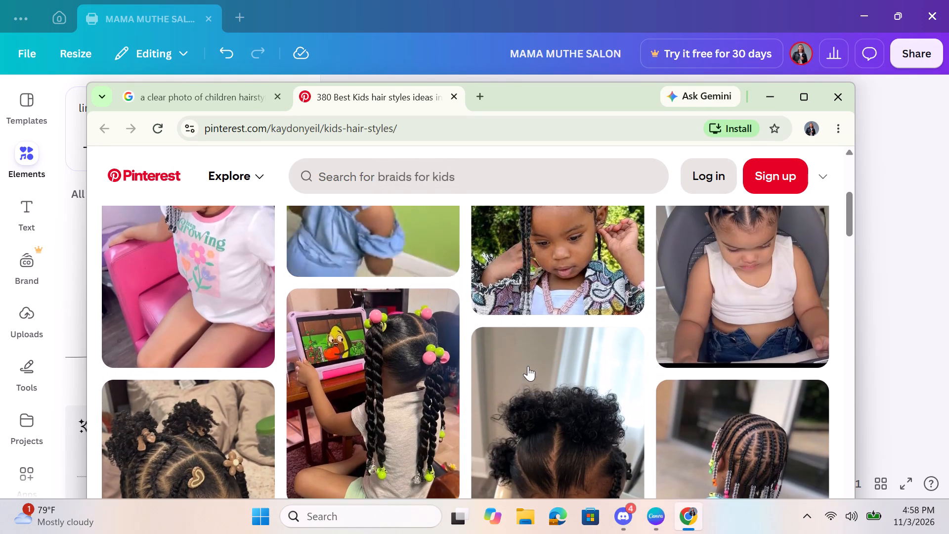
pyautogui.scroll(2, 528, 366)
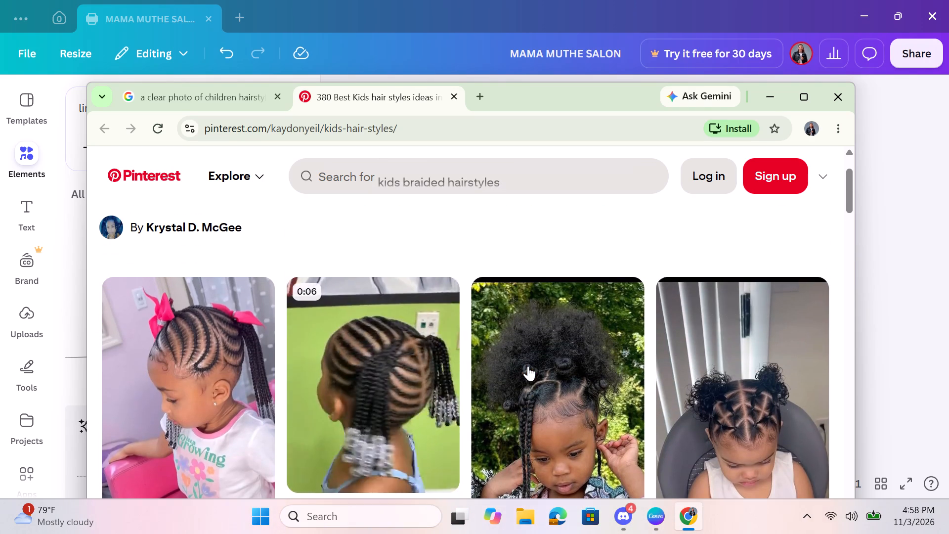
pyautogui.scroll(4, 528, 366)
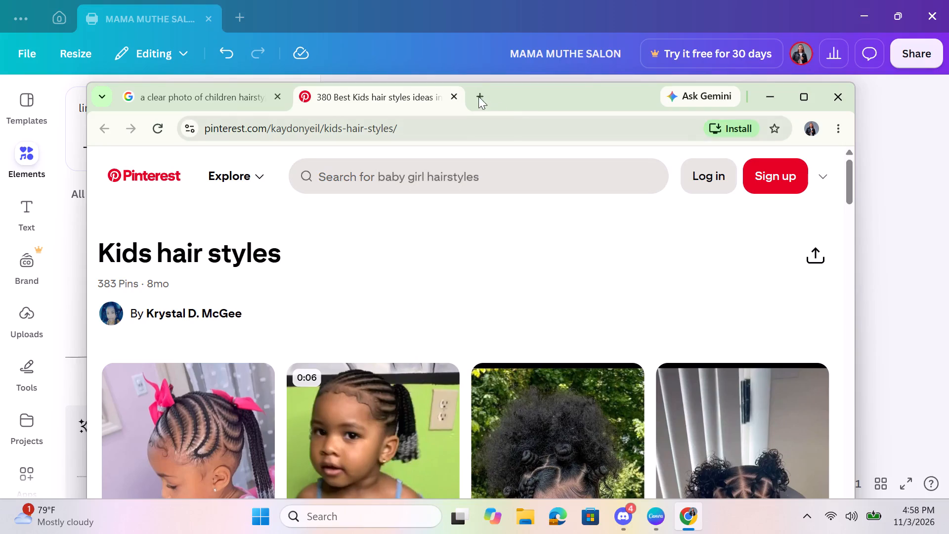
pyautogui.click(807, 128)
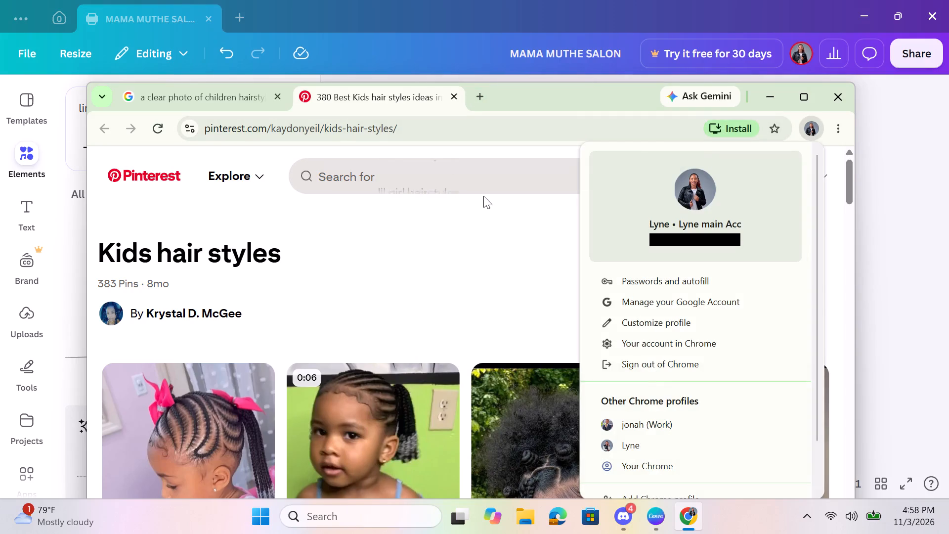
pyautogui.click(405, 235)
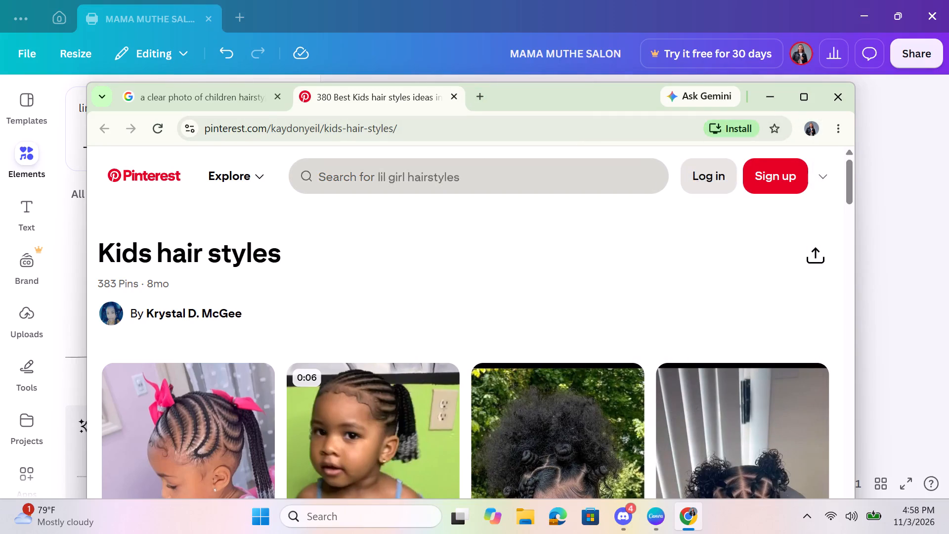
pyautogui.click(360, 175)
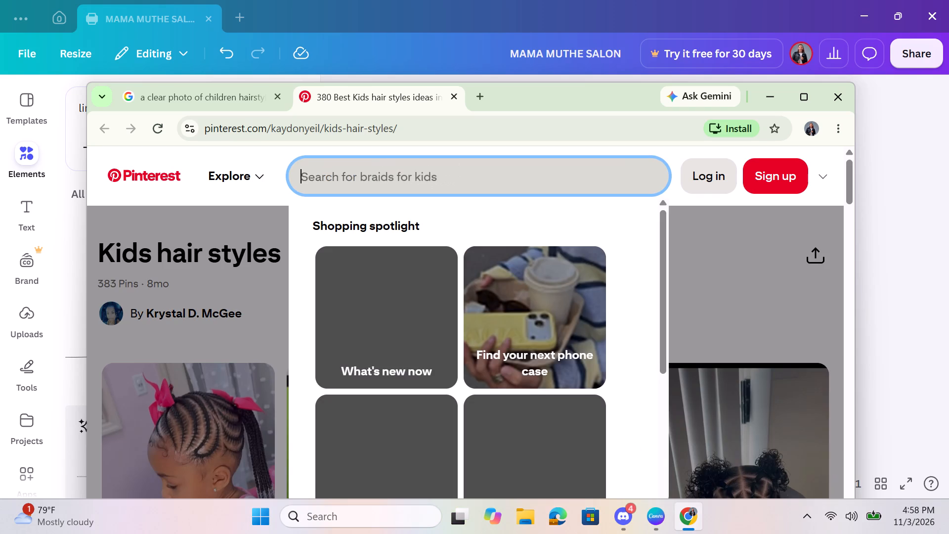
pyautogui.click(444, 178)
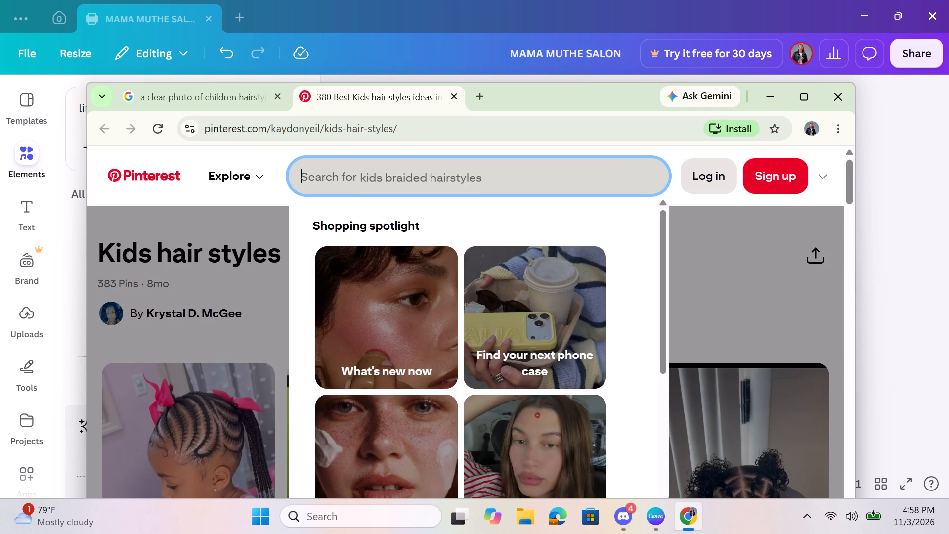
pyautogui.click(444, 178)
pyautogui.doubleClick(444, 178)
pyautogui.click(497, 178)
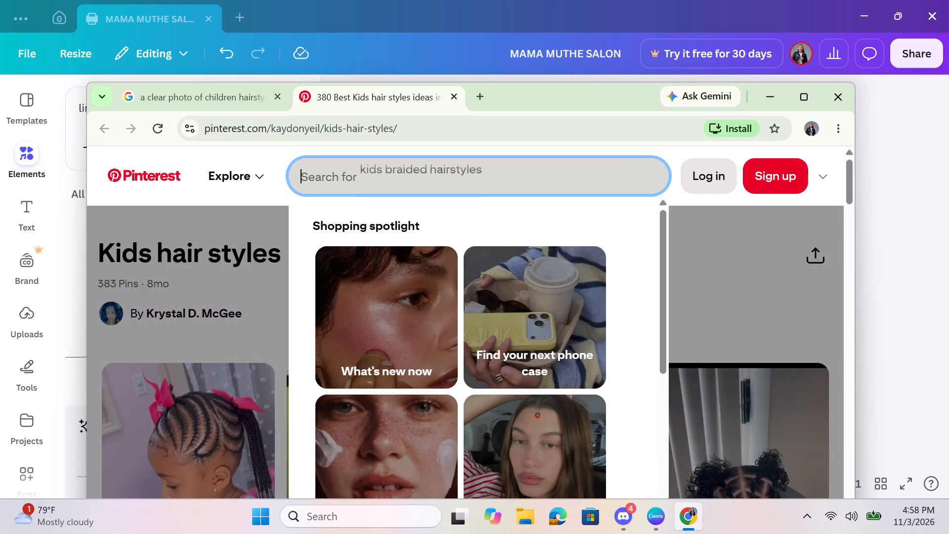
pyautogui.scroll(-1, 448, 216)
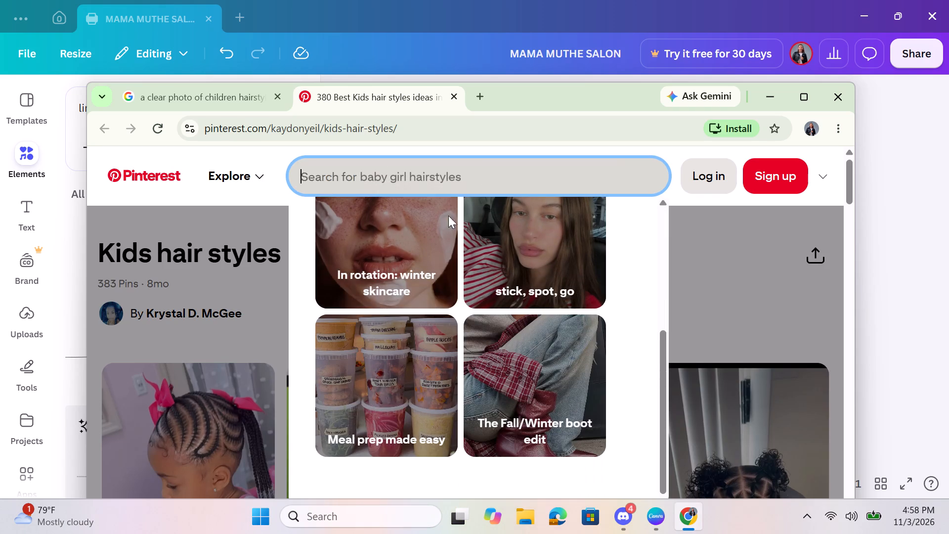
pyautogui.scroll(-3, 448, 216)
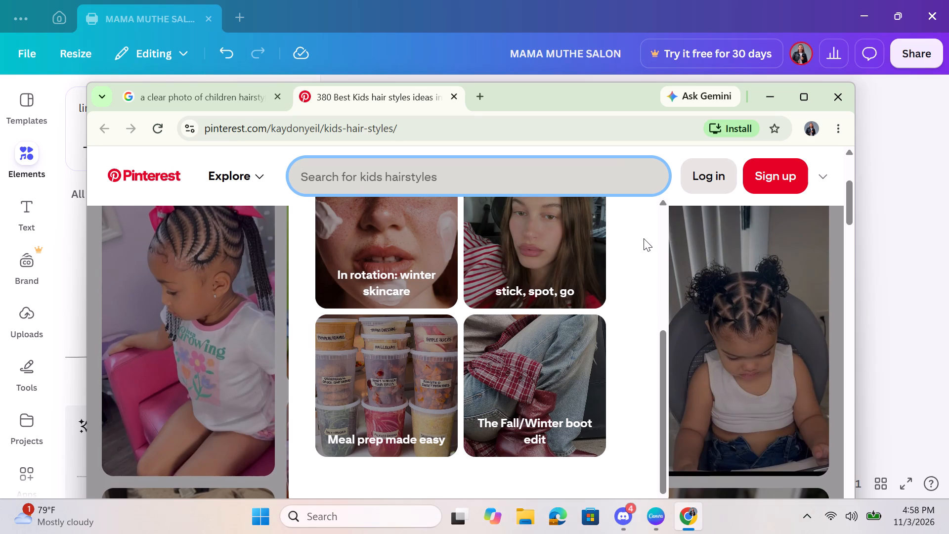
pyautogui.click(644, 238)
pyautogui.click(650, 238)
# Examine the rest of the Pinterest board and its "More like this" photos for a clear children's hairstyle picture.
pyautogui.scroll(-2, 662, 216)
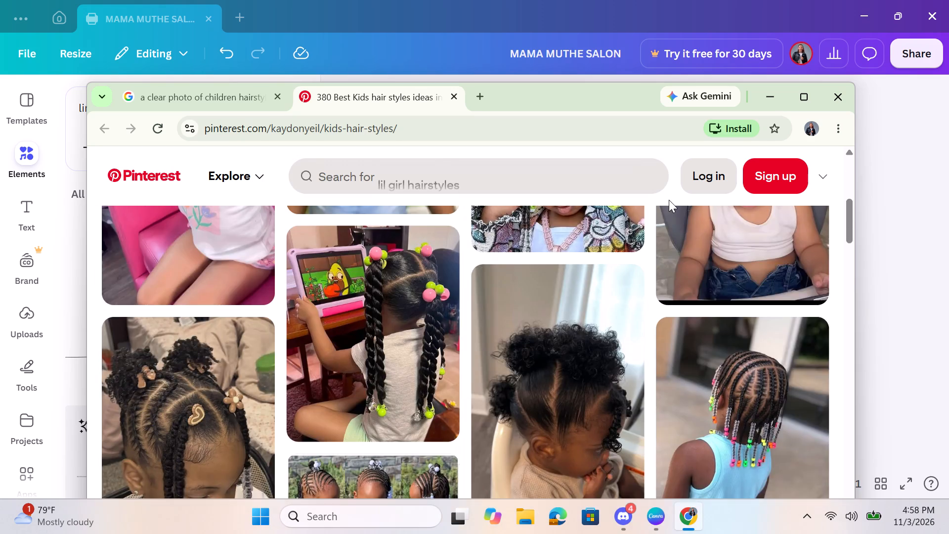
pyautogui.scroll(-3, 669, 200)
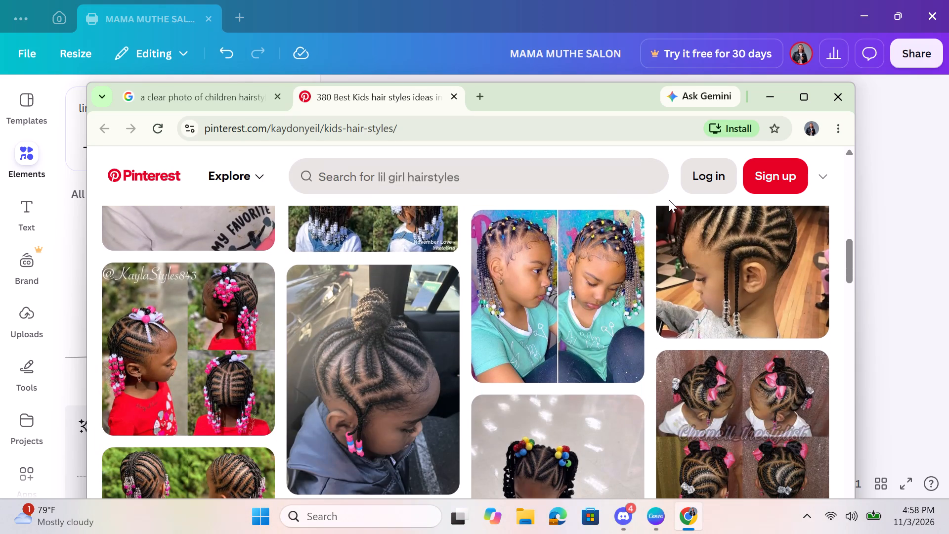
pyautogui.hscroll(2, 669, 200)
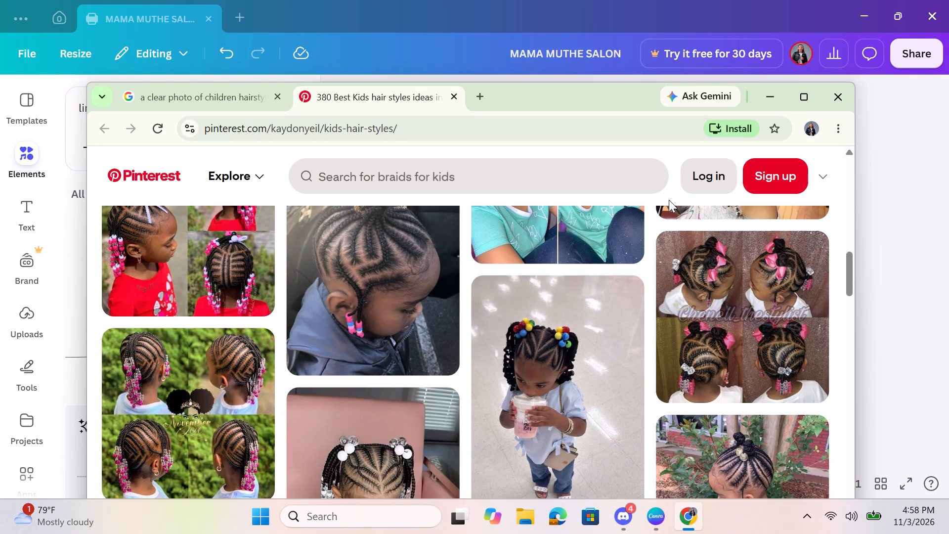
pyautogui.hscroll(2, 669, 200)
pyautogui.scroll(-2, 669, 200)
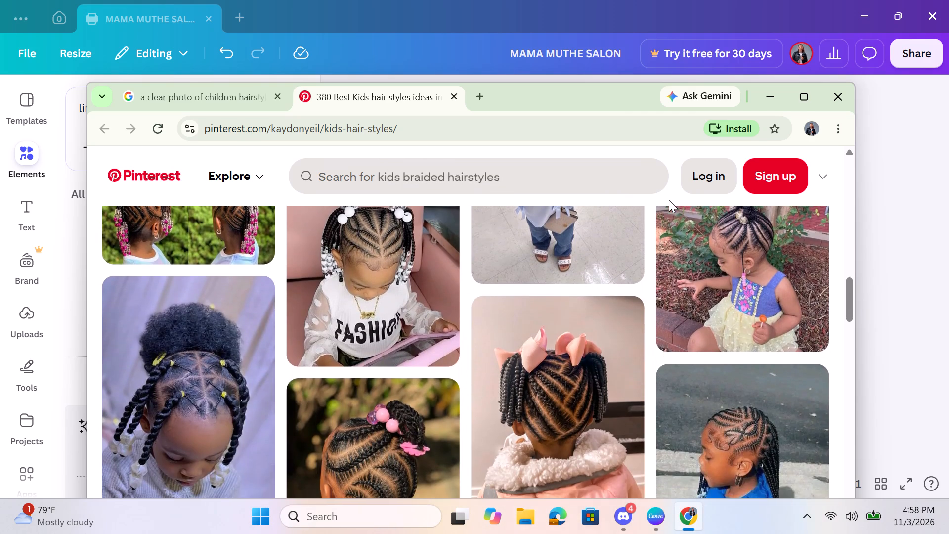
pyautogui.scroll(-1, 669, 200)
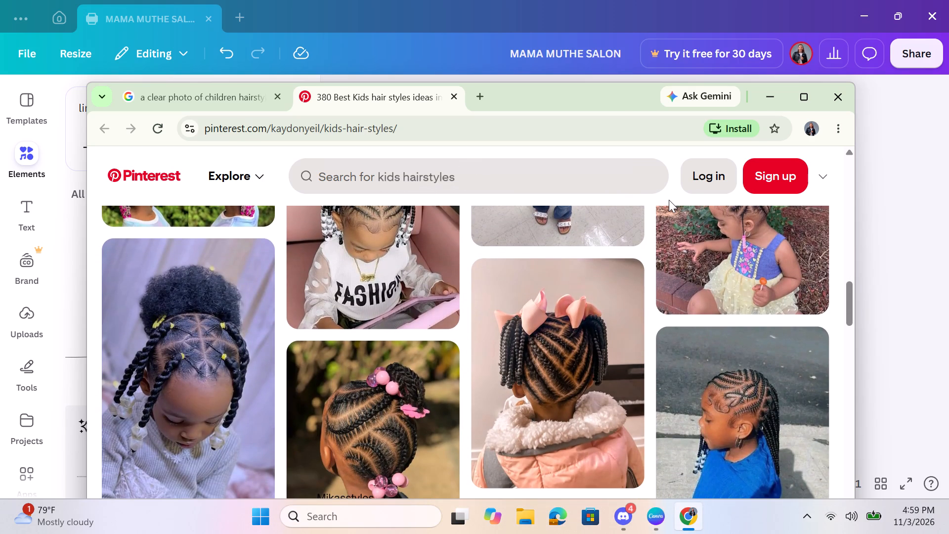
pyautogui.scroll(-3, 669, 200)
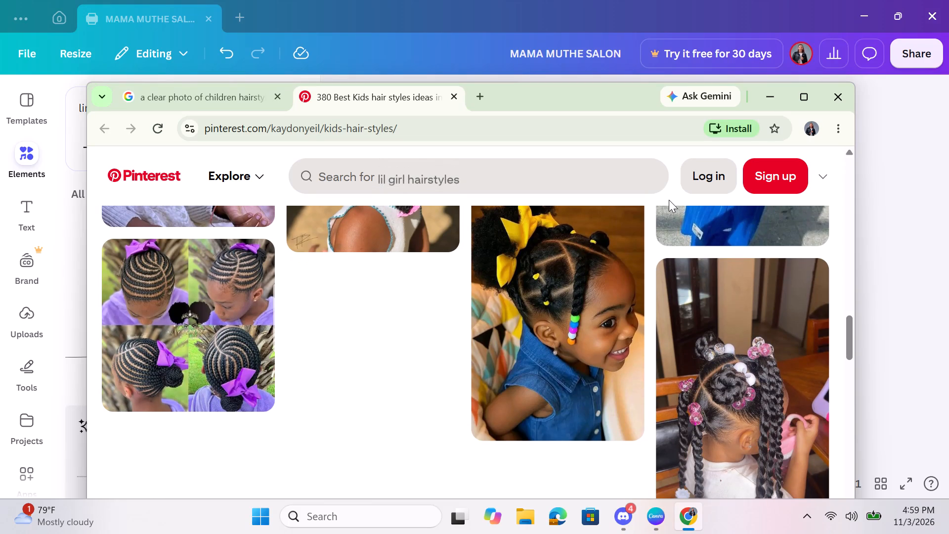
pyautogui.scroll(-3, 669, 200)
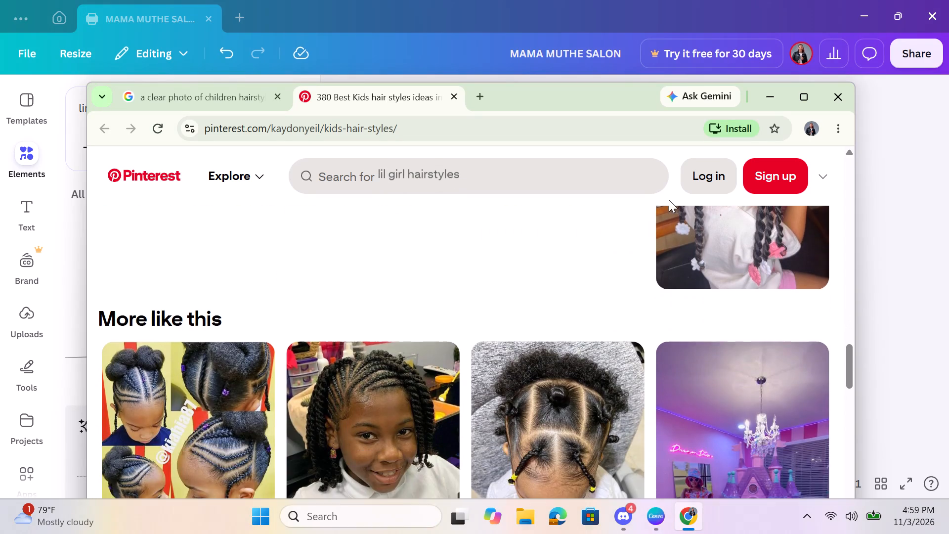
pyautogui.scroll(-4, 669, 200)
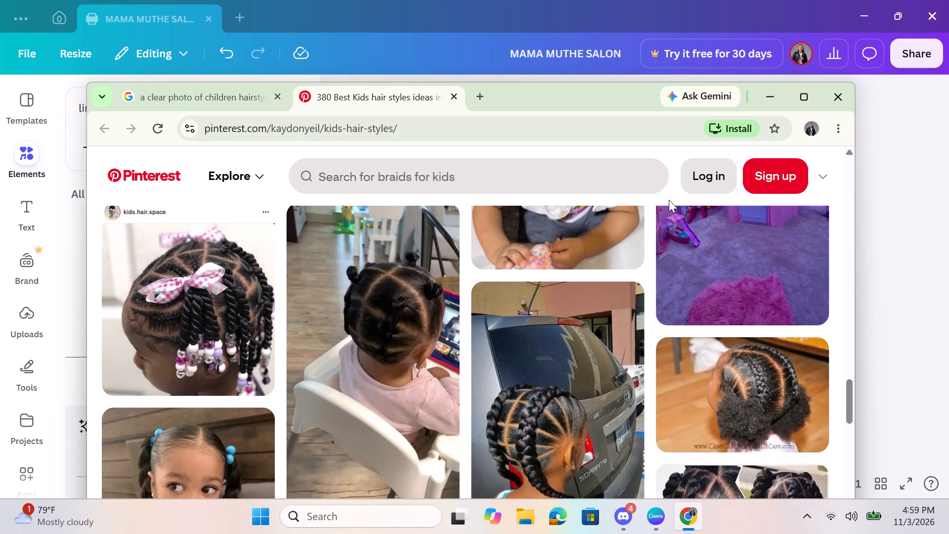
pyautogui.scroll(-3, 669, 200)
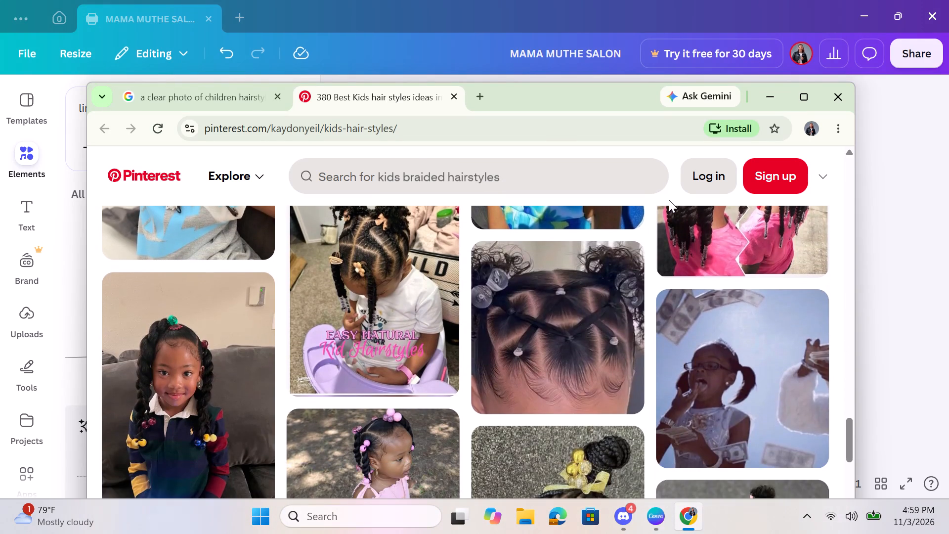
pyautogui.scroll(-2, 669, 200)
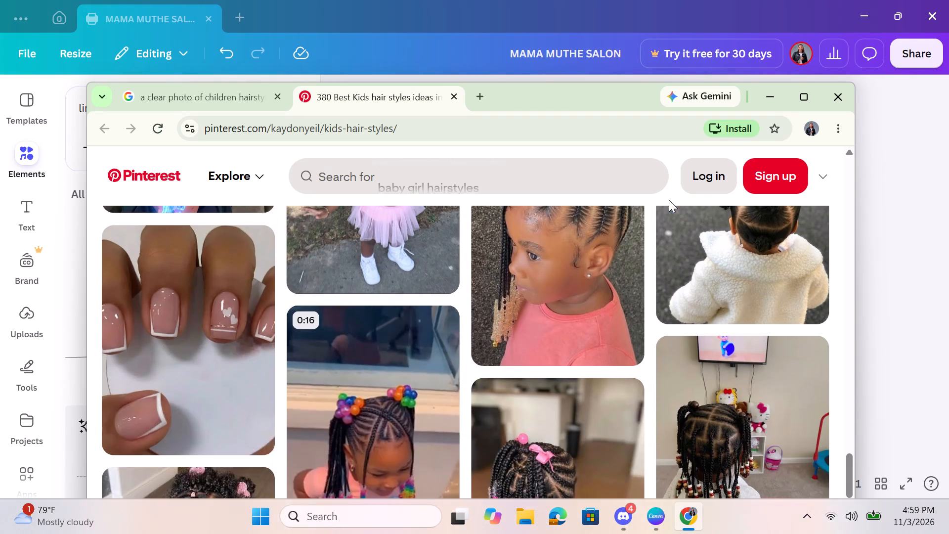
pyautogui.scroll(-3, 669, 200)
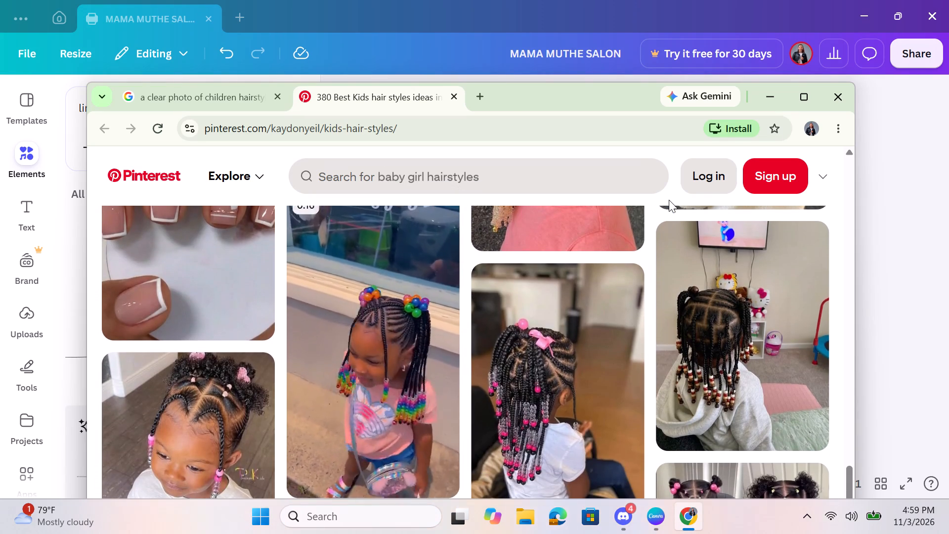
pyautogui.scroll(-2, 669, 200)
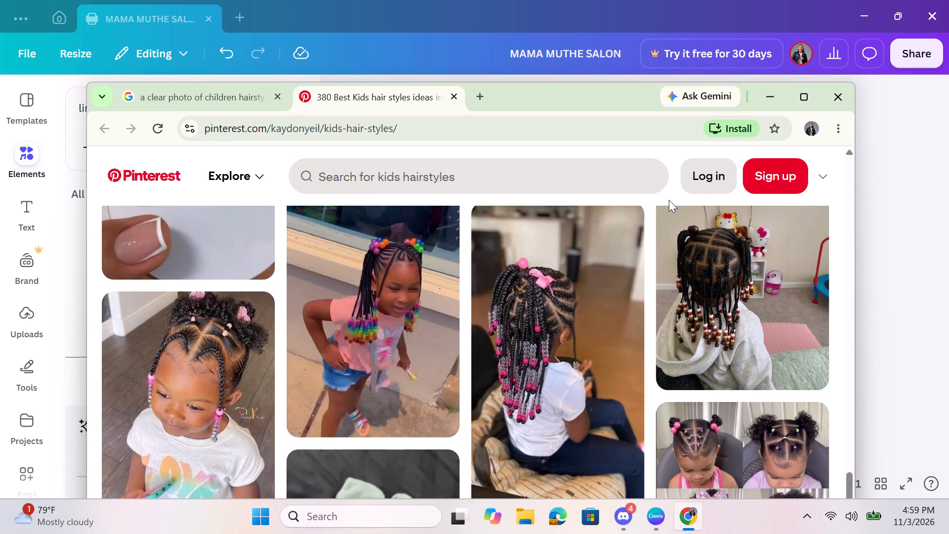
pyautogui.scroll(-3, 669, 200)
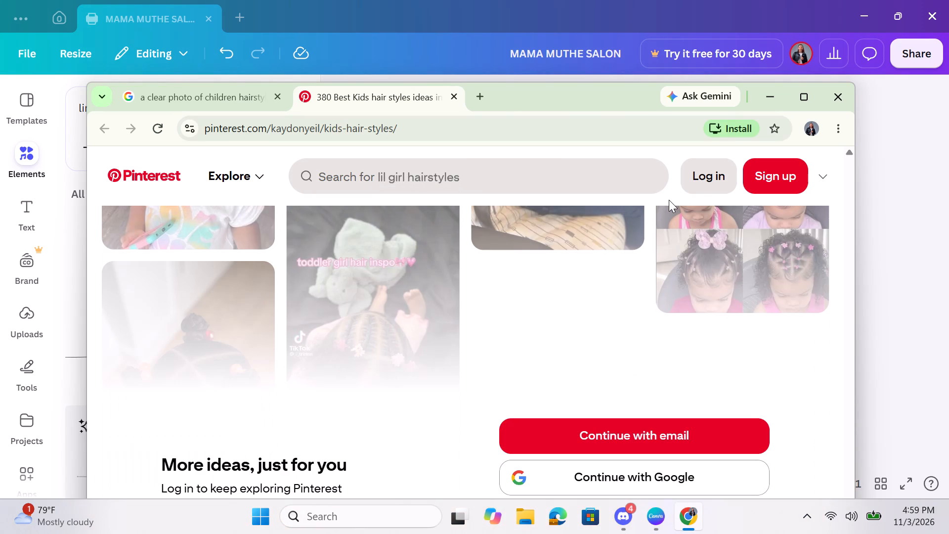
pyautogui.scroll(-5, 669, 200)
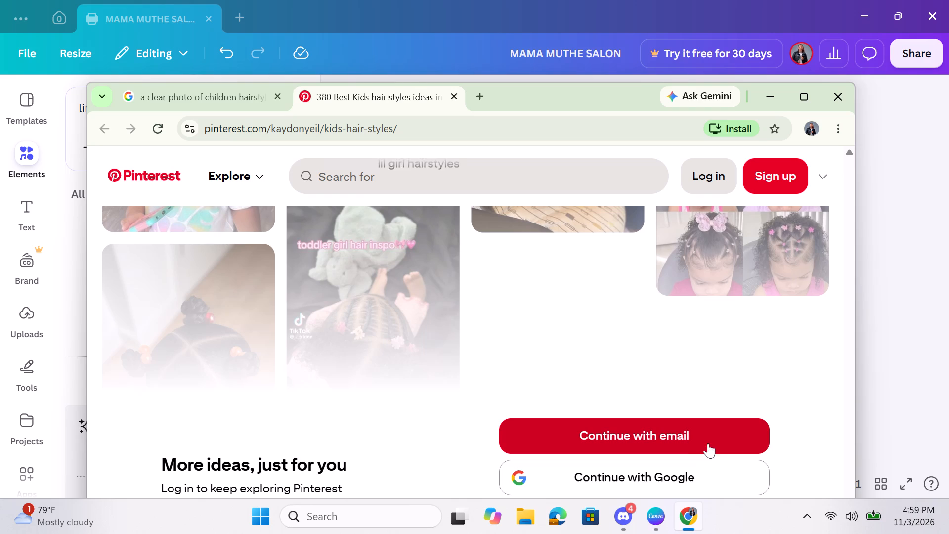
# Continue to Pinterest with the Google account to keep exploring photos.
pyautogui.click(684, 474)
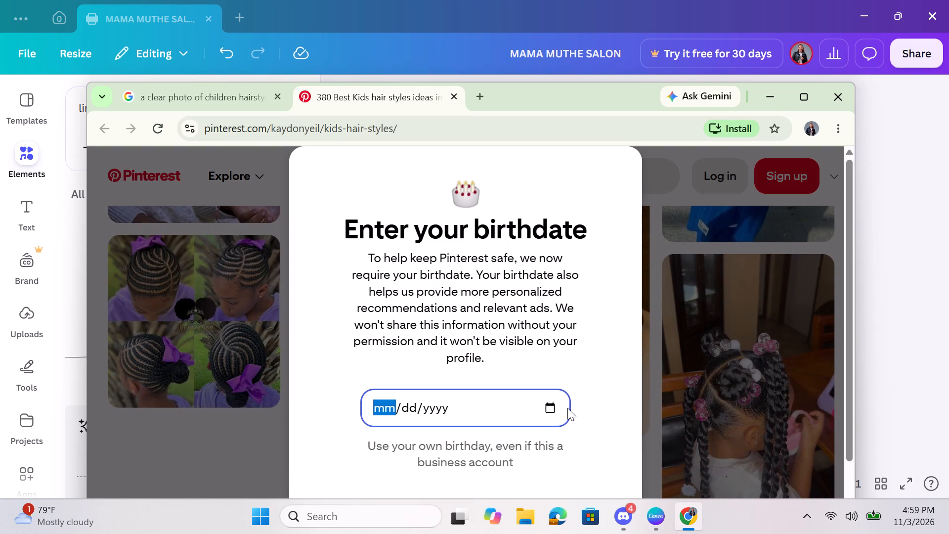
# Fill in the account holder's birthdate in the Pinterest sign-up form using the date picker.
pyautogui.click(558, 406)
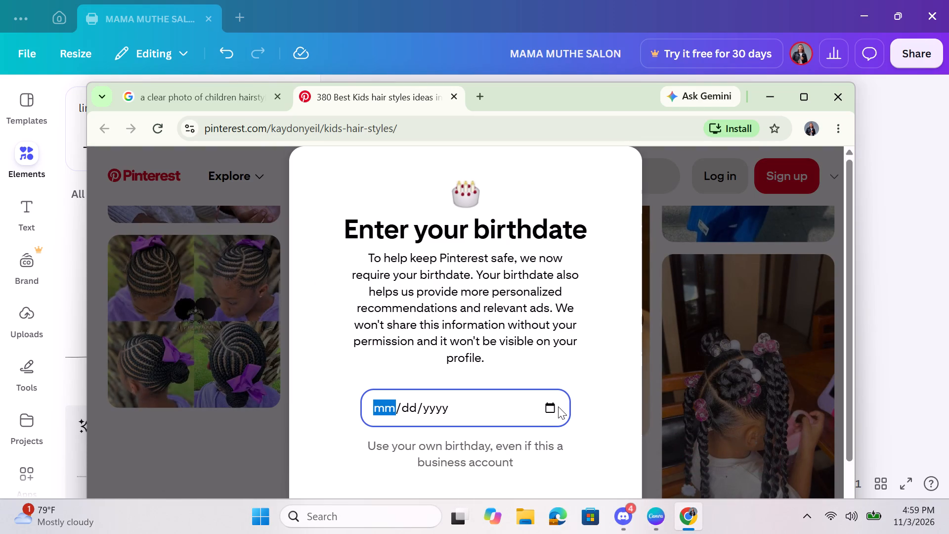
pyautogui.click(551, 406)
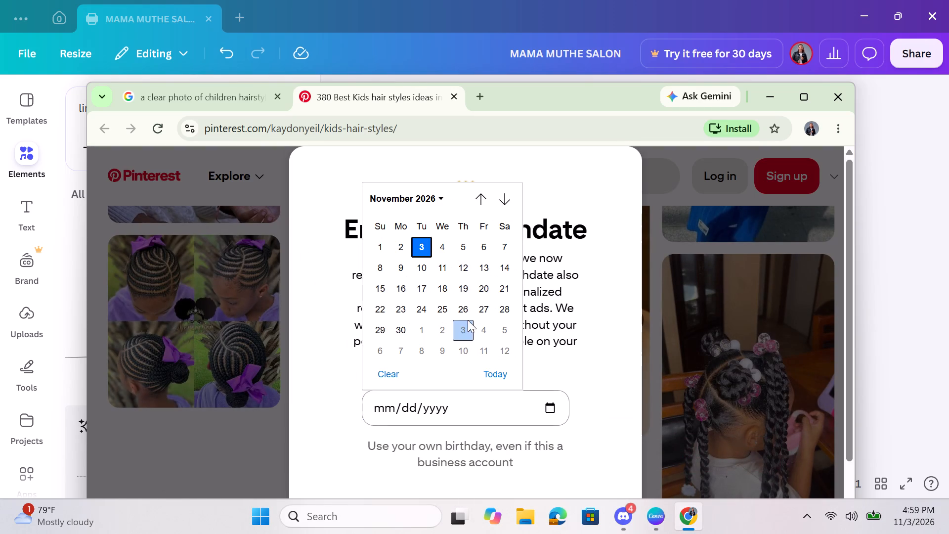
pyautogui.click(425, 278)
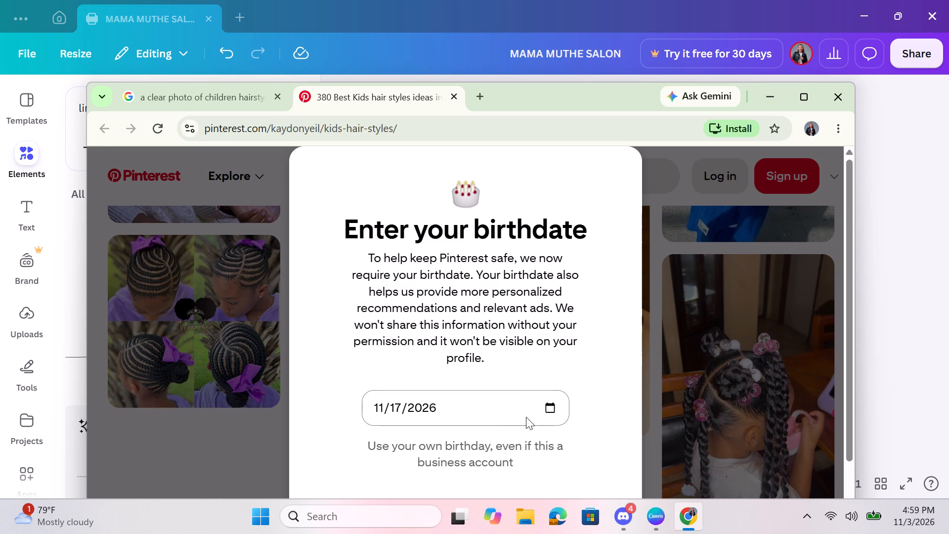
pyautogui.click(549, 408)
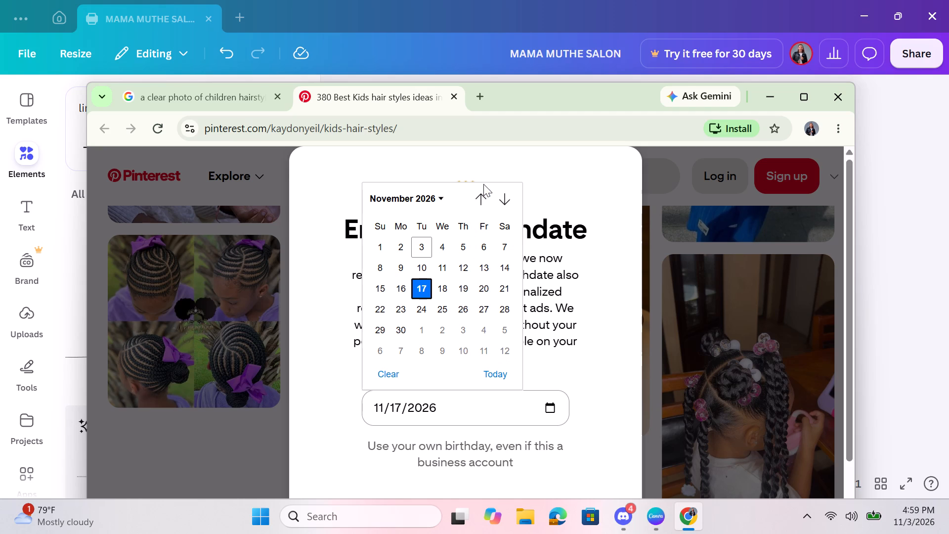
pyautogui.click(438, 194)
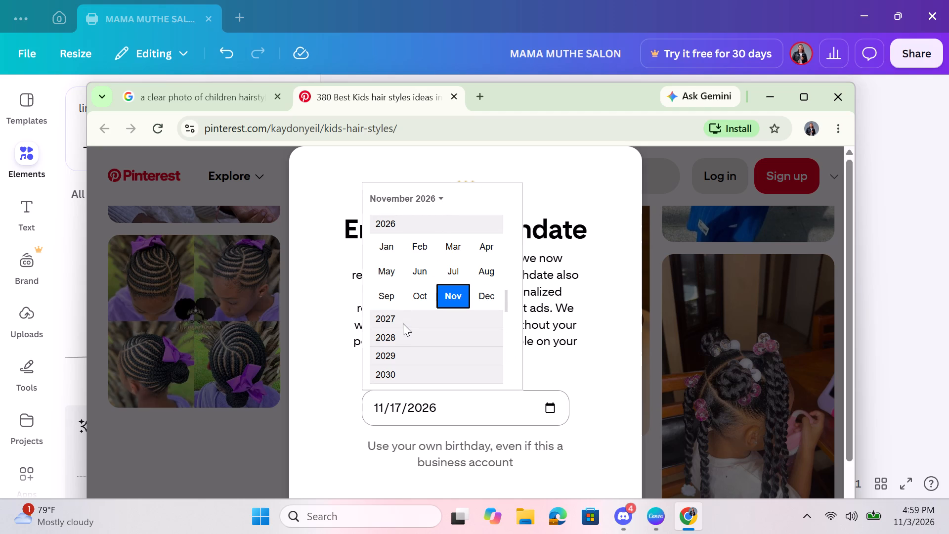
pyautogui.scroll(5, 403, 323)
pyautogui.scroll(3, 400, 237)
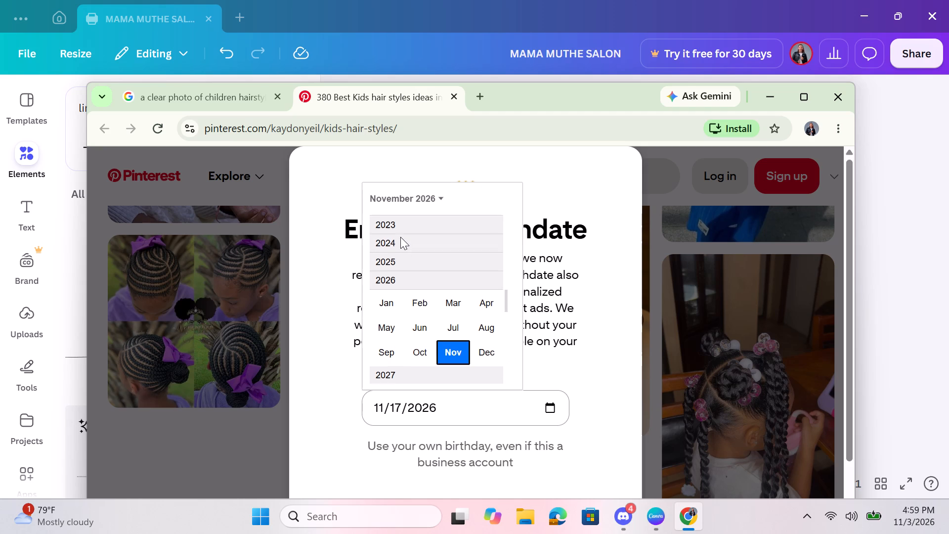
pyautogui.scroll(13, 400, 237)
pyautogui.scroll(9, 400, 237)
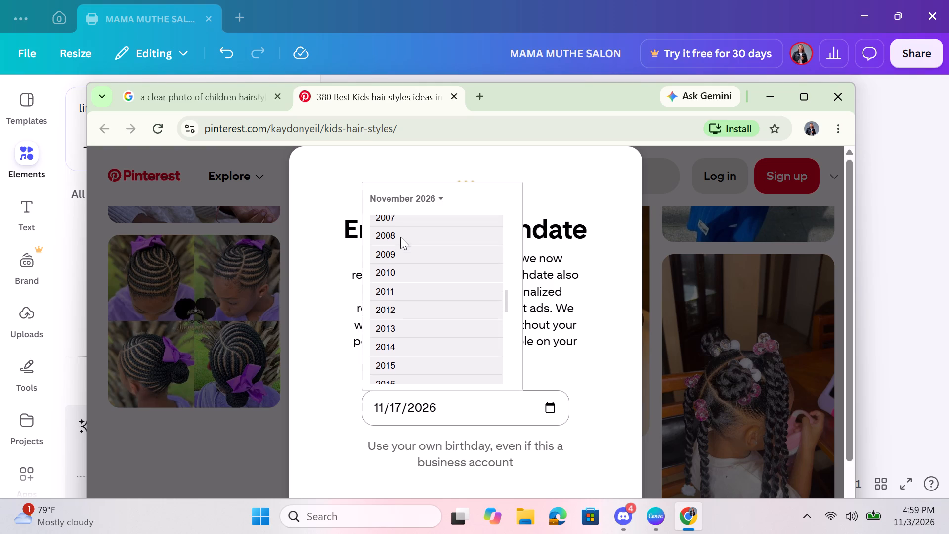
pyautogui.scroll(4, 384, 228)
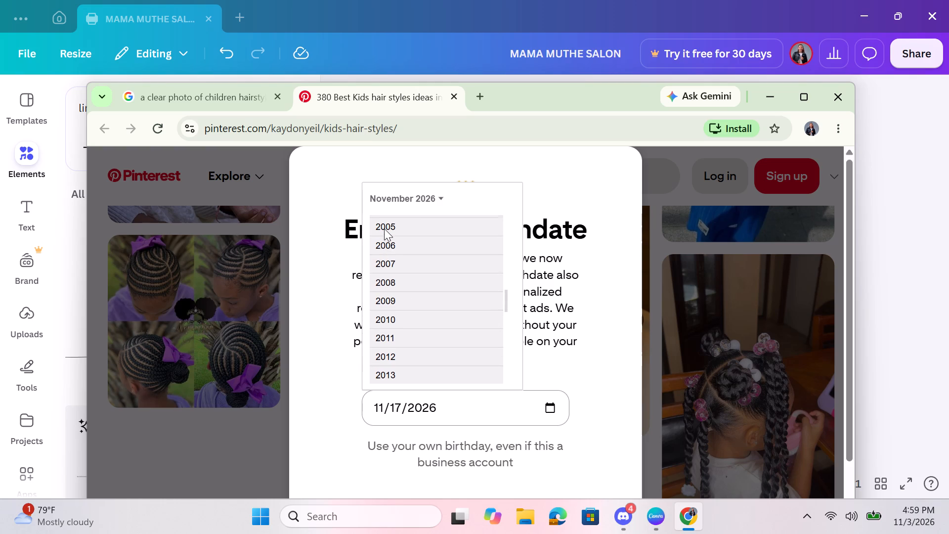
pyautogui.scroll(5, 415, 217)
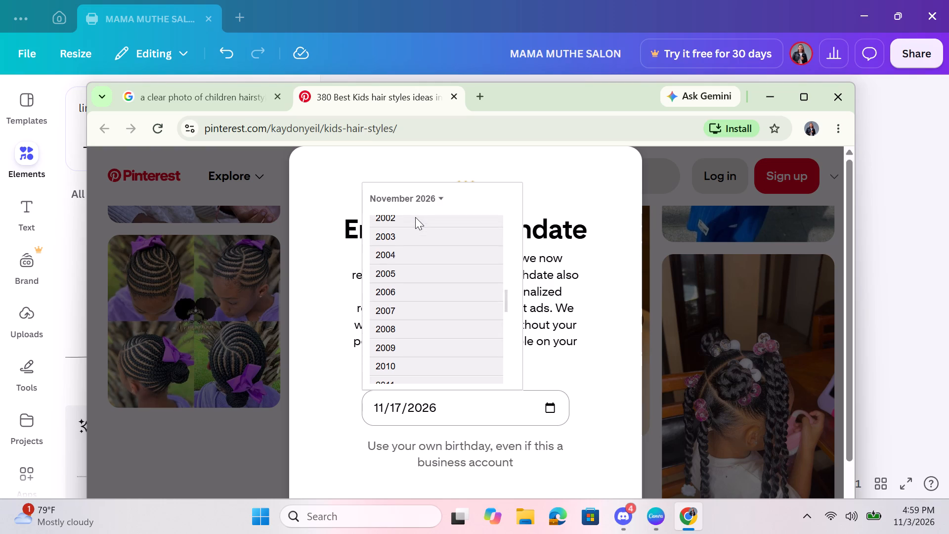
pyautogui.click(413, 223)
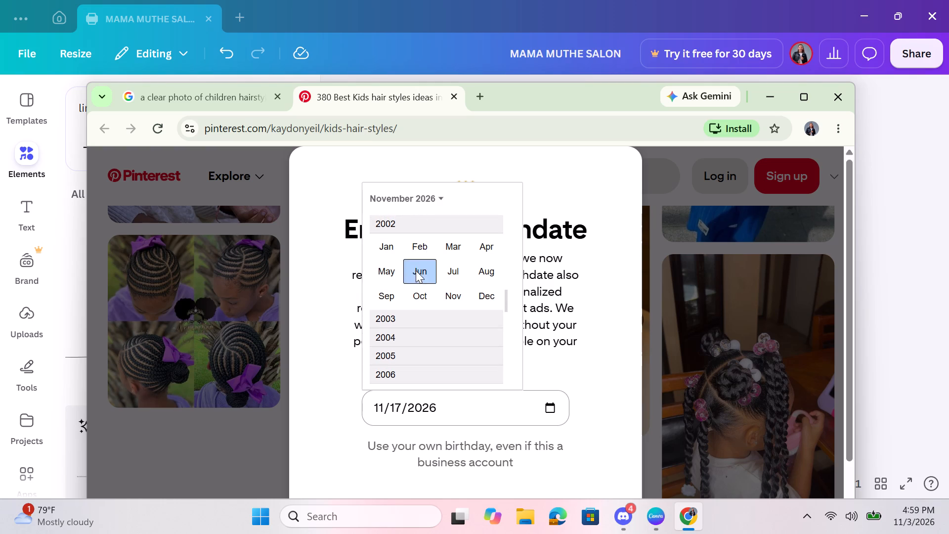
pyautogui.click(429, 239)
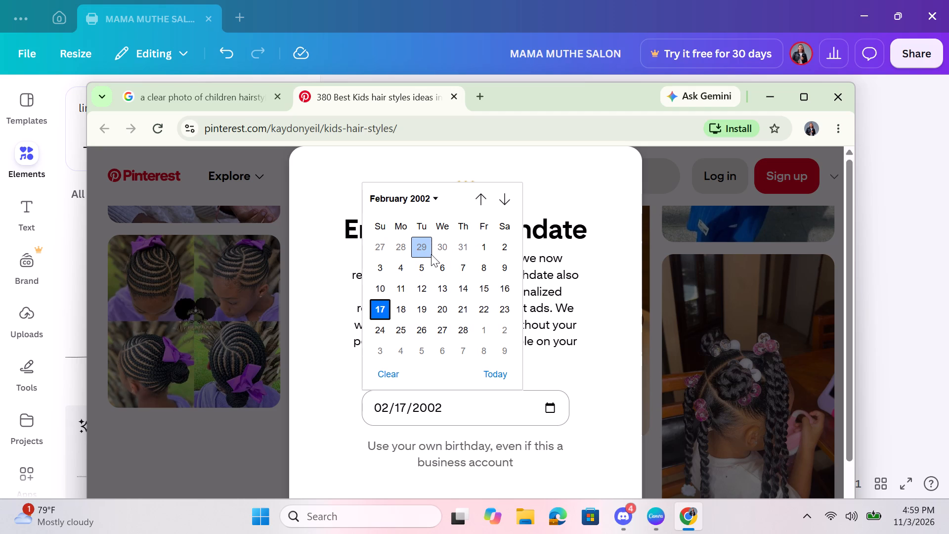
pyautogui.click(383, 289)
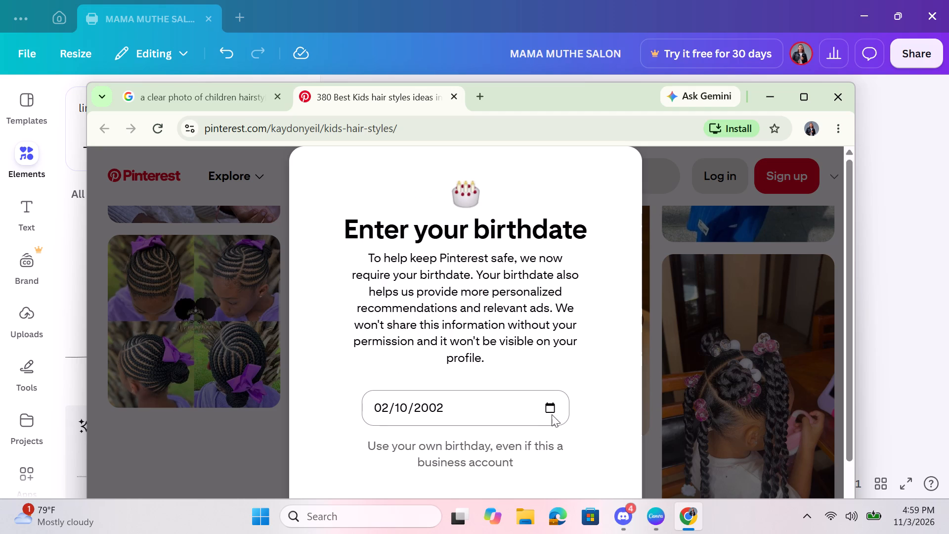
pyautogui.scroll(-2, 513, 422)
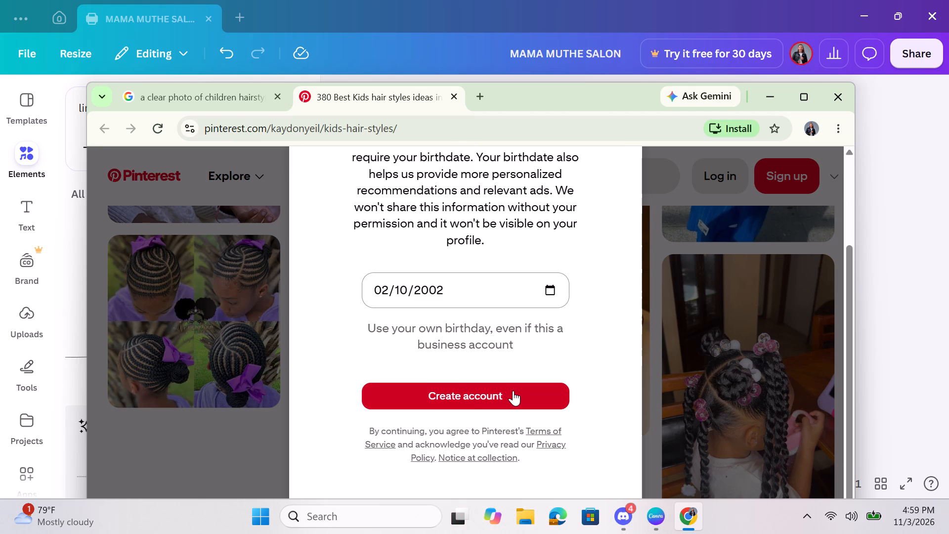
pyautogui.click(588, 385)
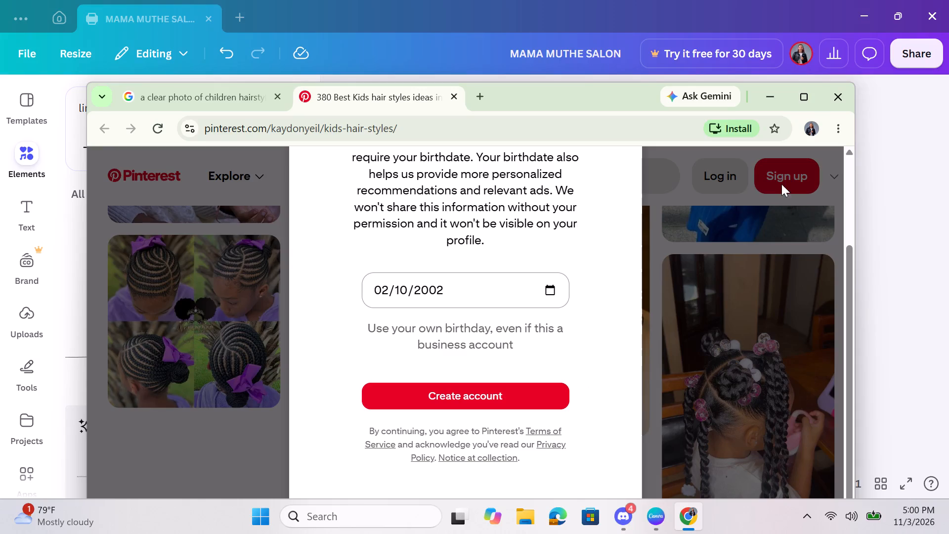
# Open a new Chrome window under the other profile named Lyne.
pyautogui.click(810, 129)
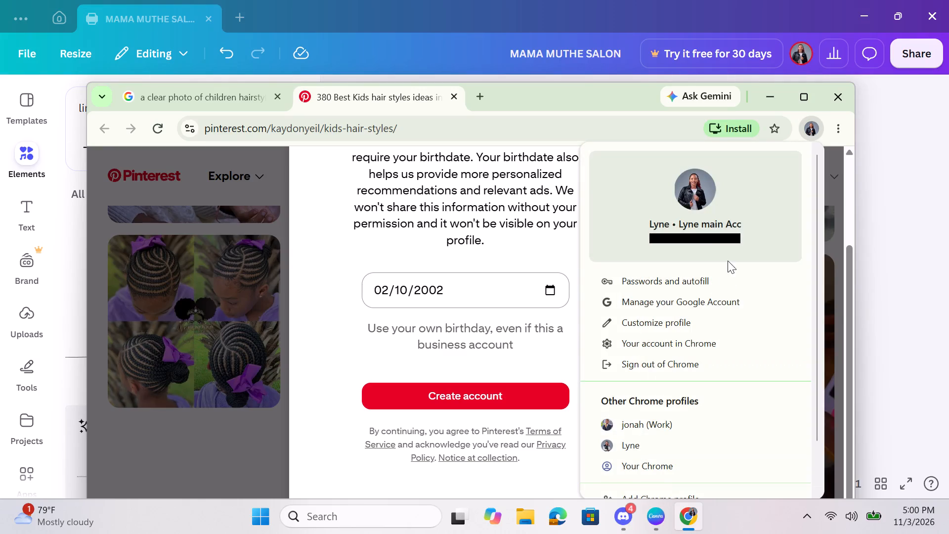
pyautogui.scroll(-1, 685, 453)
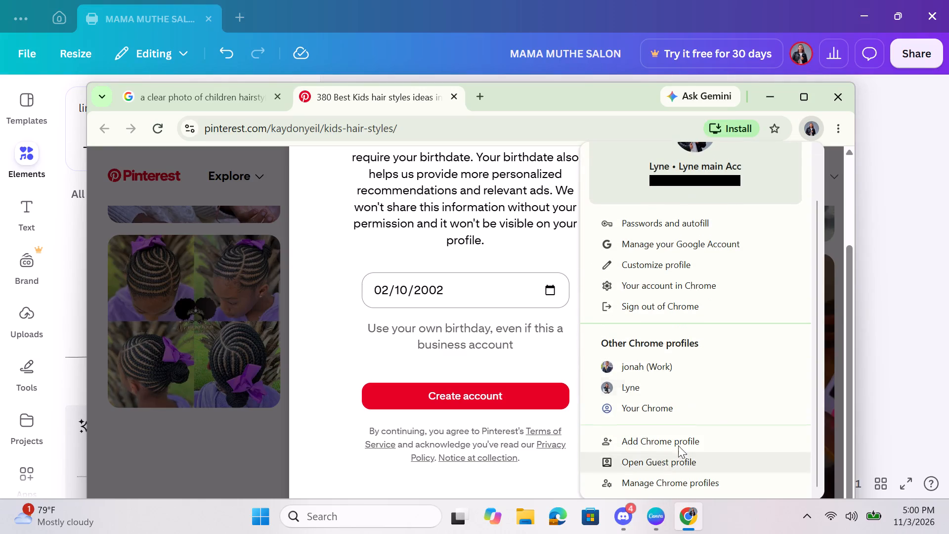
pyautogui.click(656, 395)
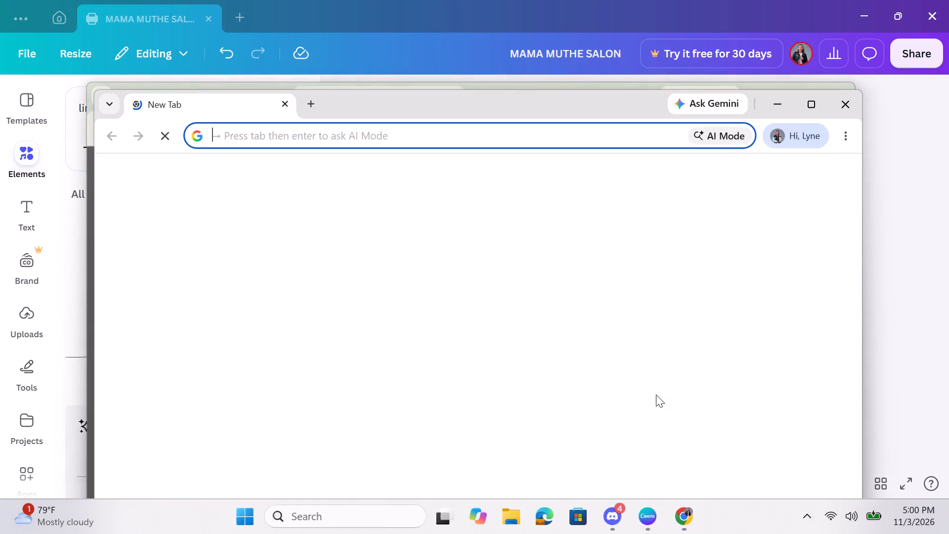
# Search Google for "beautiful kids hairstyles".
pyautogui.click(419, 367)
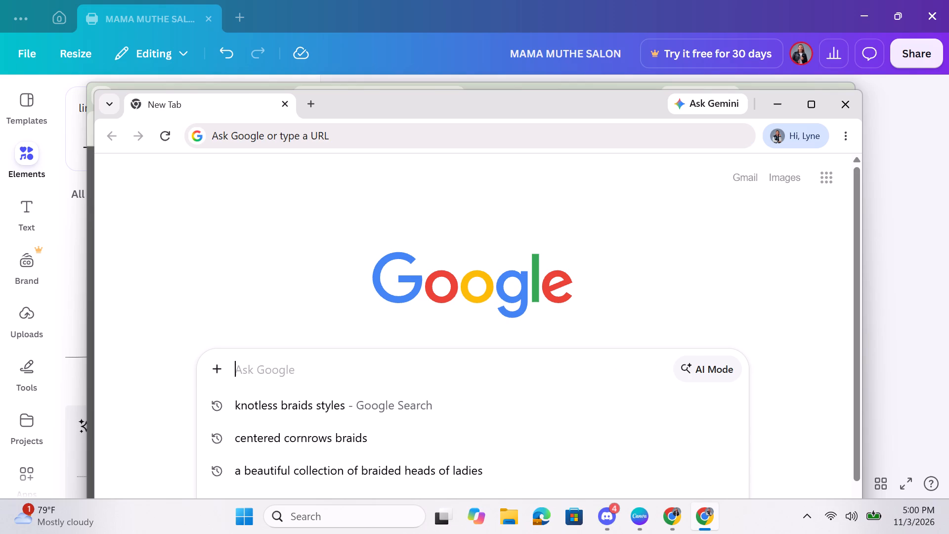
pyautogui.click(337, 375)
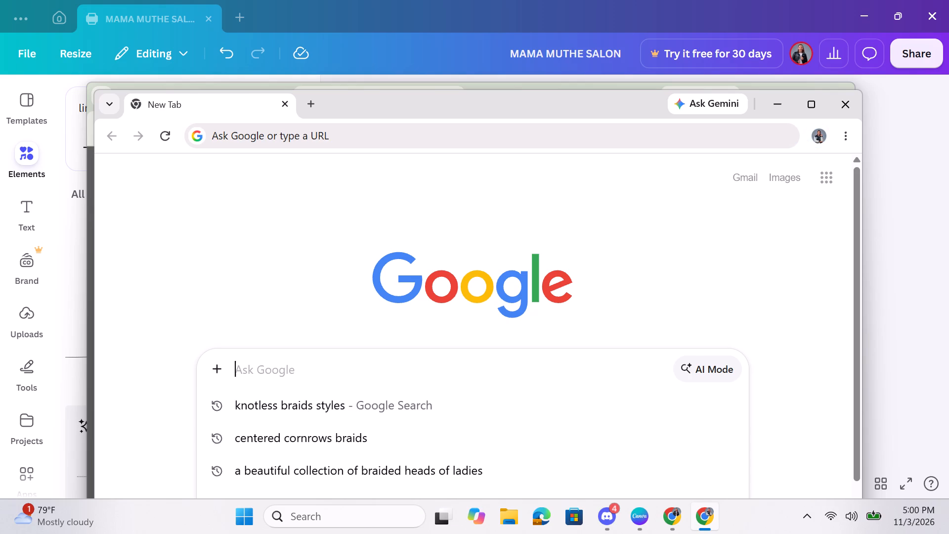
pyautogui.write('beautiful kids ha')
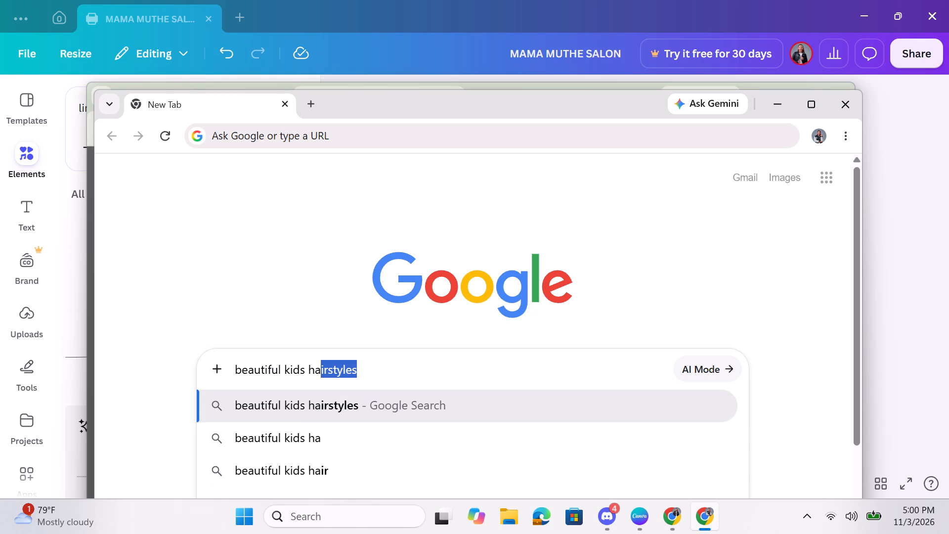
pyautogui.click(283, 403)
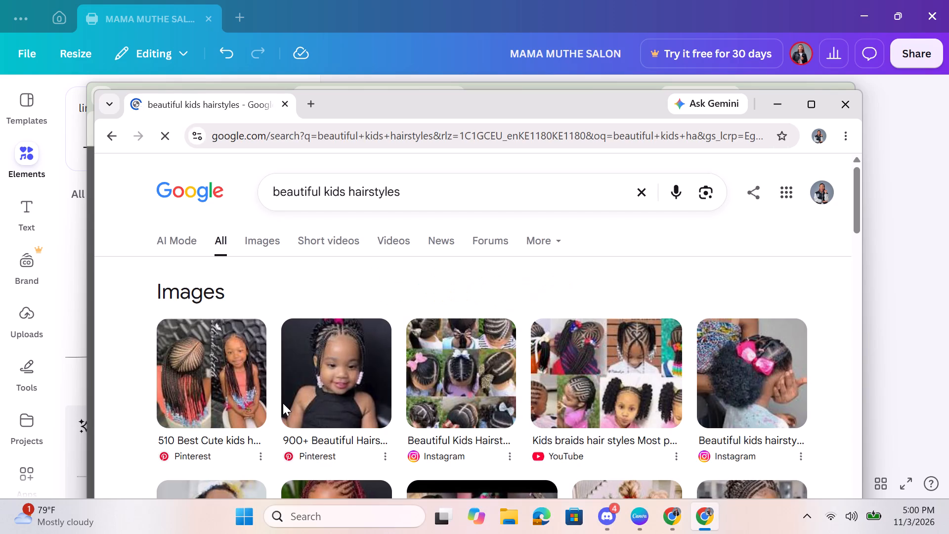
# Examine the image results for a clear children's hairstyle photo suited to the flyer.
pyautogui.scroll(-1, 457, 326)
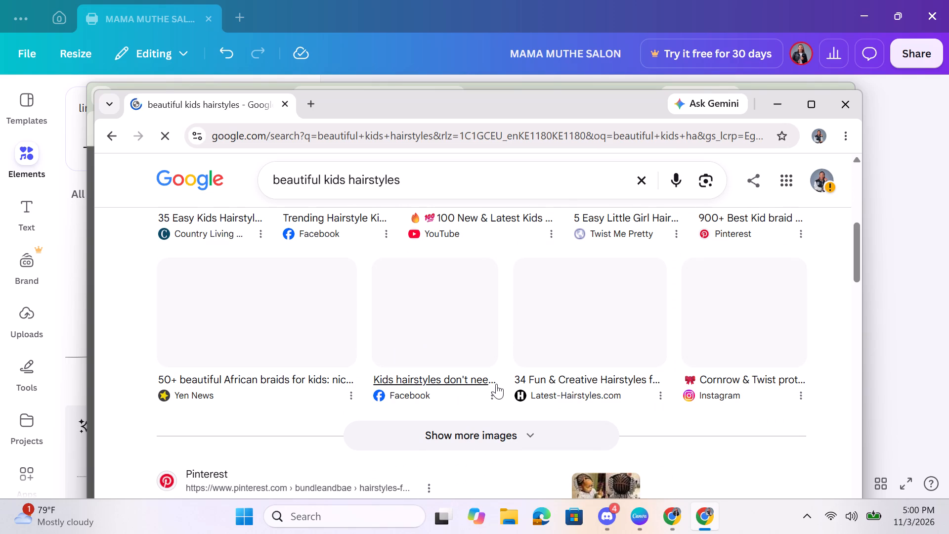
pyautogui.scroll(4, 496, 384)
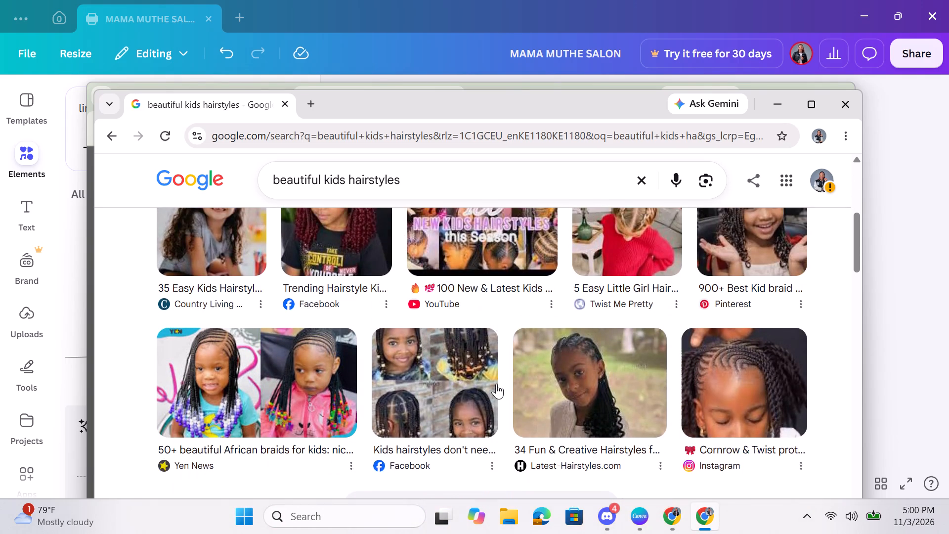
pyautogui.scroll(2, 496, 384)
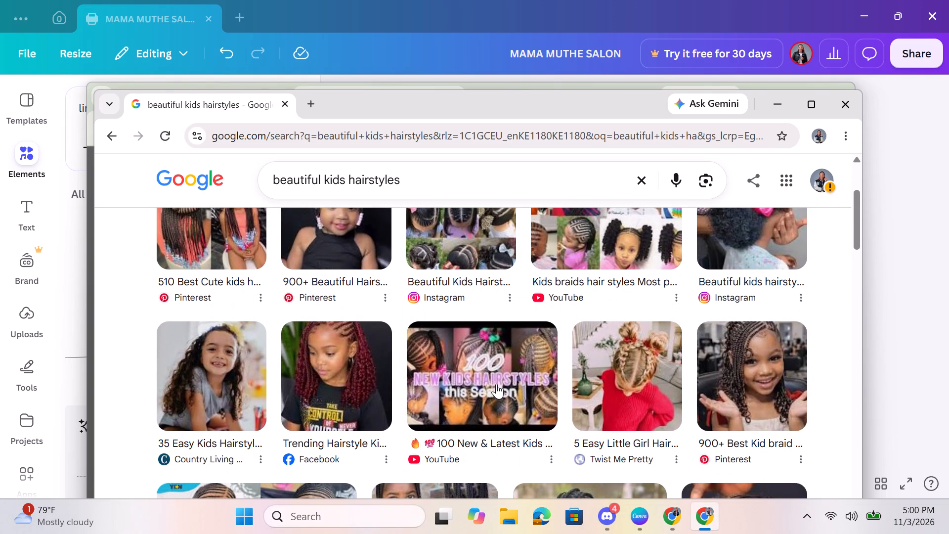
pyautogui.scroll(2, 496, 384)
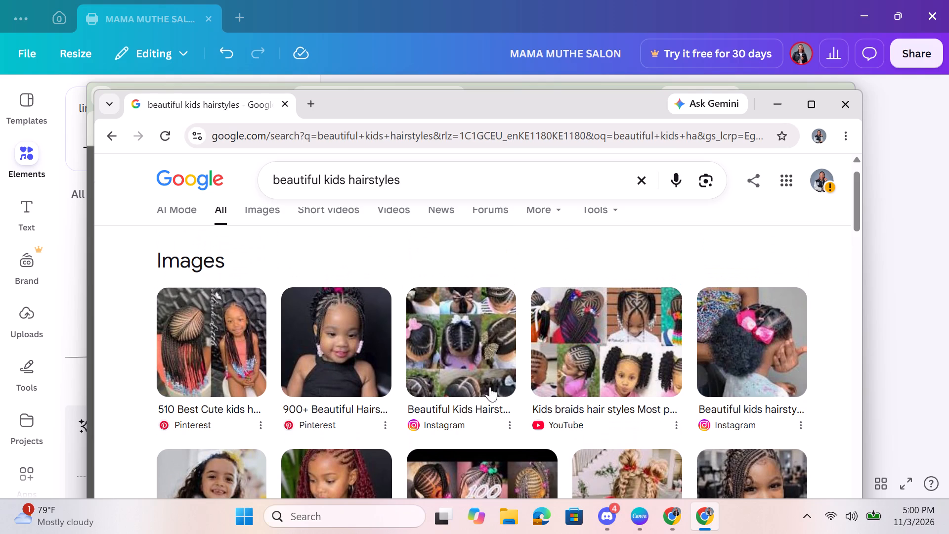
pyautogui.scroll(-1, 433, 362)
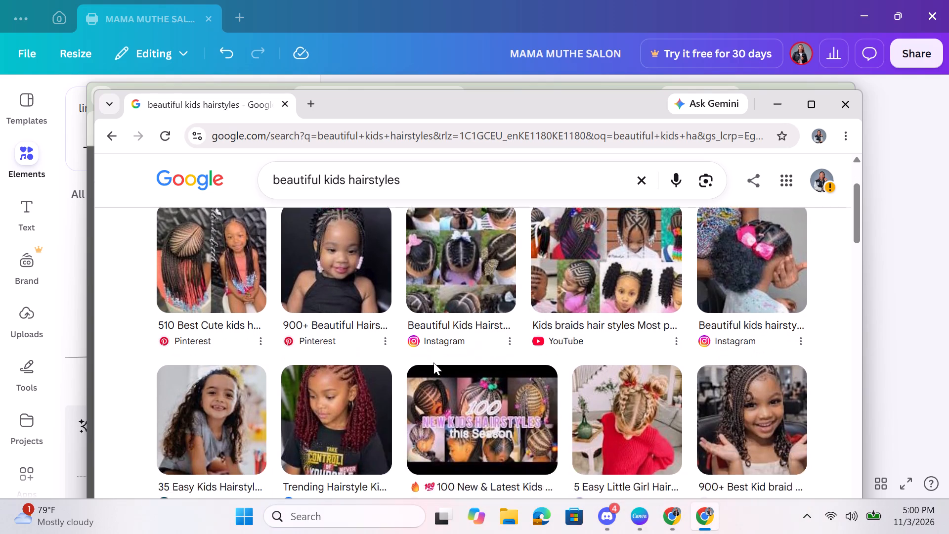
pyautogui.scroll(-4, 433, 362)
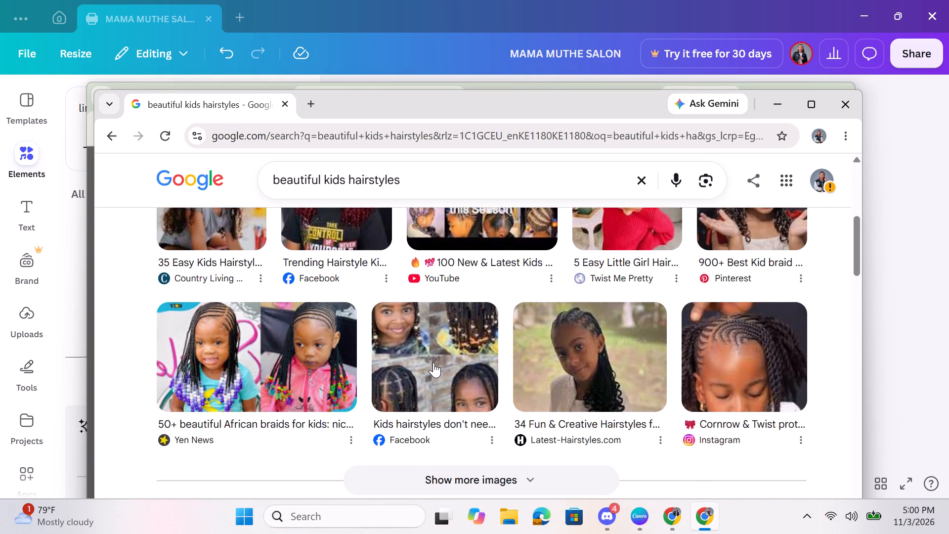
# Open the Pinterest result "68 Hairstyles for kenya ideas" from the web results.
pyautogui.scroll(-2, 433, 362)
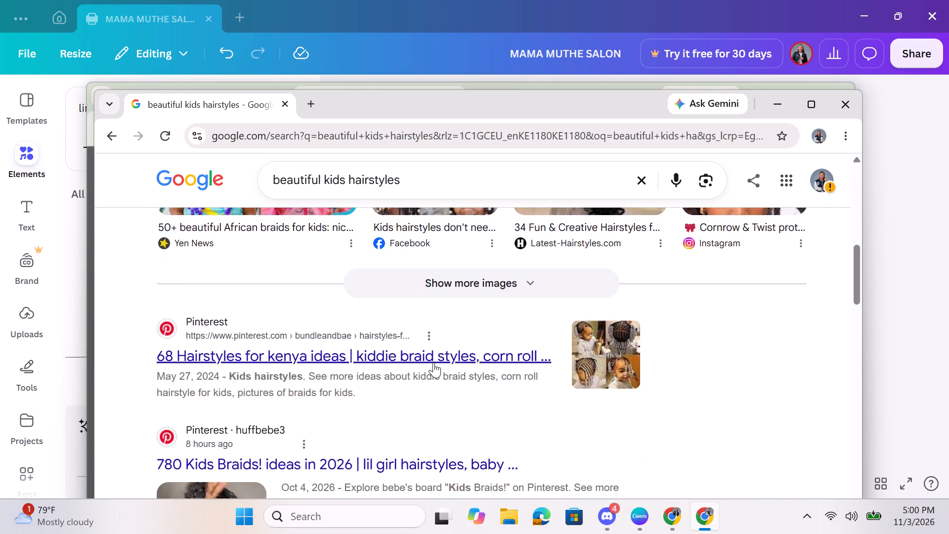
pyautogui.scroll(-2, 433, 362)
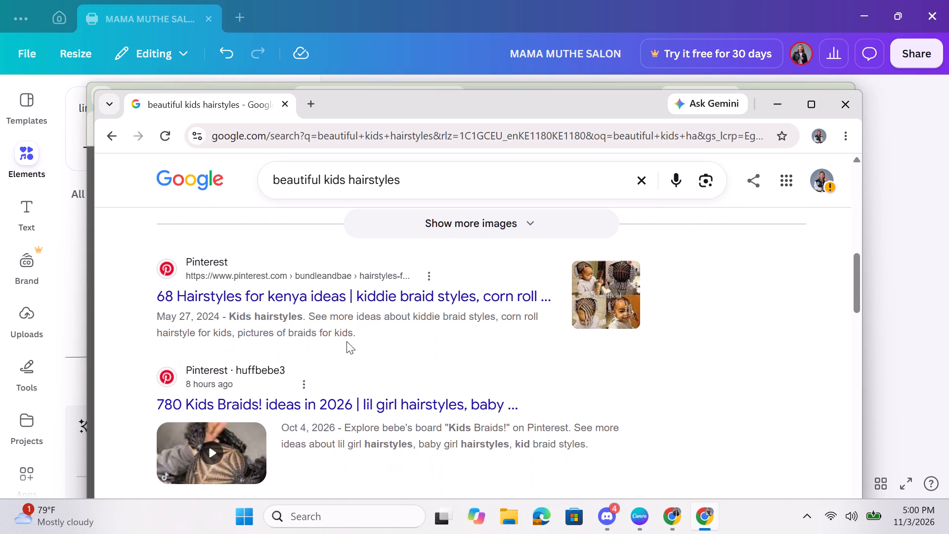
pyautogui.click(303, 293)
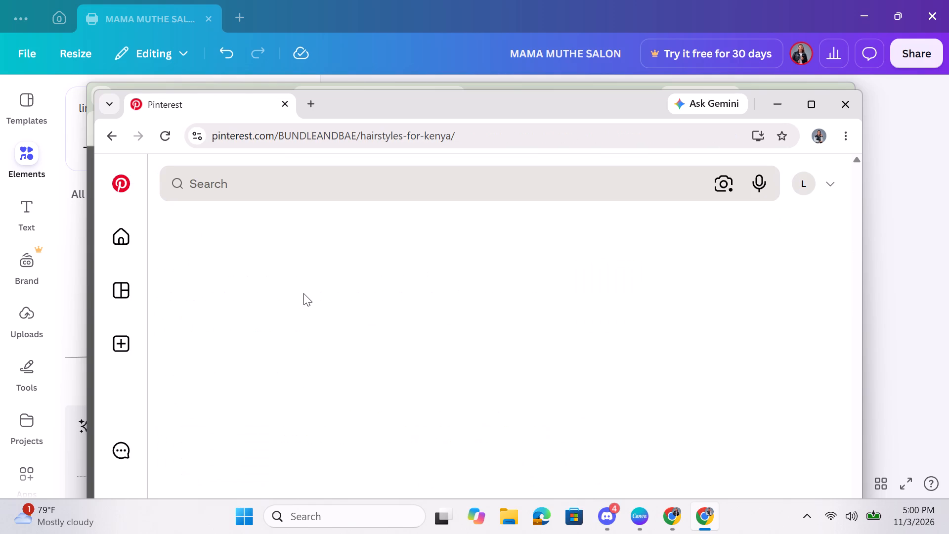
# Examine the pins on the Bundle and Bae "hairstyles-for-kenya" Pinterest board for a clear children's hairstyle photo suited to the flyer.
pyautogui.scroll(-1, 303, 293)
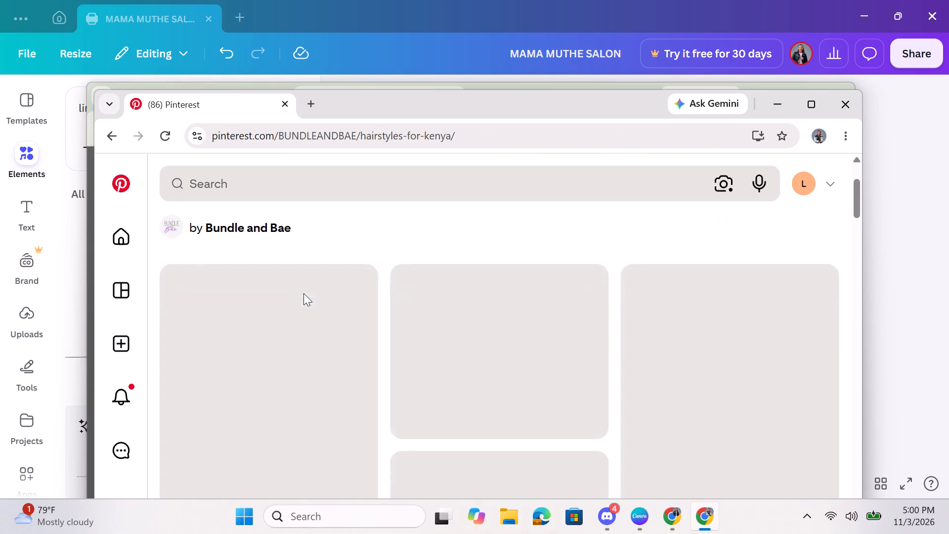
pyautogui.scroll(-3, 303, 293)
pyautogui.rightClick(303, 293)
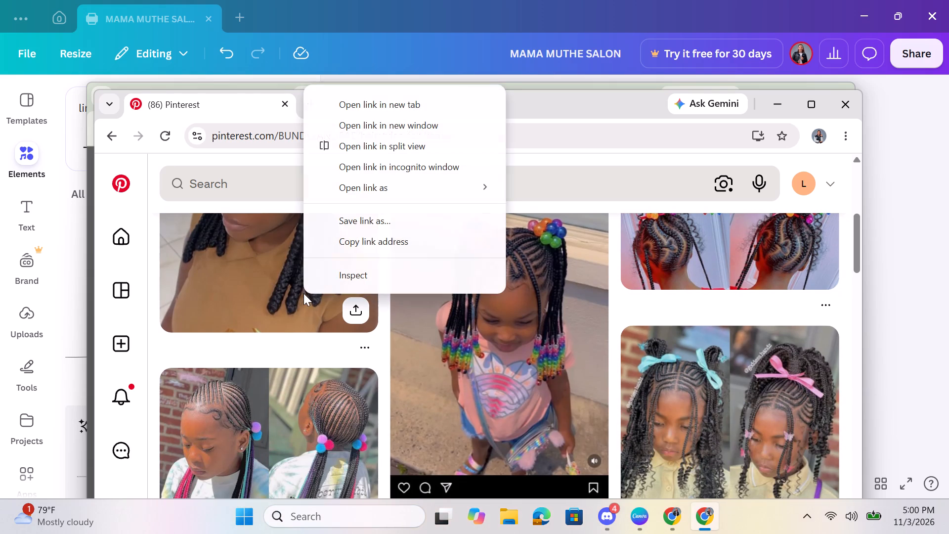
pyautogui.click(273, 338)
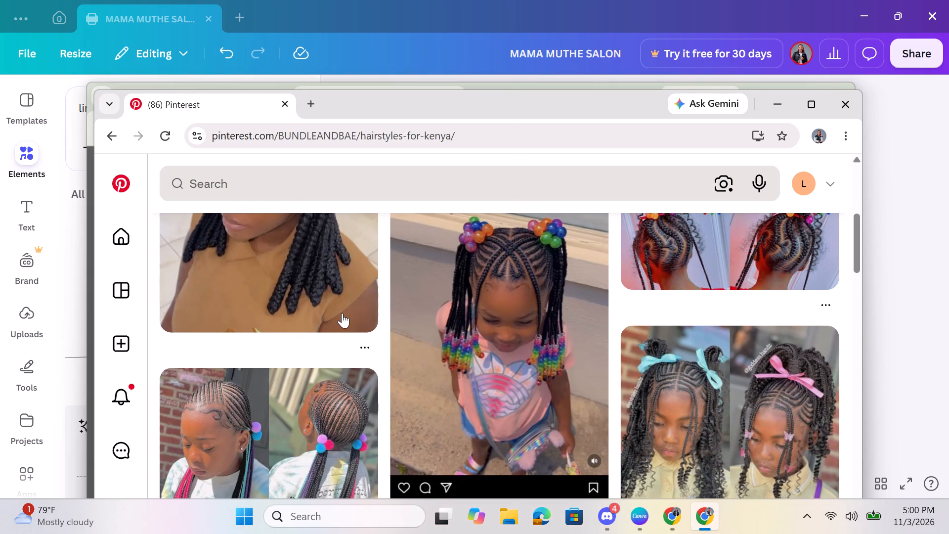
pyautogui.scroll(-1, 342, 313)
pyautogui.scroll(3, 342, 313)
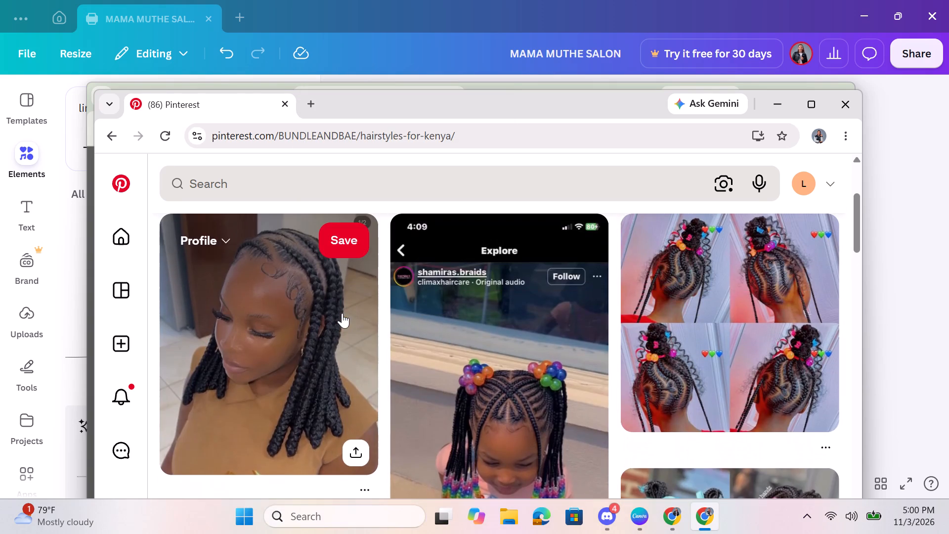
pyautogui.scroll(-4, 347, 303)
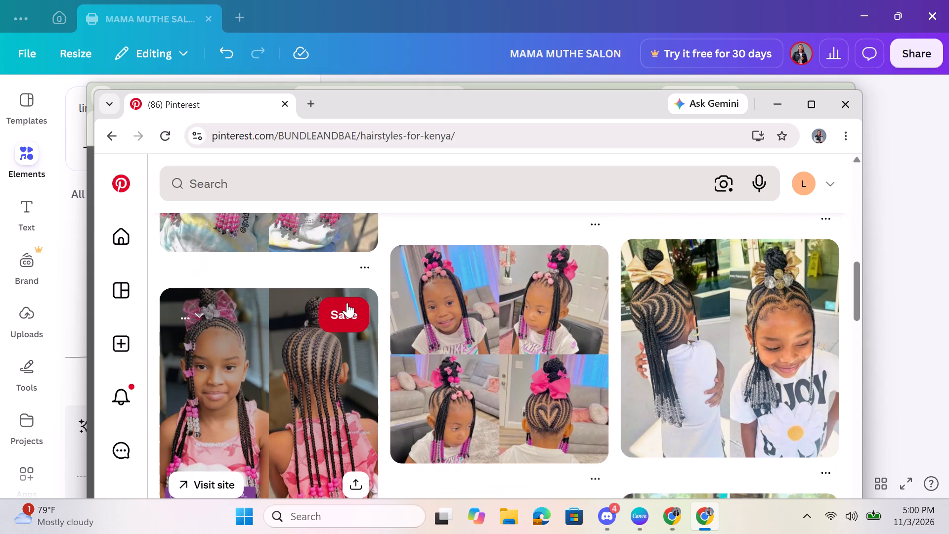
pyautogui.scroll(-2, 347, 303)
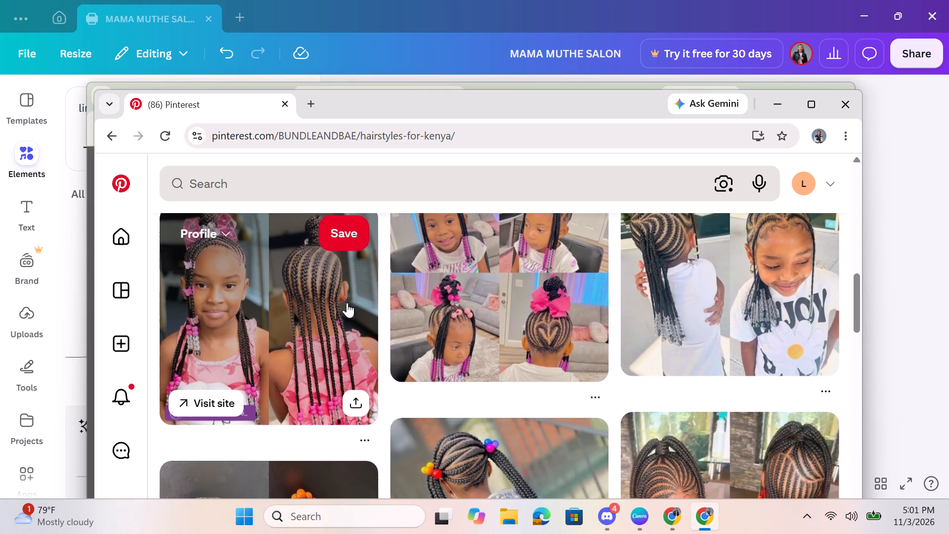
pyautogui.scroll(-3, 347, 303)
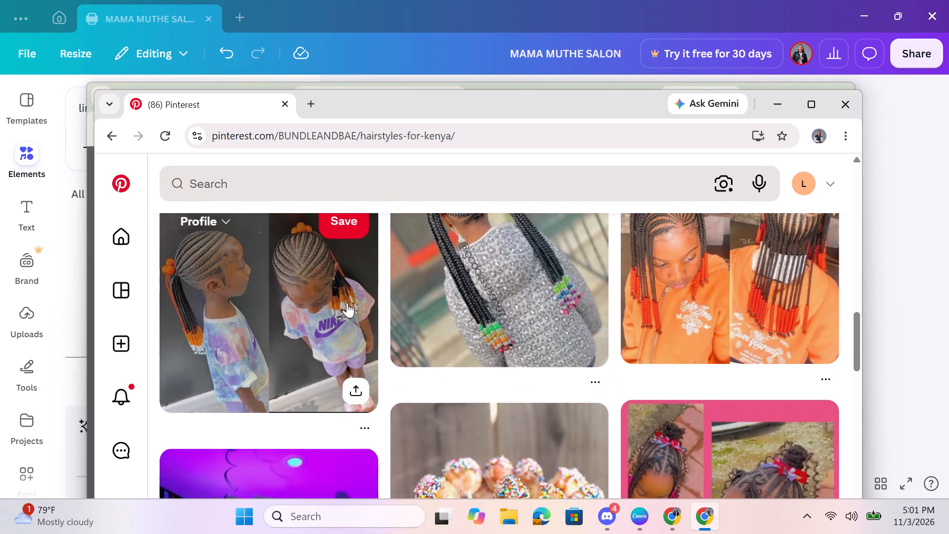
pyautogui.scroll(-1, 347, 303)
pyautogui.scroll(1, 347, 303)
pyautogui.scroll(-3, 347, 303)
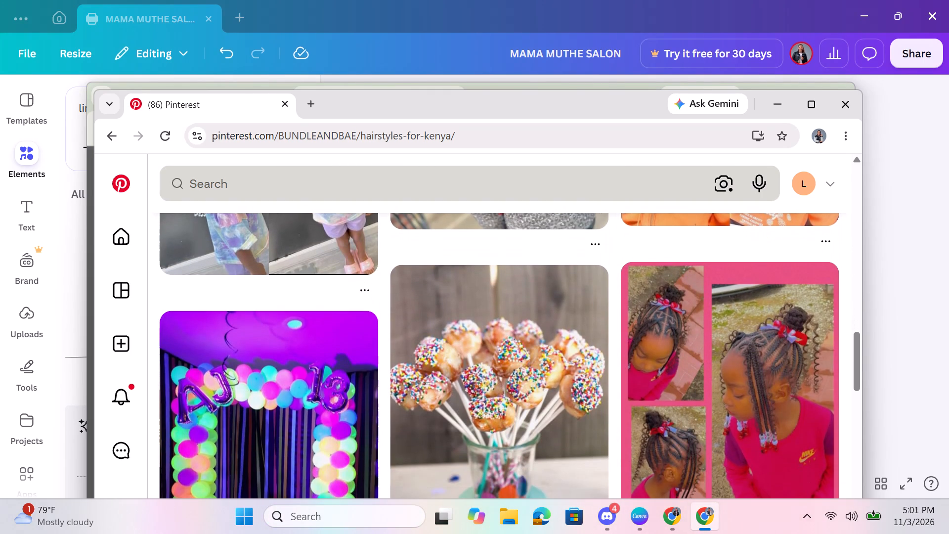
pyautogui.scroll(-2, 398, 171)
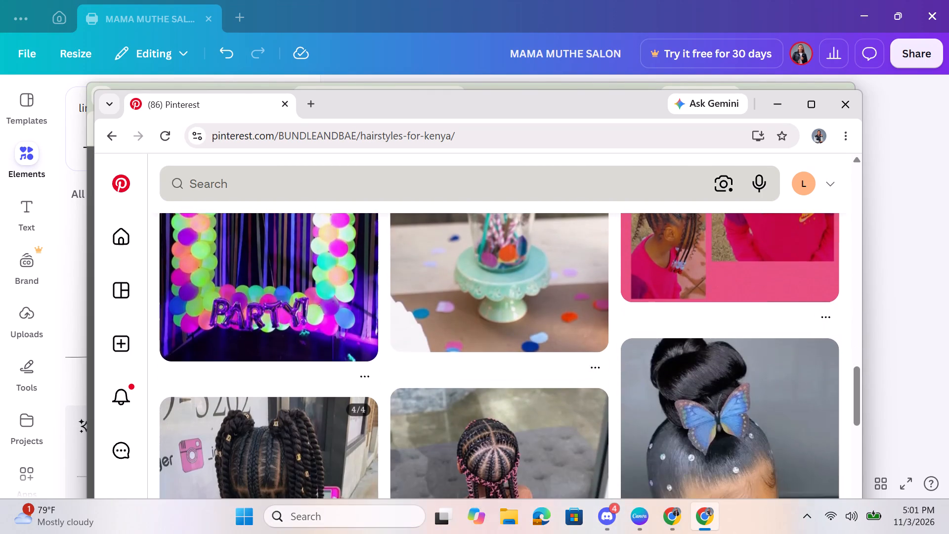
pyautogui.scroll(-3, 398, 171)
pyautogui.scroll(1, 398, 171)
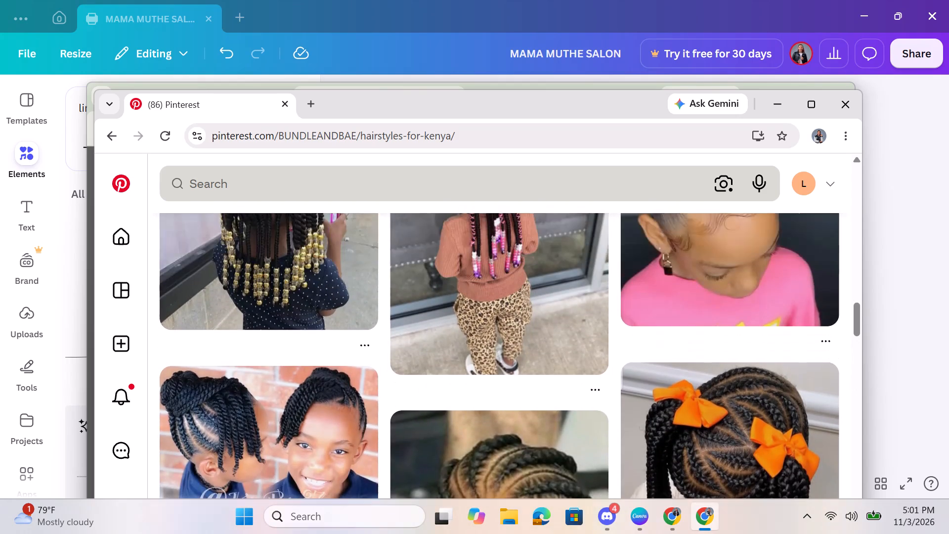
pyautogui.scroll(1, 398, 171)
pyautogui.scroll(-1, 398, 171)
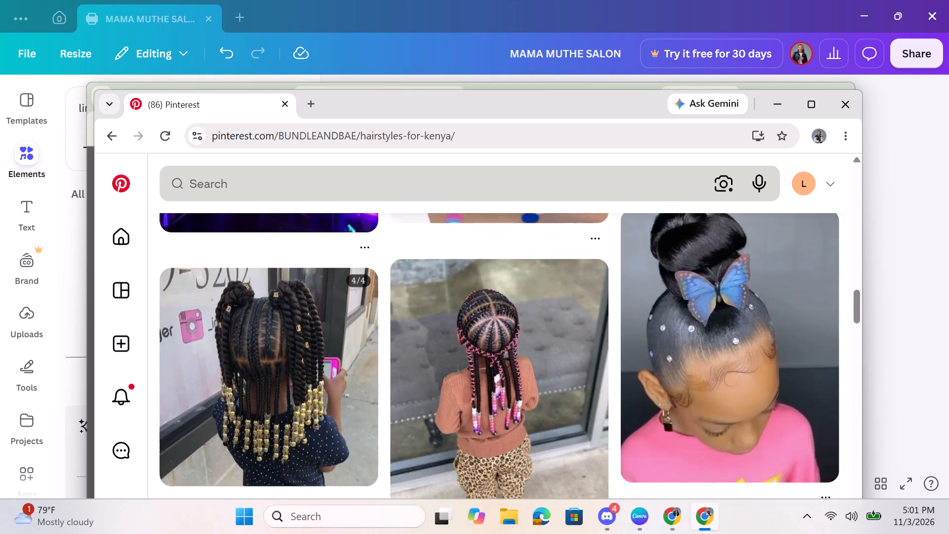
pyautogui.scroll(-5, 398, 171)
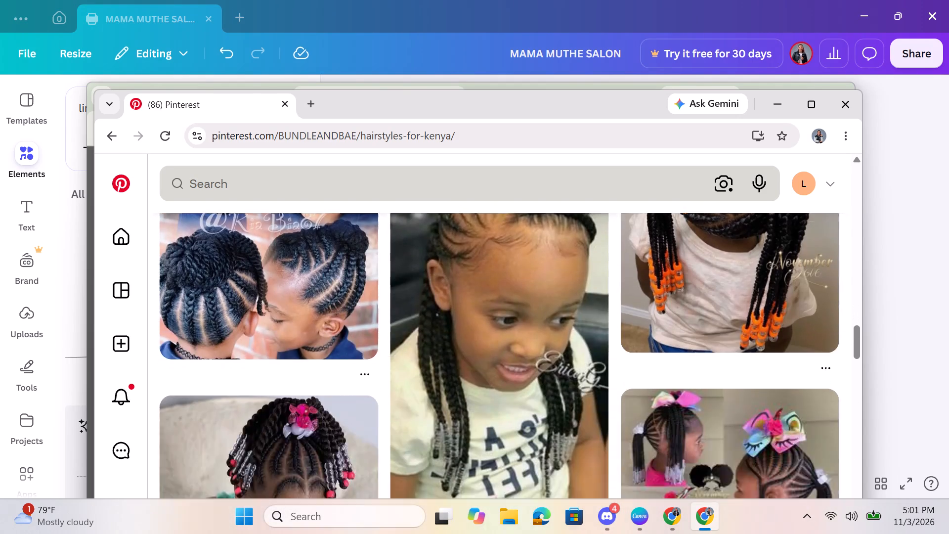
pyautogui.scroll(-1, 398, 171)
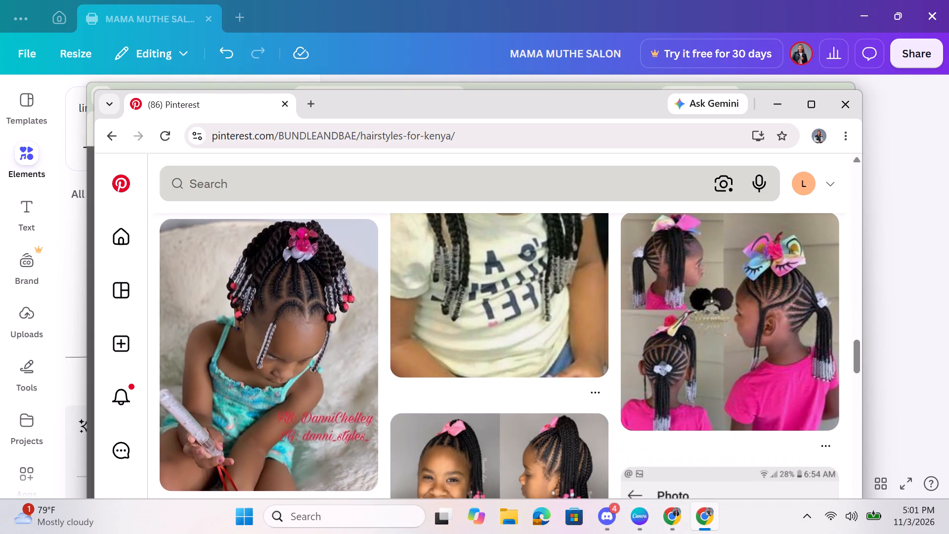
pyautogui.scroll(-3, 398, 171)
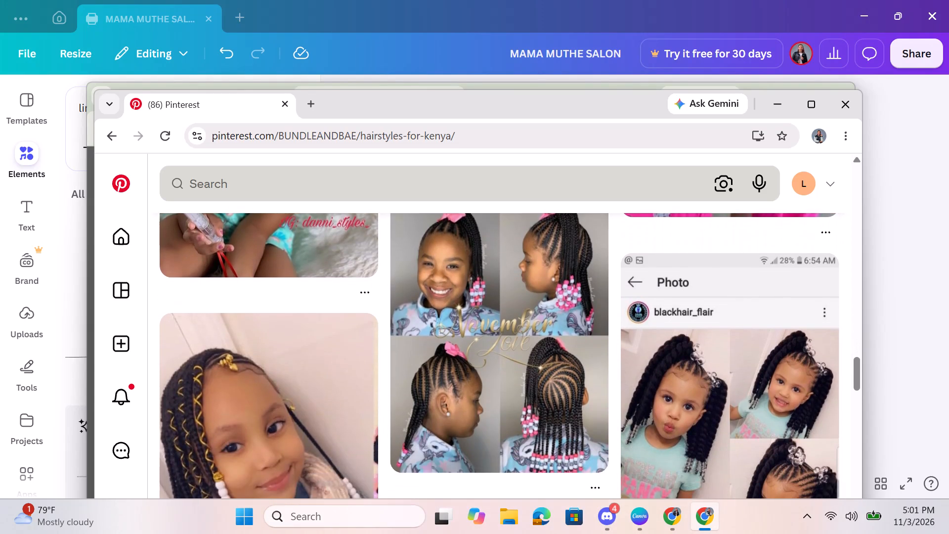
pyautogui.scroll(-1, 398, 171)
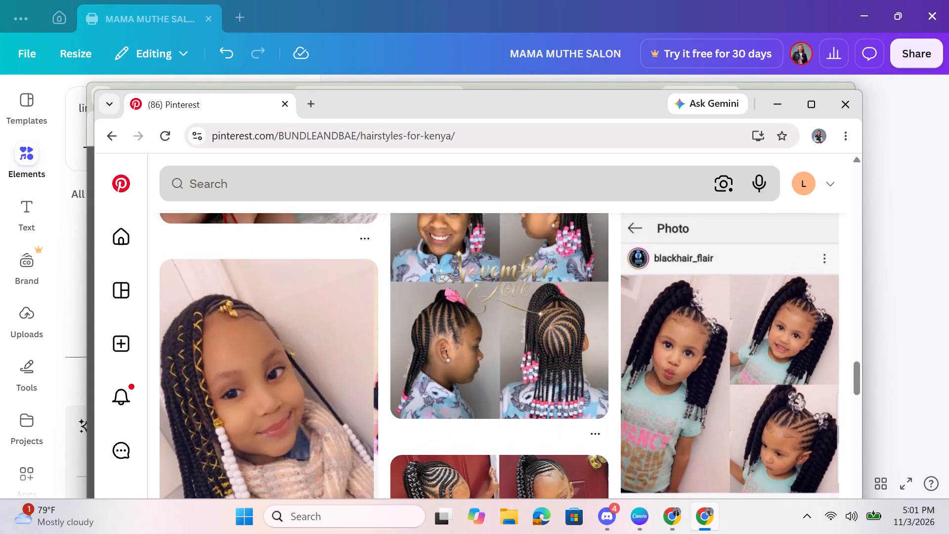
pyautogui.scroll(-2, 398, 171)
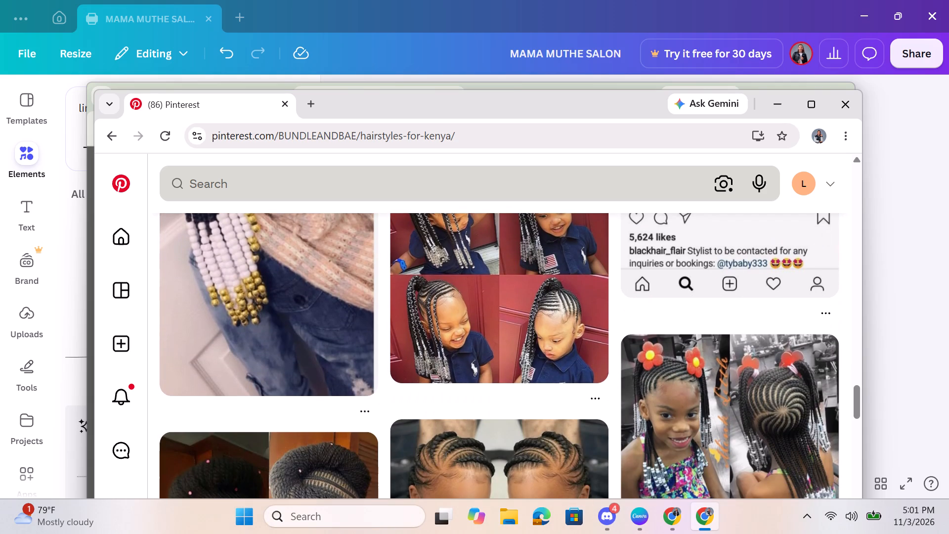
pyautogui.scroll(-1, 398, 171)
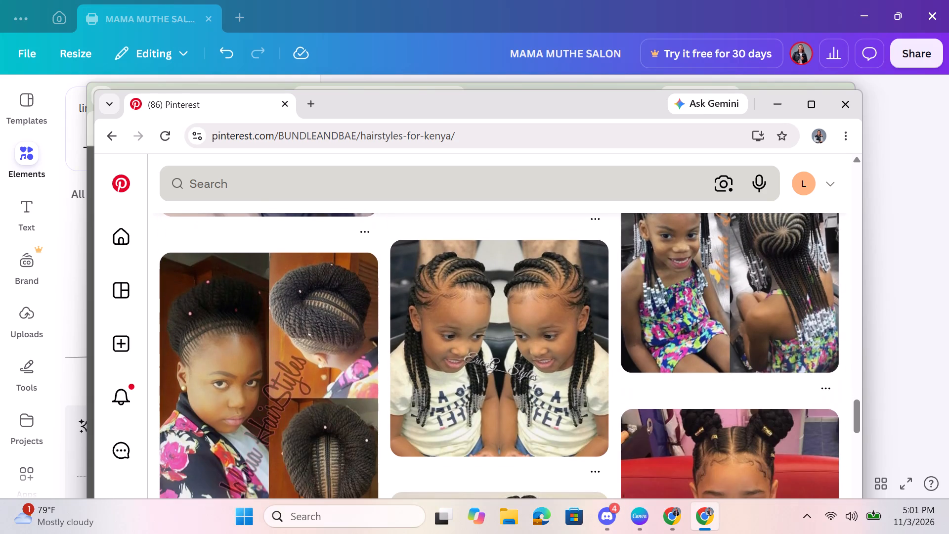
pyautogui.scroll(-3, 398, 171)
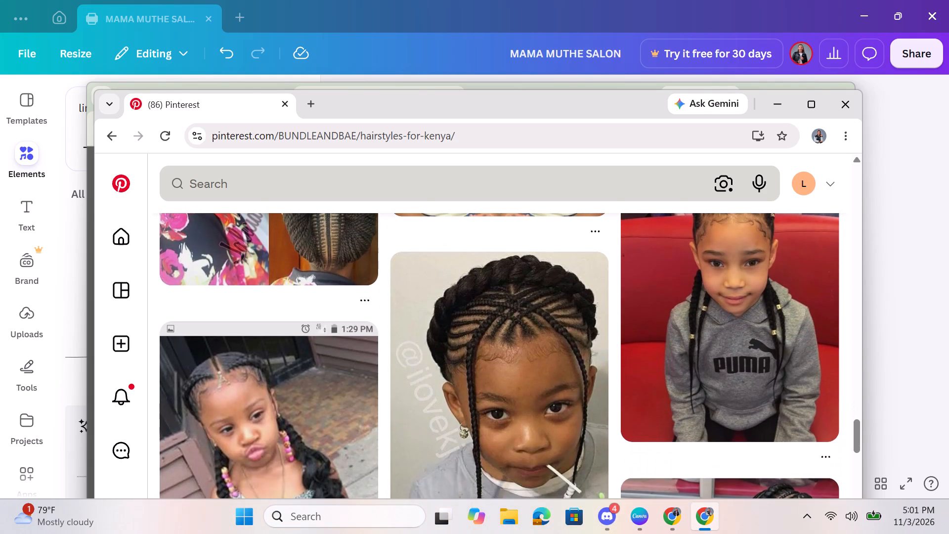
pyautogui.scroll(-4, 398, 171)
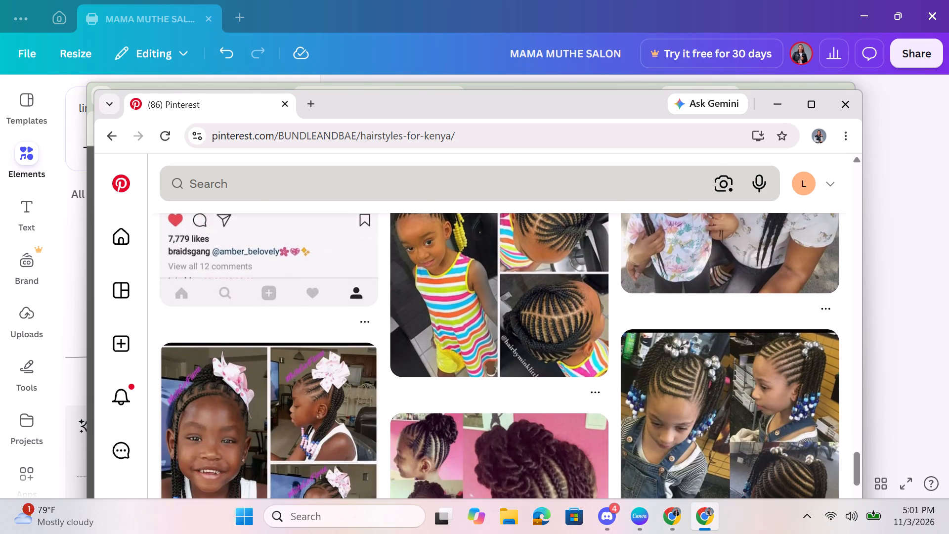
pyautogui.scroll(-3, 398, 171)
pyautogui.scroll(1, 398, 171)
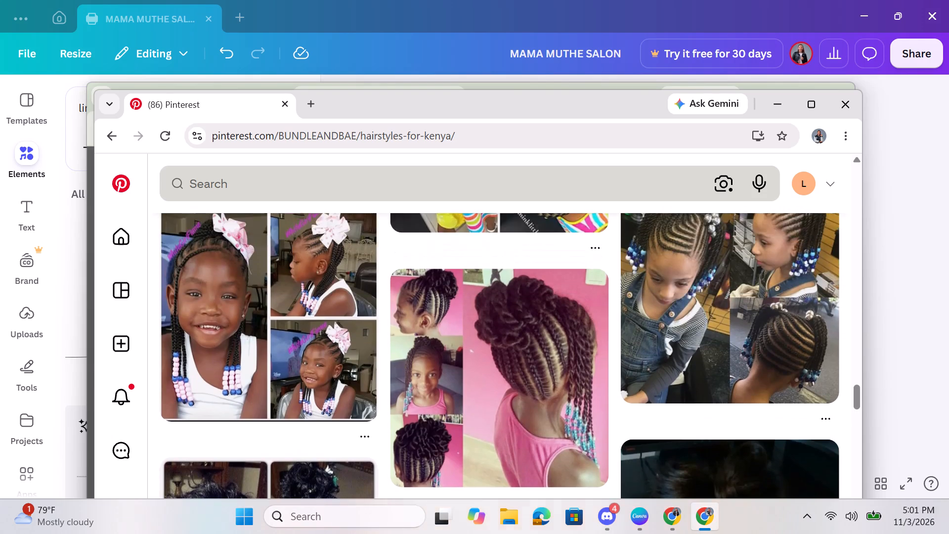
pyautogui.scroll(1, 398, 171)
pyautogui.scroll(-7, 407, 160)
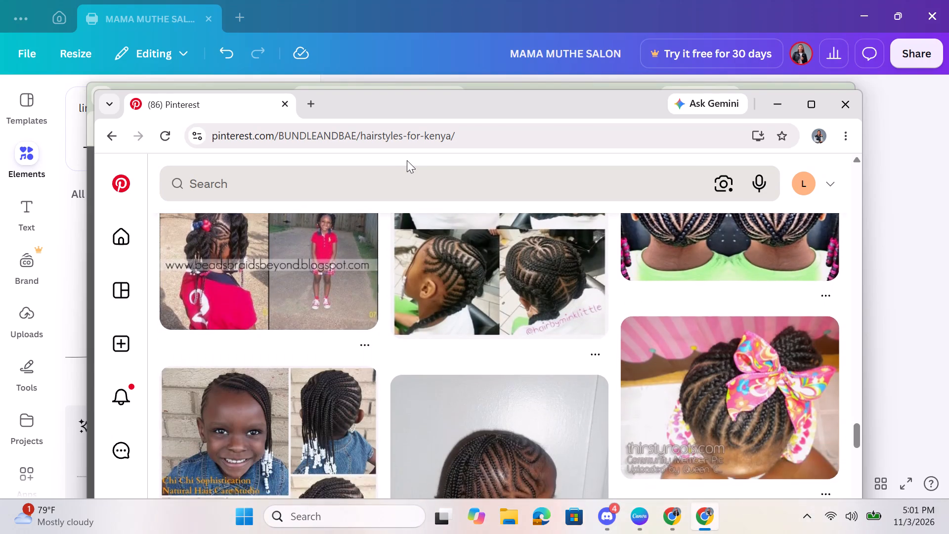
pyautogui.scroll(-2, 407, 160)
pyautogui.scroll(4, 407, 160)
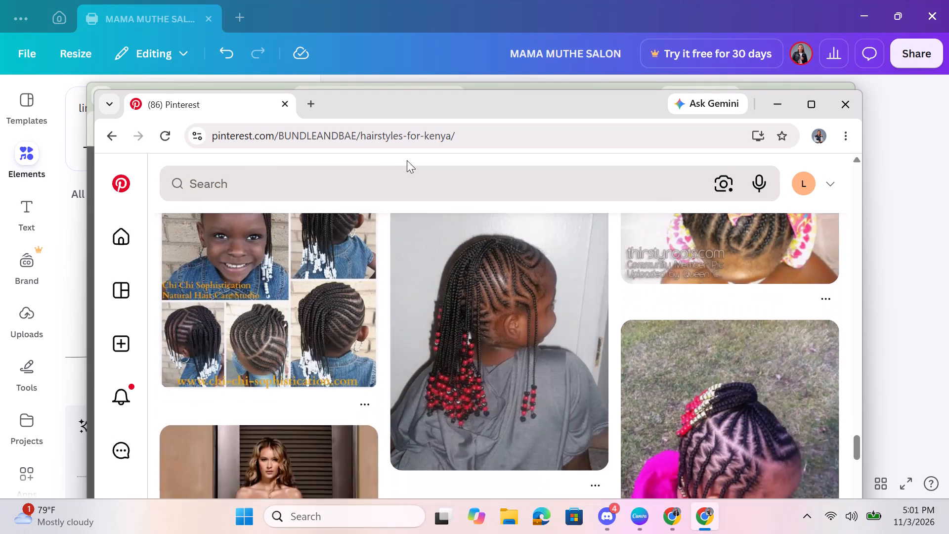
pyautogui.scroll(-3, 407, 160)
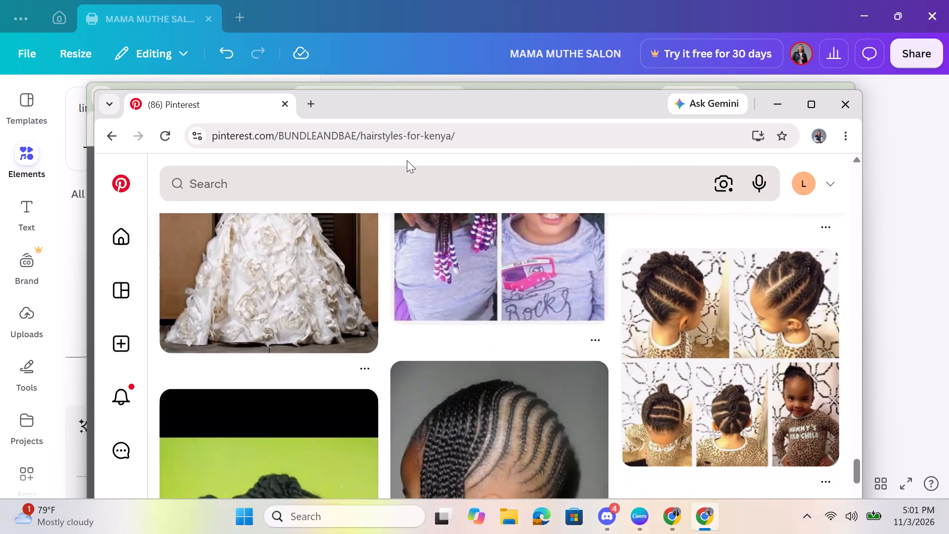
pyautogui.scroll(-2, 407, 160)
pyautogui.scroll(1, 407, 160)
pyautogui.scroll(-1, 407, 160)
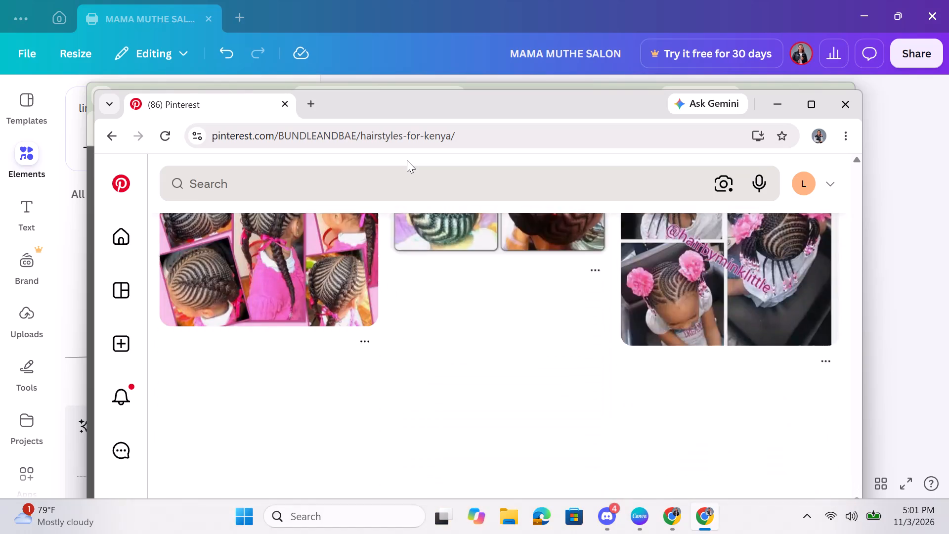
pyautogui.scroll(1, 407, 160)
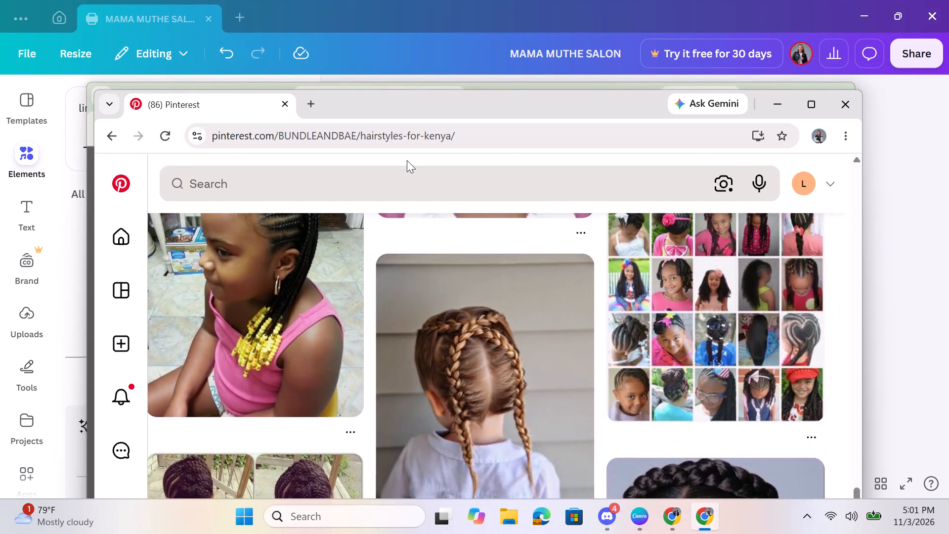
pyautogui.scroll(1, 407, 160)
pyautogui.scroll(-2, 413, 139)
pyautogui.scroll(-1, 409, 229)
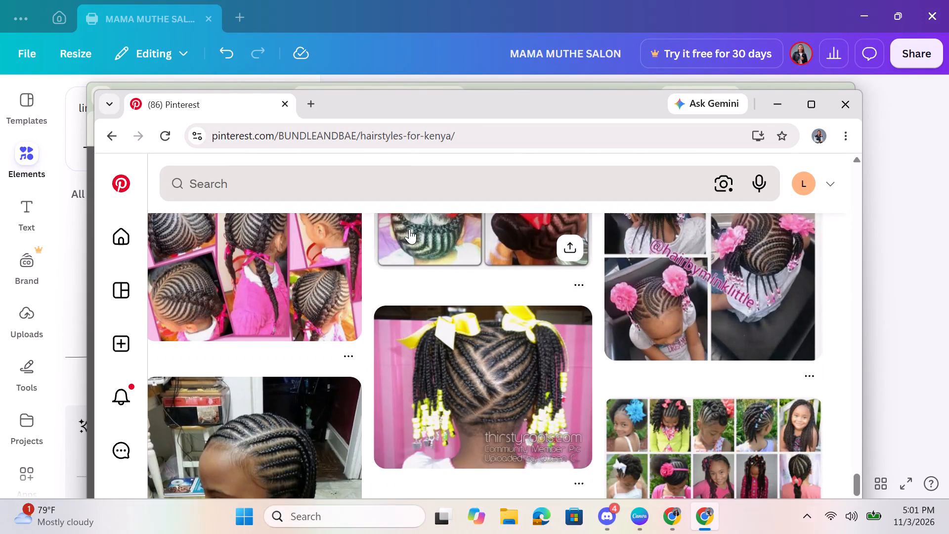
# Examine the further braided-hairstyle pins beyond the end of the board's own pins for a usable children's photo.
pyautogui.scroll(-3, 409, 229)
pyautogui.scroll(-4, 572, 307)
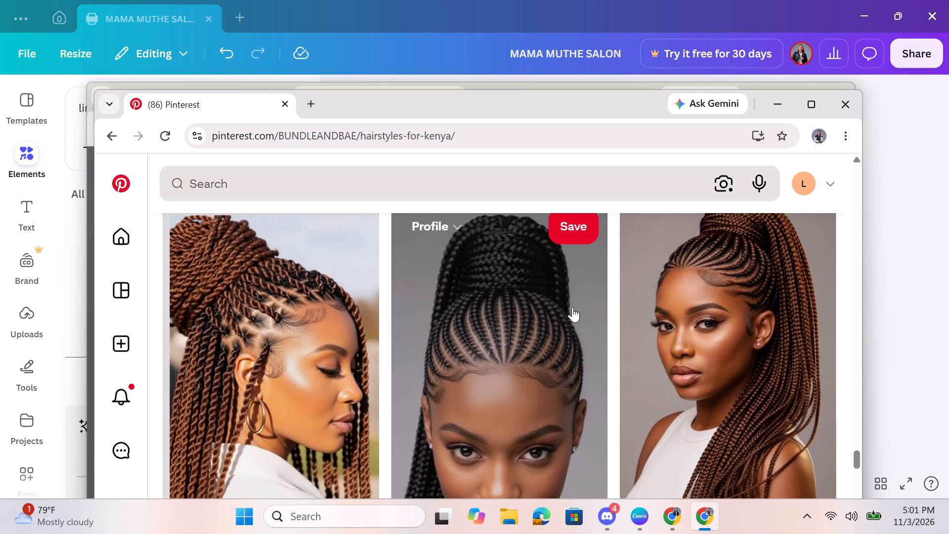
pyautogui.scroll(-2, 572, 307)
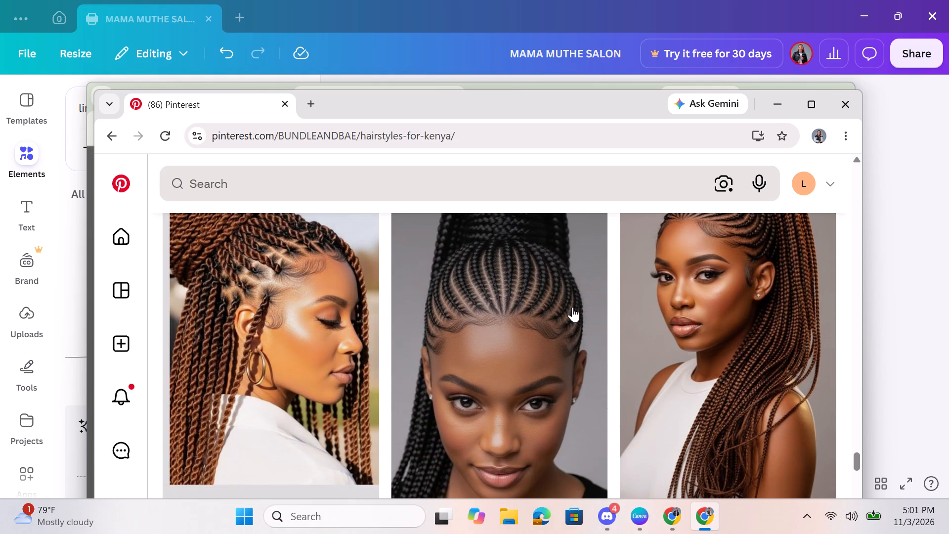
pyautogui.scroll(-1, 572, 307)
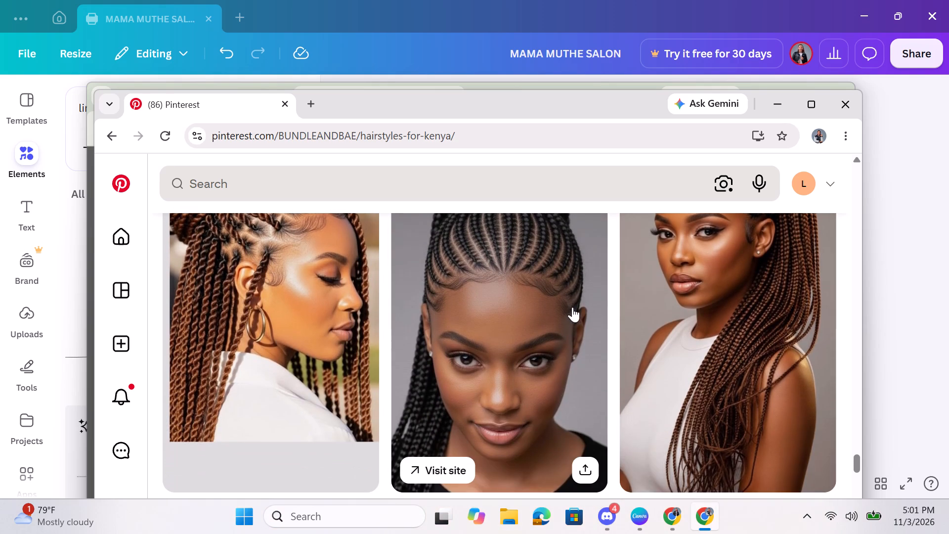
pyautogui.scroll(-2, 572, 307)
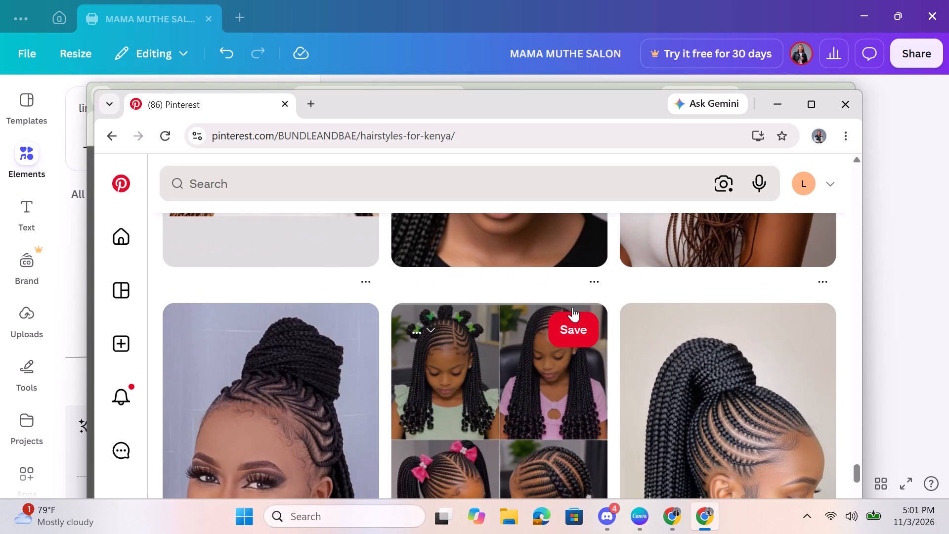
pyautogui.scroll(-1, 494, 404)
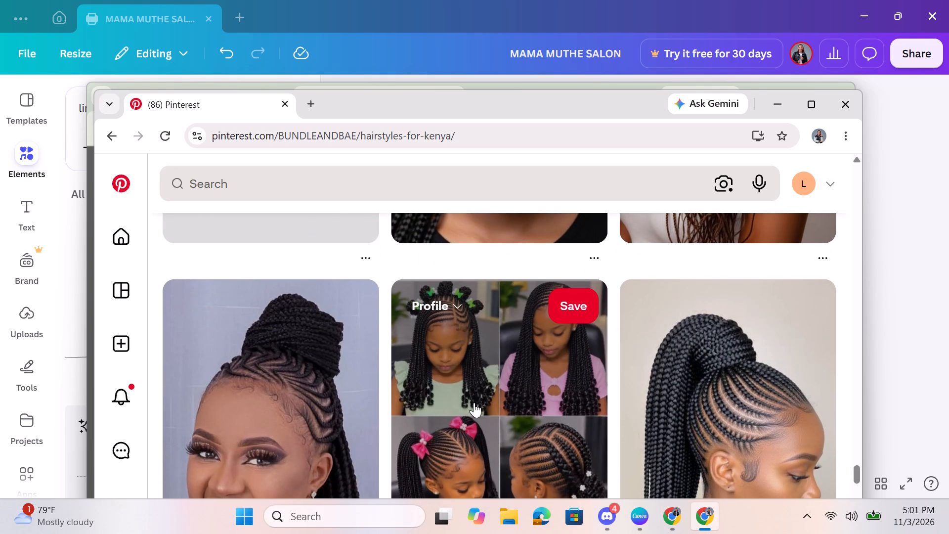
# Open the four-photo collage pin of young girls' braided hairstyles, including the one with pink bows.
pyautogui.moveTo(474, 402); pyautogui.dragTo(775, 353)
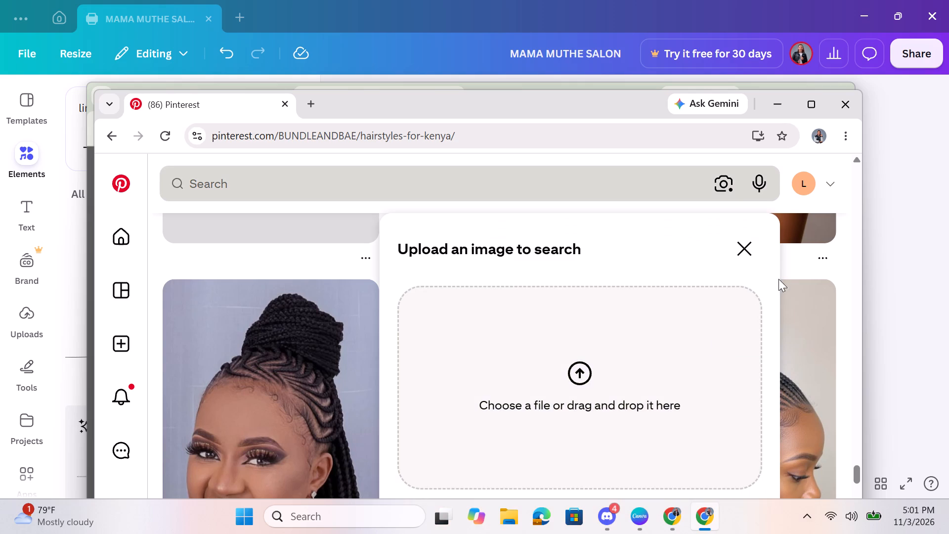
pyautogui.click(752, 249)
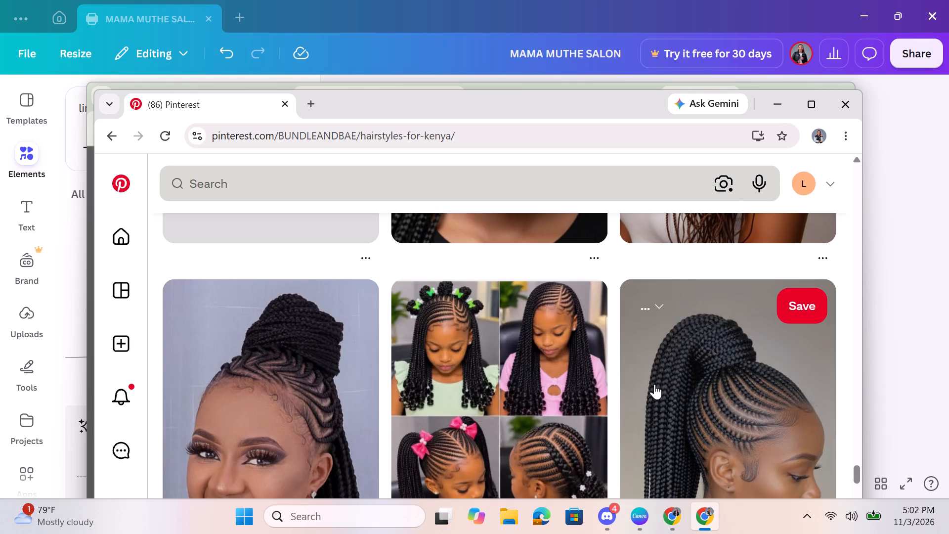
pyautogui.scroll(-1, 654, 384)
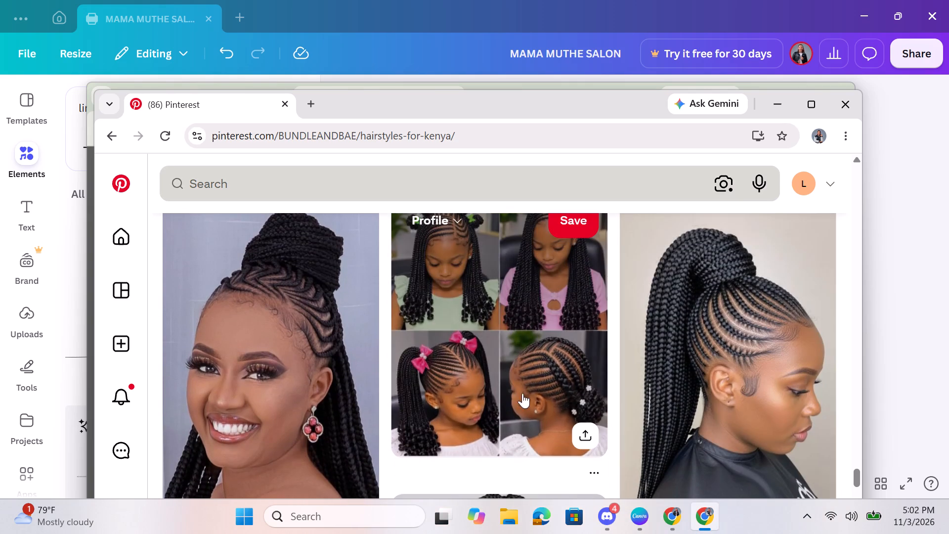
pyautogui.click(456, 390)
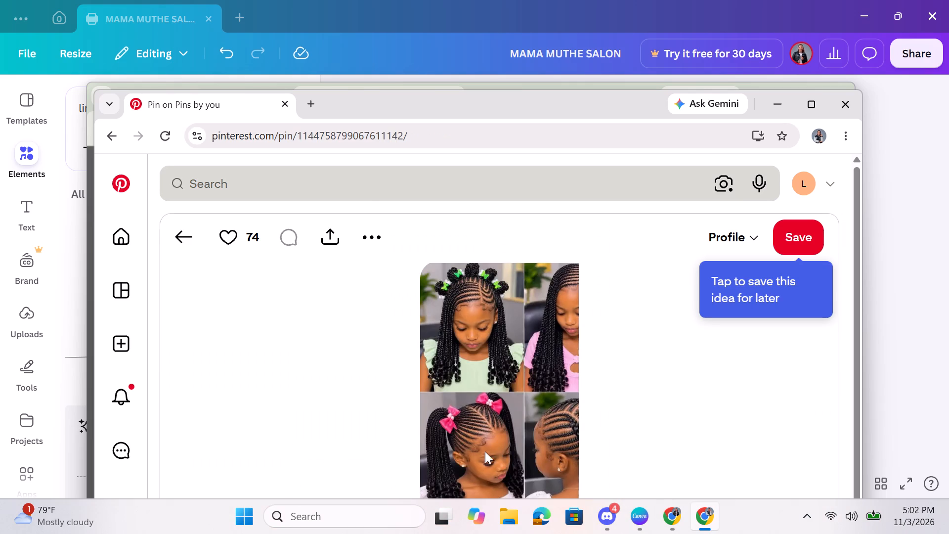
# Download the image of the four-photo collage pin of young girls' braided hairstyles.
pyautogui.click(481, 453)
pyautogui.doubleClick(481, 453)
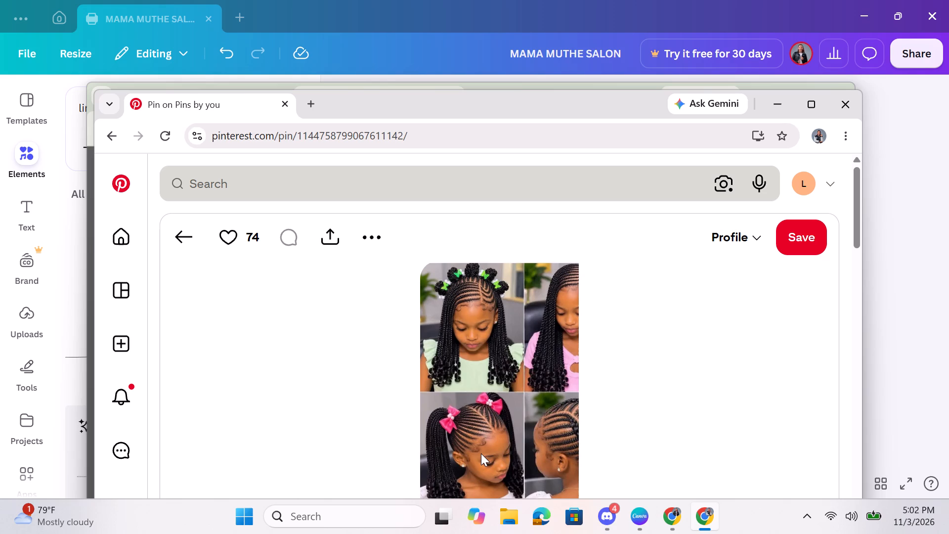
pyautogui.doubleClick(513, 448)
pyautogui.click(498, 316)
pyautogui.scroll(-1, 533, 379)
pyautogui.scroll(2, 392, 363)
pyautogui.click(380, 235)
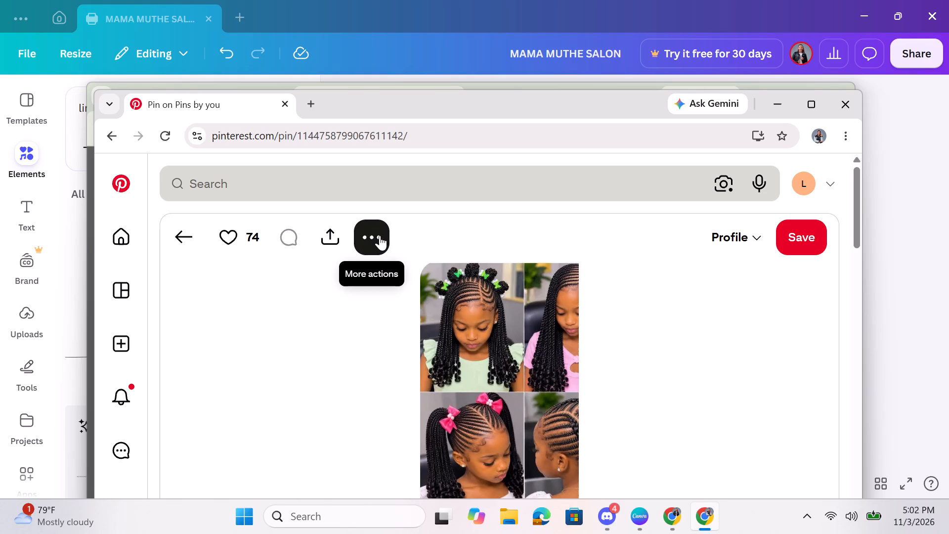
pyautogui.click(380, 282)
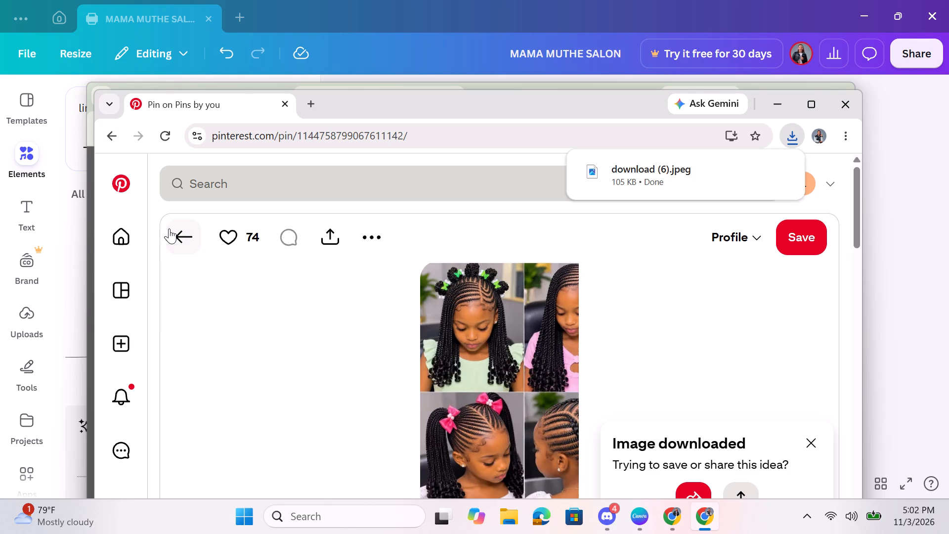
# Return to the hairstyles-for-kenya board and save the four-photo girls' braids collage pin to the profile.
pyautogui.click(183, 233)
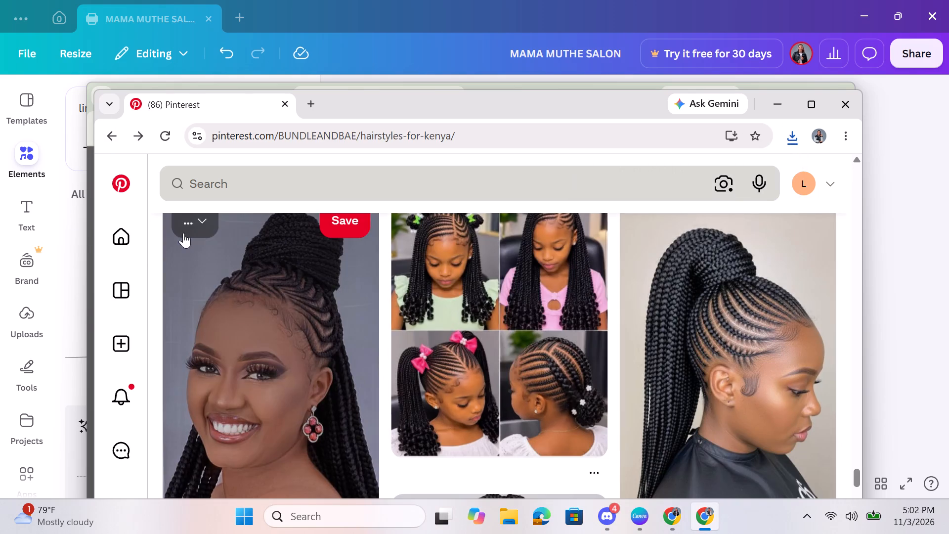
pyautogui.scroll(-2, 535, 339)
pyautogui.scroll(2, 535, 339)
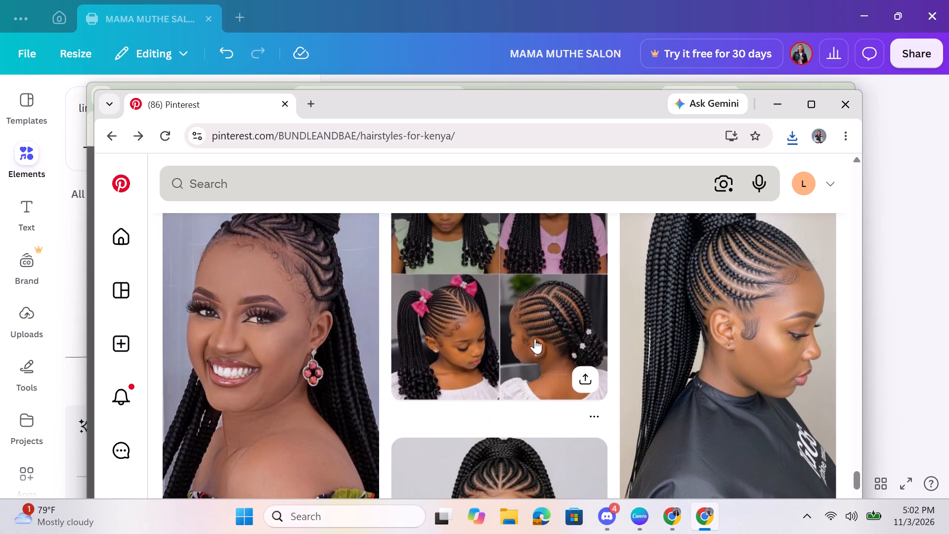
pyautogui.scroll(1, 535, 339)
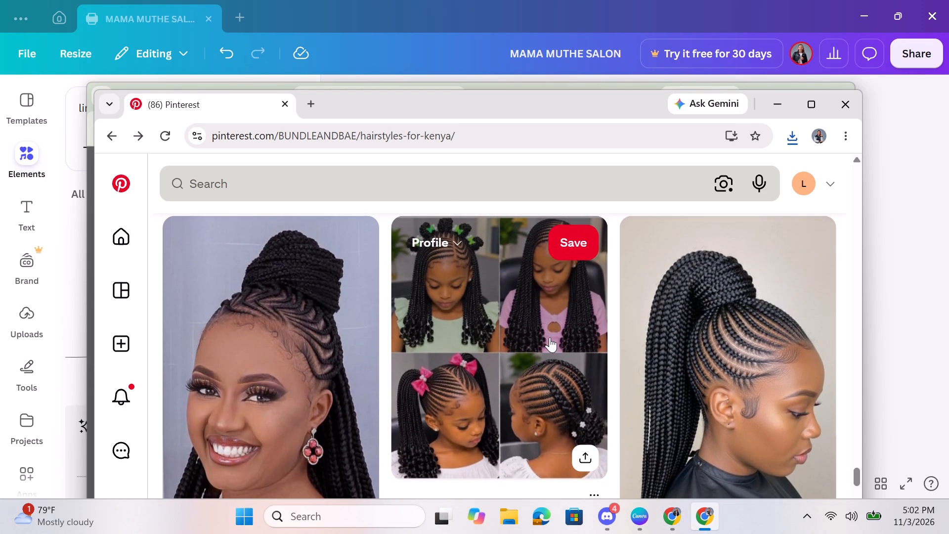
pyautogui.click(577, 247)
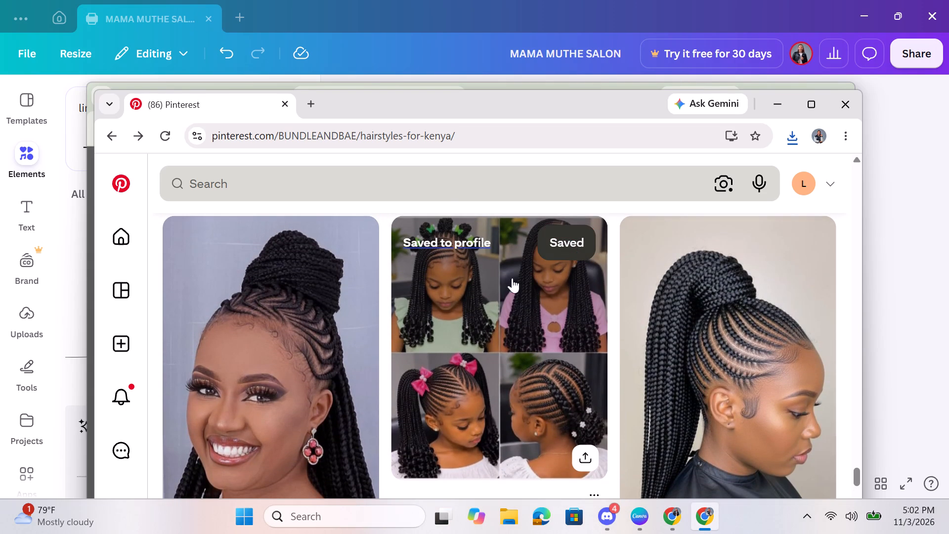
# Reopen the saved four-photo girls' braids collage pin and download its image again.
pyautogui.click(506, 314)
pyautogui.doubleClick(432, 323)
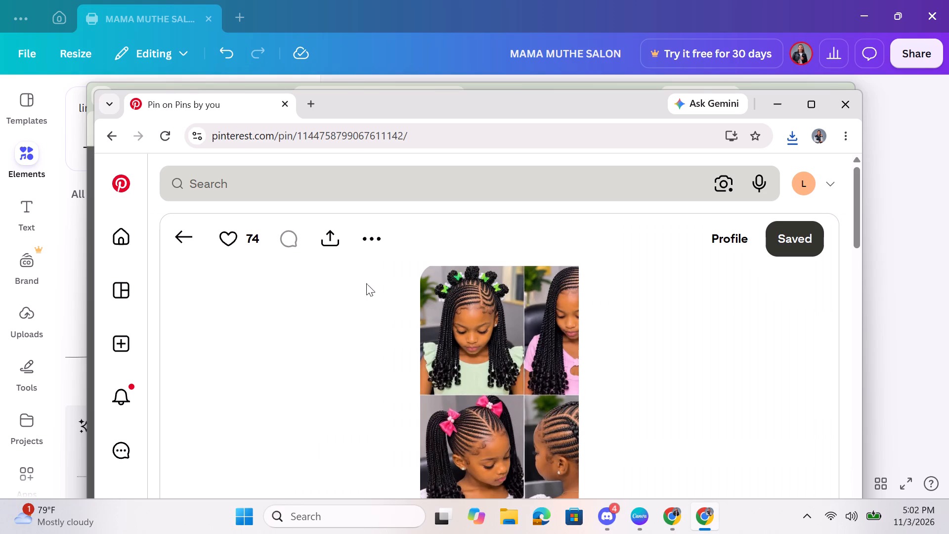
pyautogui.click(379, 240)
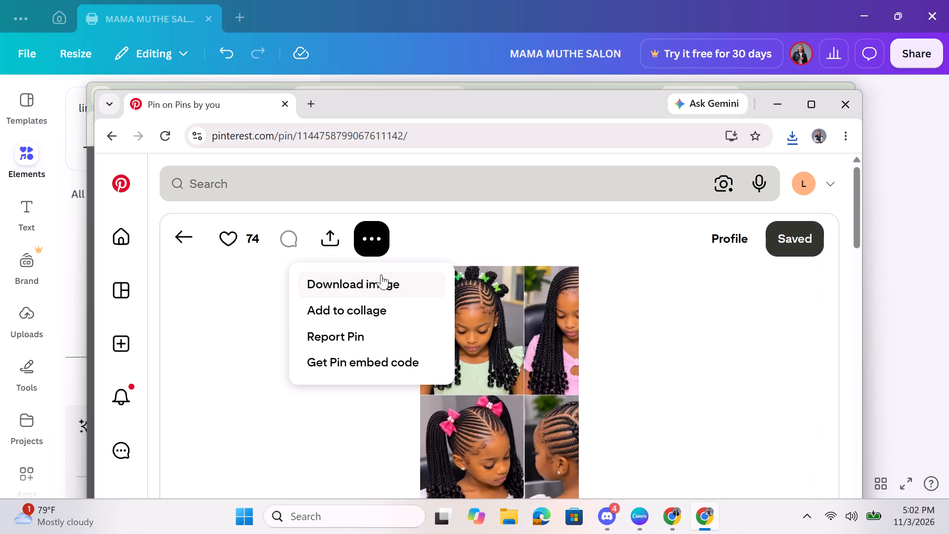
pyautogui.click(381, 290)
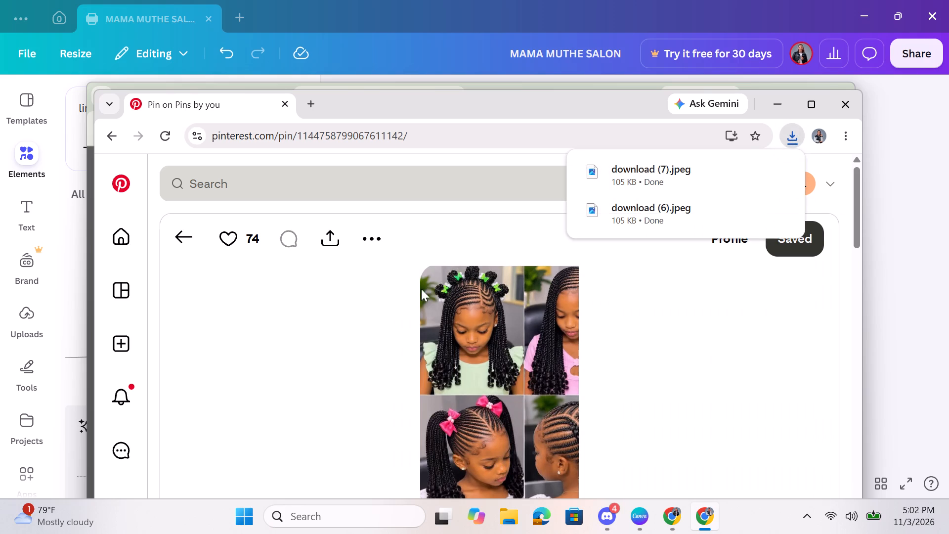
# Return to the hairstyles-for-kenya board and examine the further pins for another clear photo of a child's braided hairstyle.
pyautogui.click(176, 237)
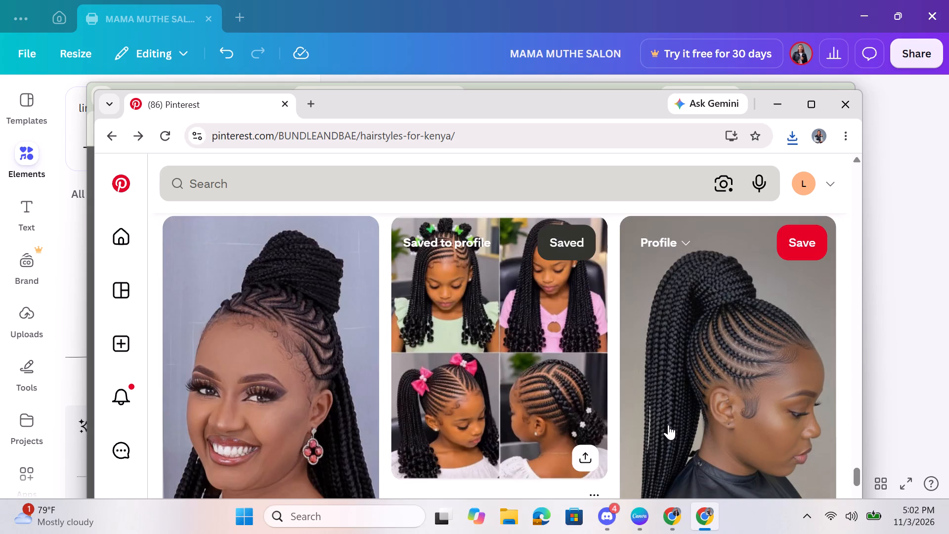
pyautogui.scroll(-5, 668, 425)
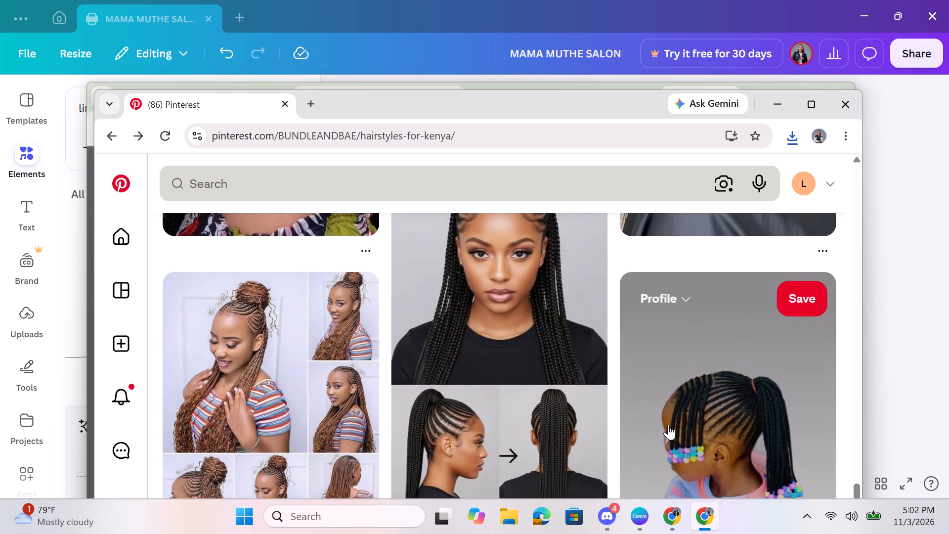
pyautogui.scroll(-3, 668, 425)
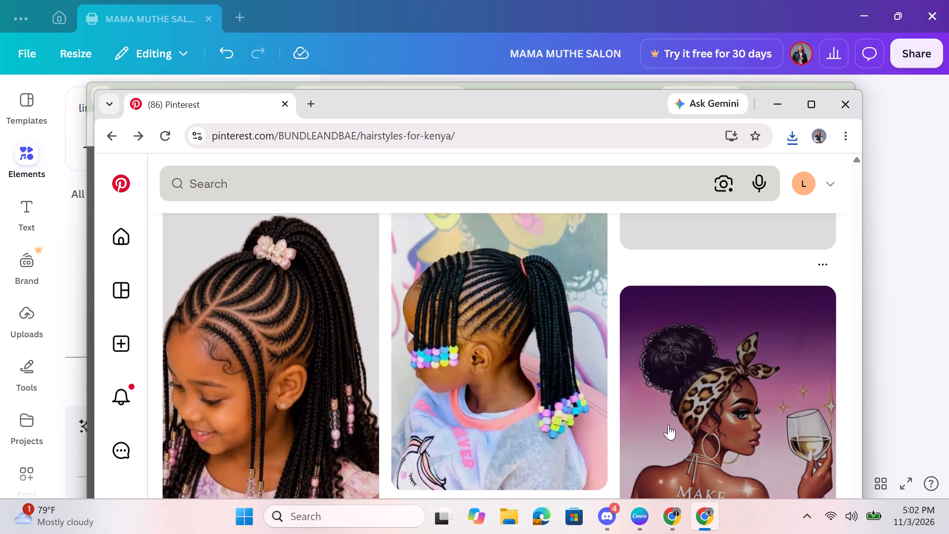
pyautogui.scroll(-1, 668, 425)
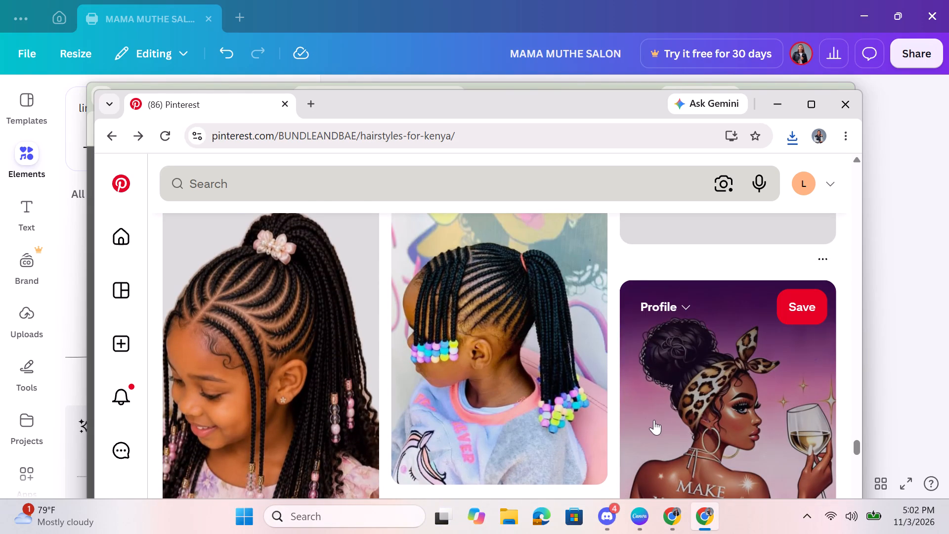
pyautogui.scroll(-1, 677, 425)
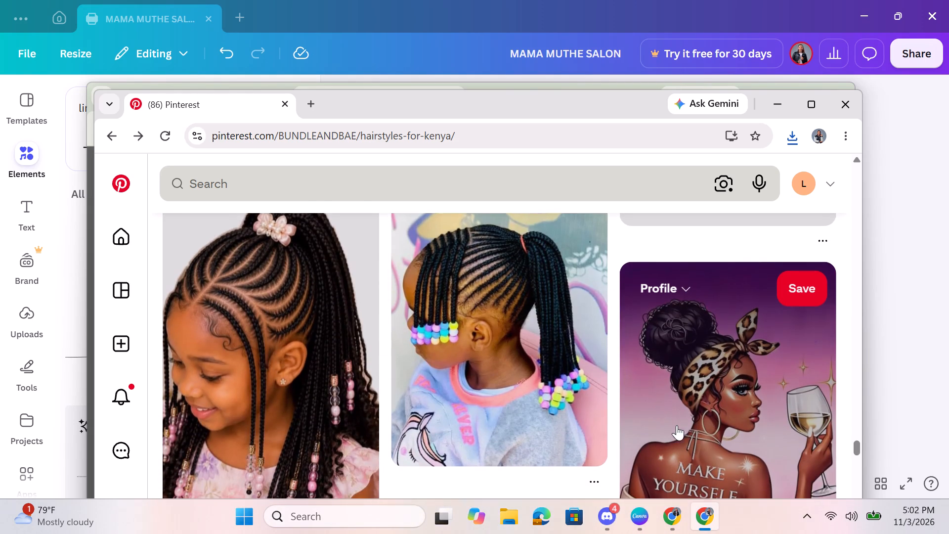
pyautogui.scroll(-1, 677, 425)
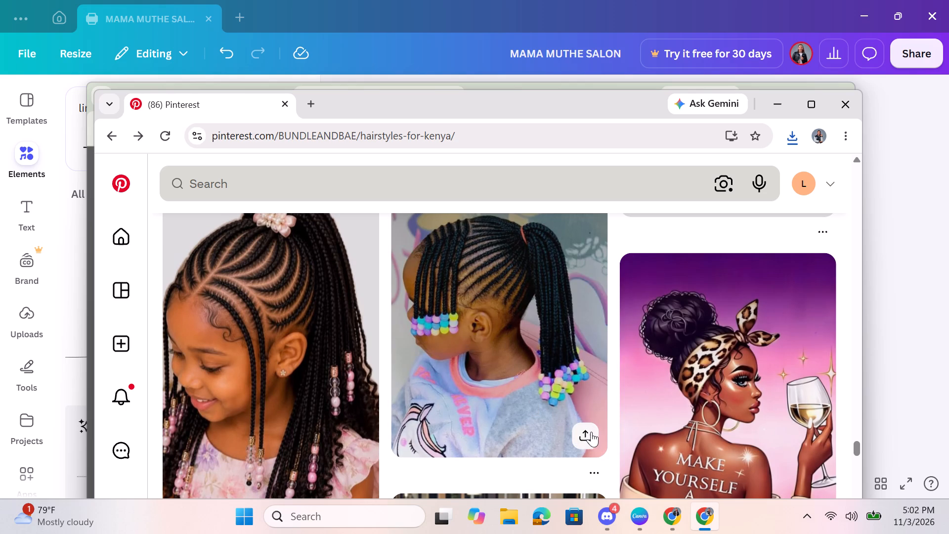
pyautogui.click(587, 433)
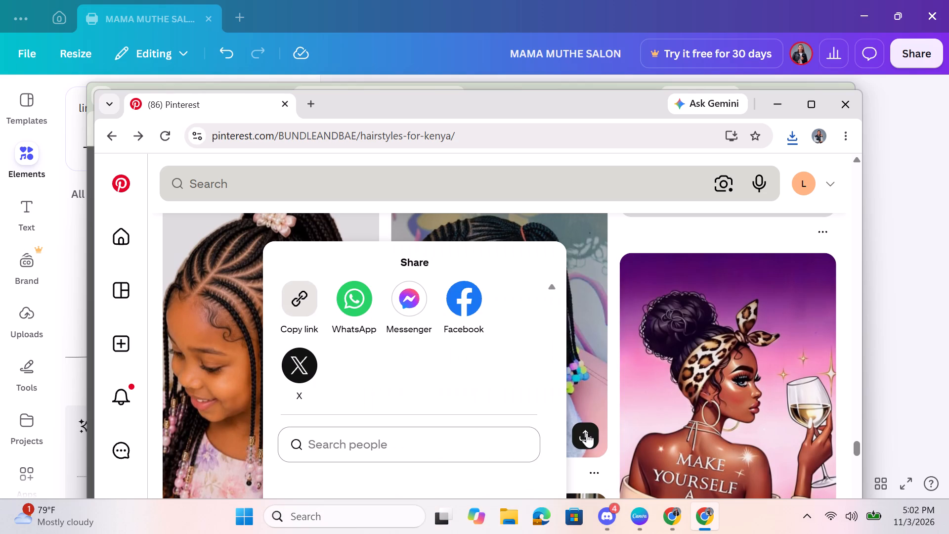
pyautogui.click(612, 417)
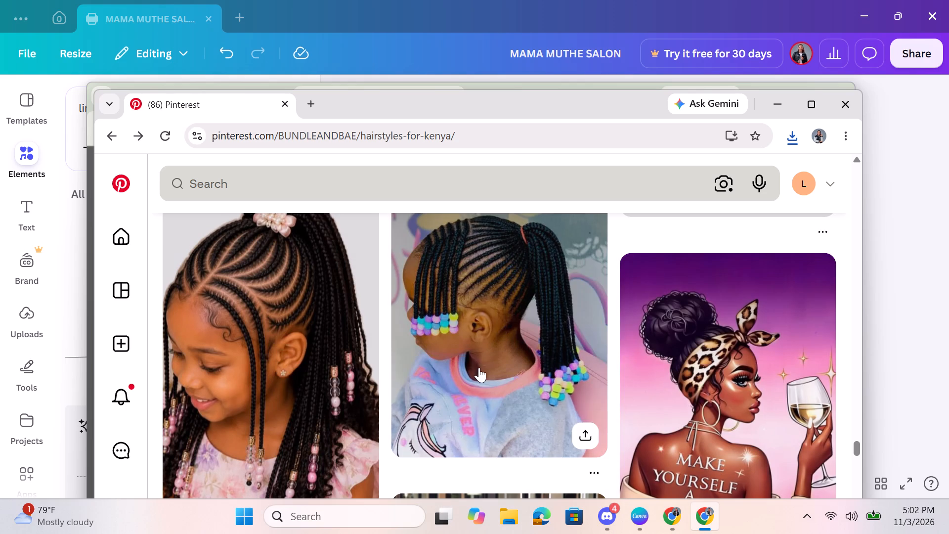
pyautogui.scroll(6, 478, 367)
pyautogui.scroll(-2, 478, 367)
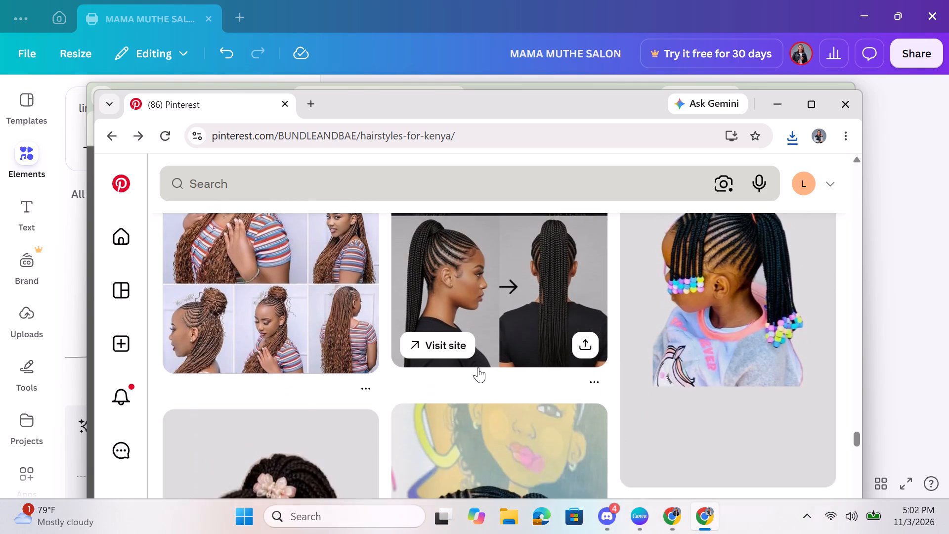
pyautogui.scroll(-8, 478, 367)
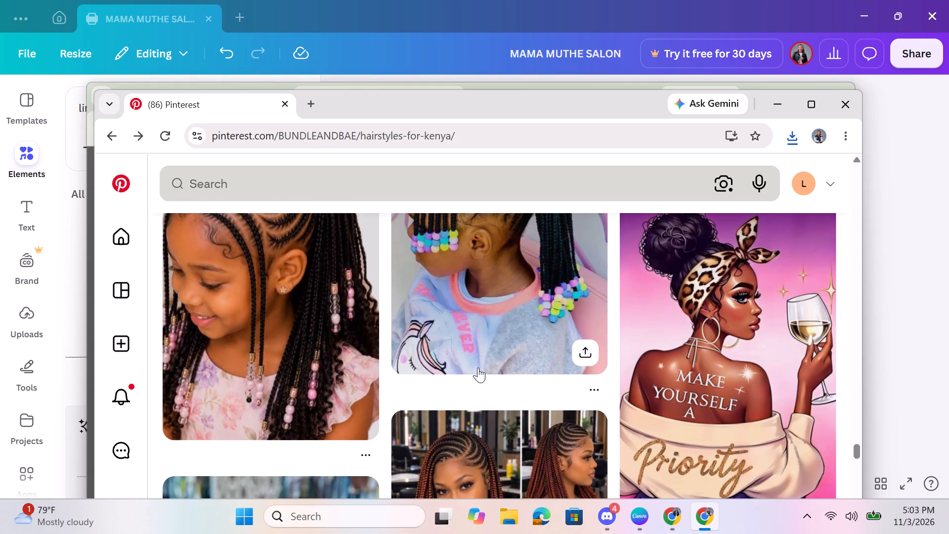
pyautogui.scroll(-3, 478, 367)
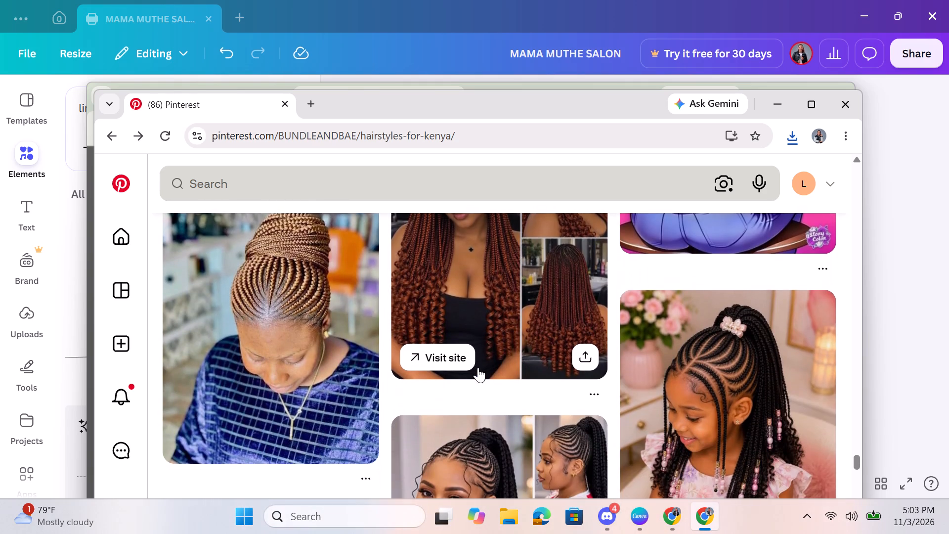
pyautogui.scroll(-3, 478, 367)
# Save the pin of the smiling girl with a braided ponytail, pink beads and floral dress to the profile.
pyautogui.scroll(2, 478, 367)
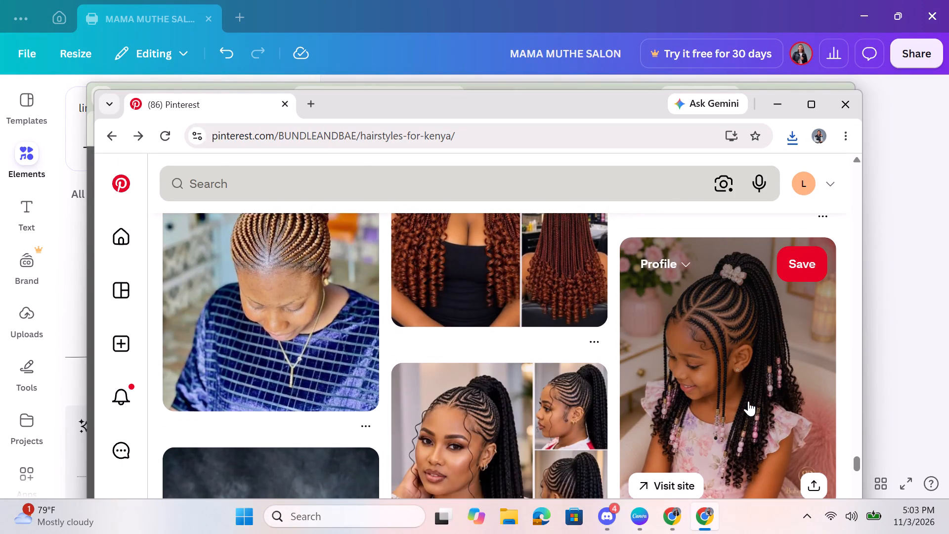
pyautogui.scroll(2, 737, 379)
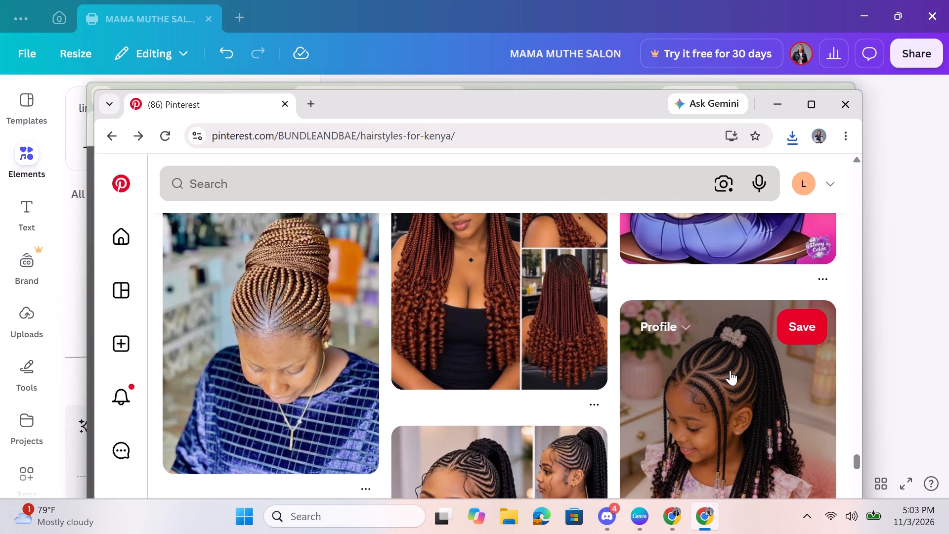
pyautogui.click(811, 325)
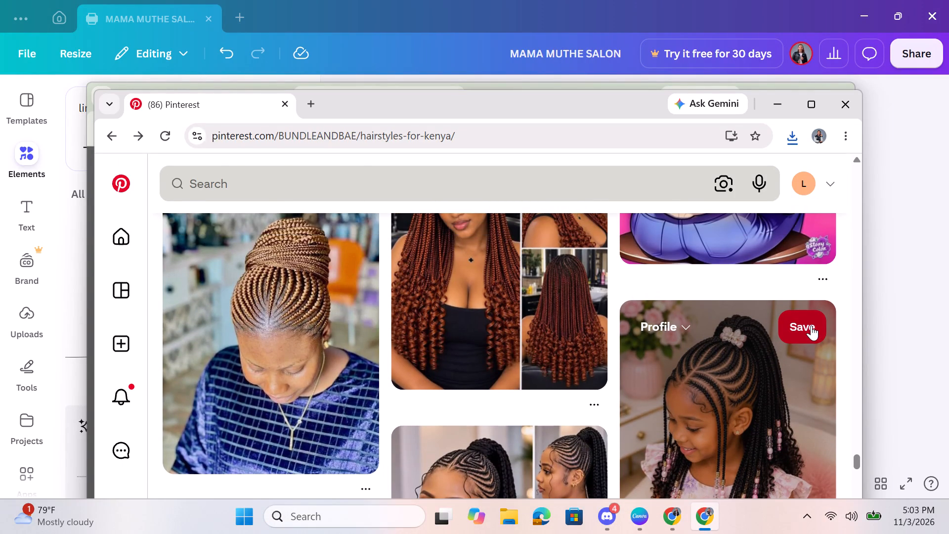
# Open the saved pin of the smiling girl with the beaded braided ponytail and download its image.
pyautogui.click(718, 362)
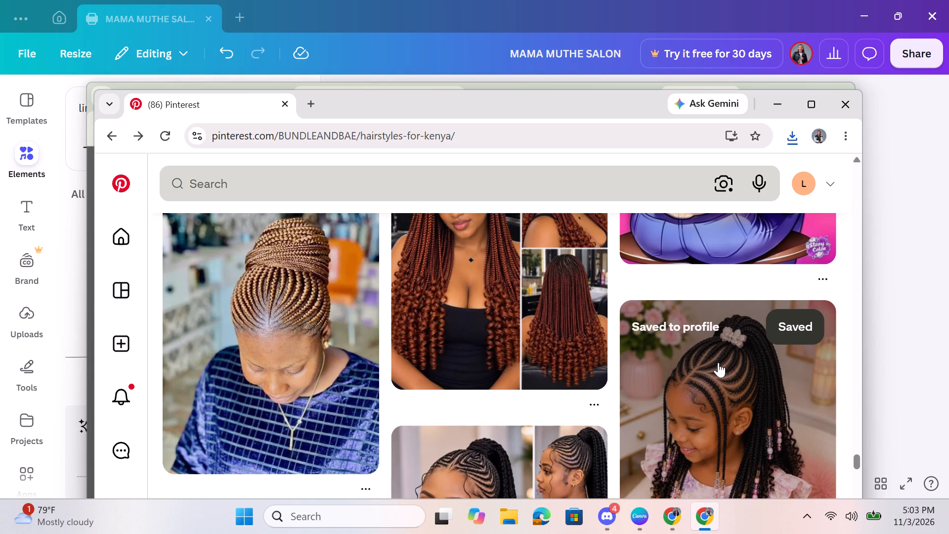
pyautogui.click(718, 362)
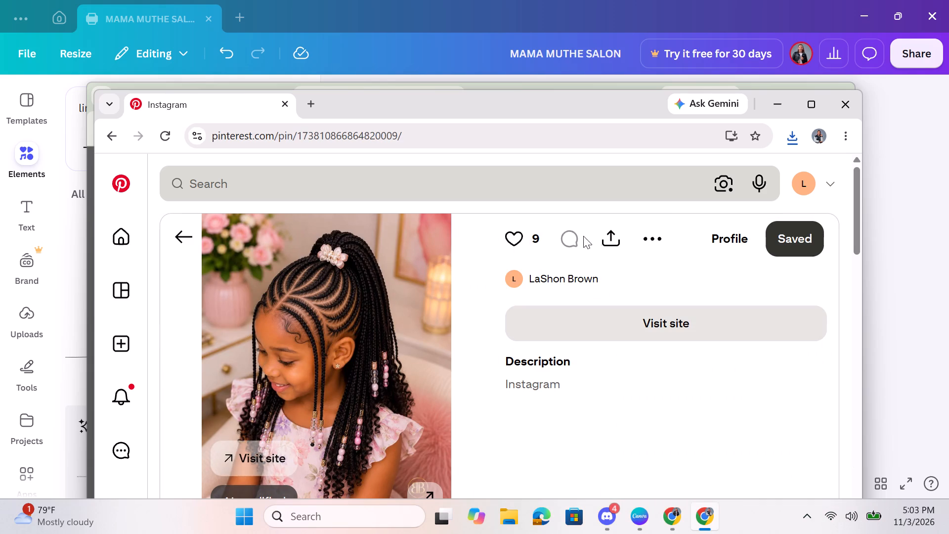
pyautogui.click(655, 234)
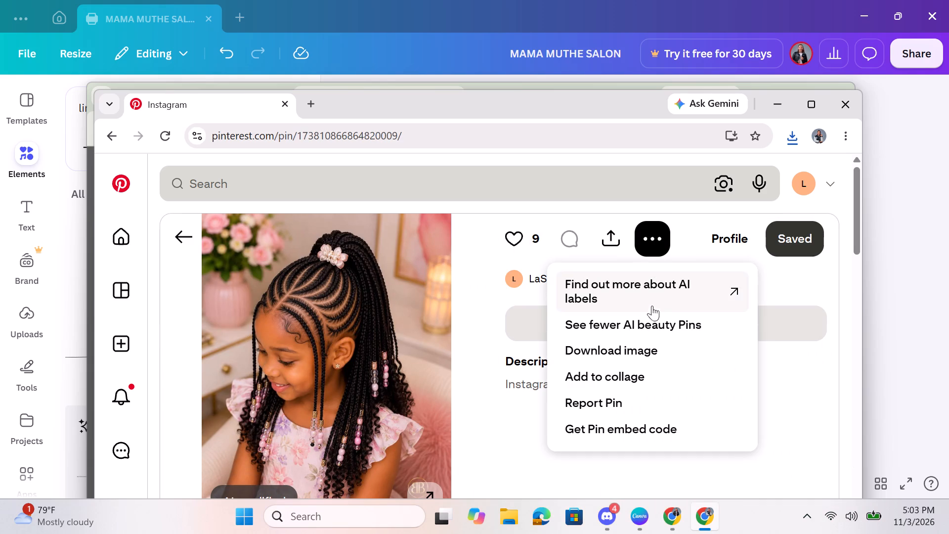
pyautogui.click(640, 348)
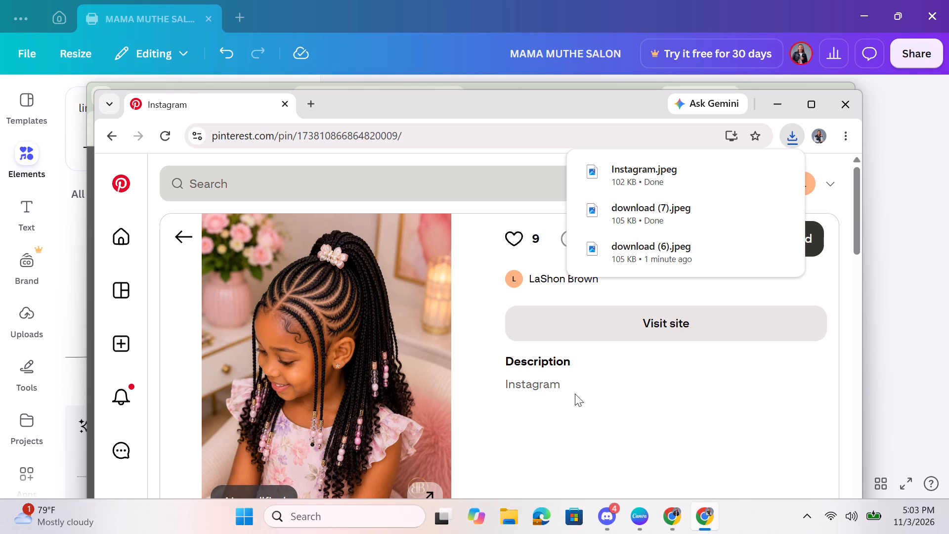
# Examine the related pins below the beaded ponytail photo for another clear picture of a child's braided hairstyle.
pyautogui.scroll(-1, 393, 399)
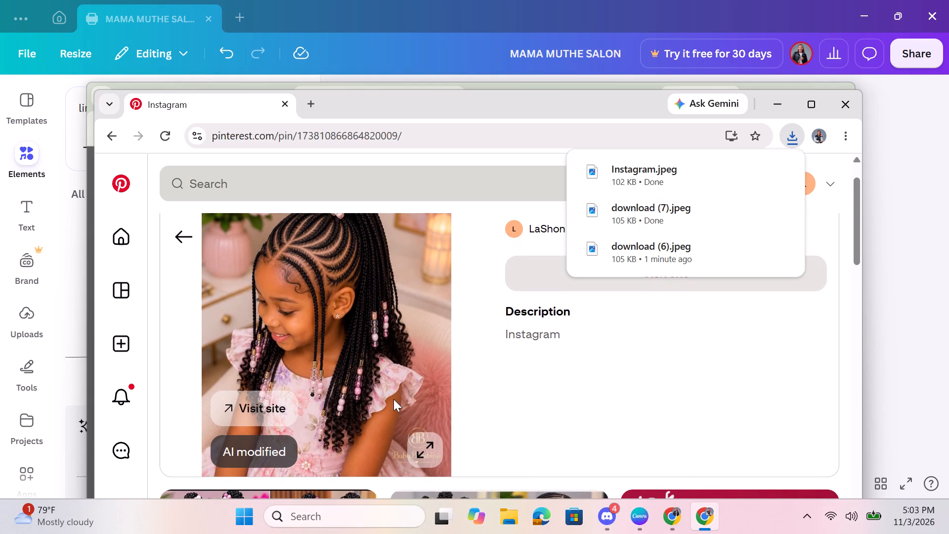
pyautogui.scroll(-1, 393, 399)
pyautogui.scroll(6, 378, 382)
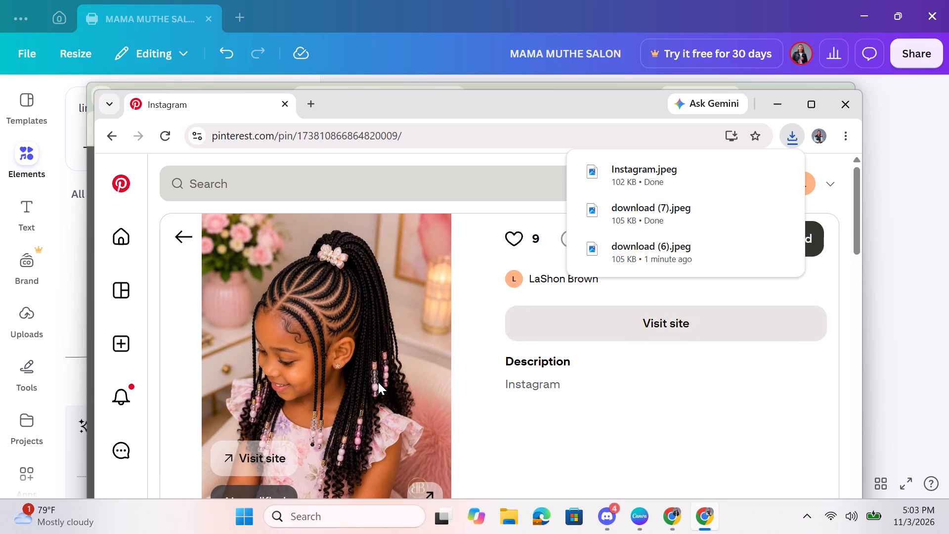
pyautogui.scroll(-5, 378, 382)
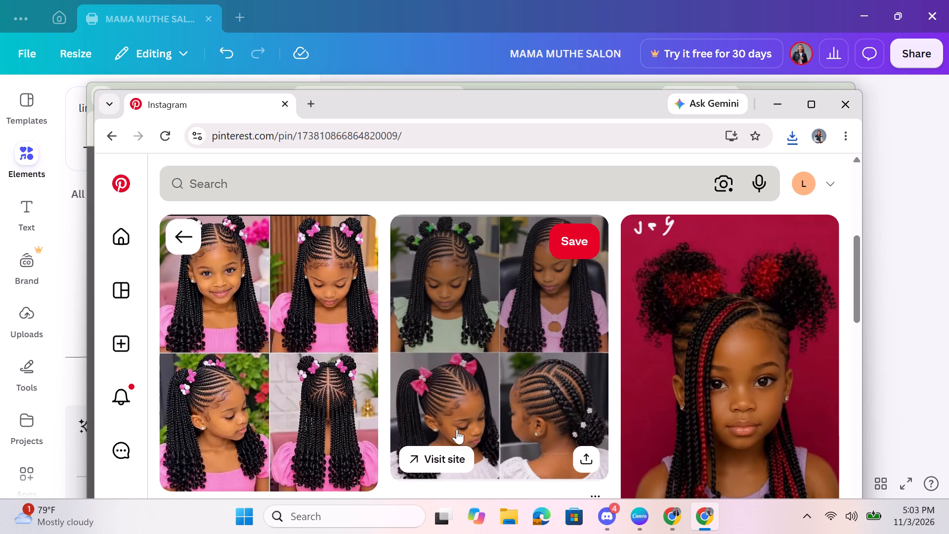
pyautogui.scroll(-3, 496, 413)
pyautogui.scroll(1, 496, 413)
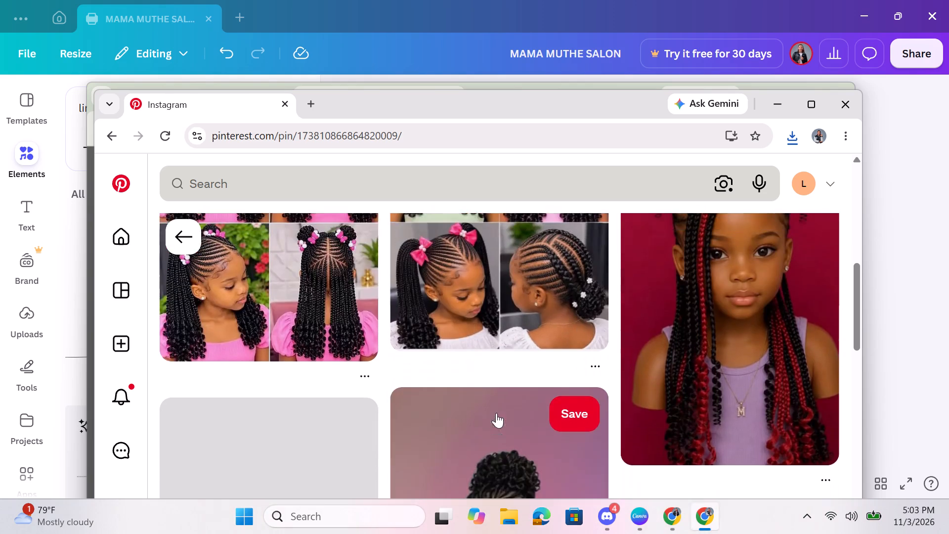
pyautogui.scroll(1, 496, 413)
pyautogui.scroll(-5, 496, 413)
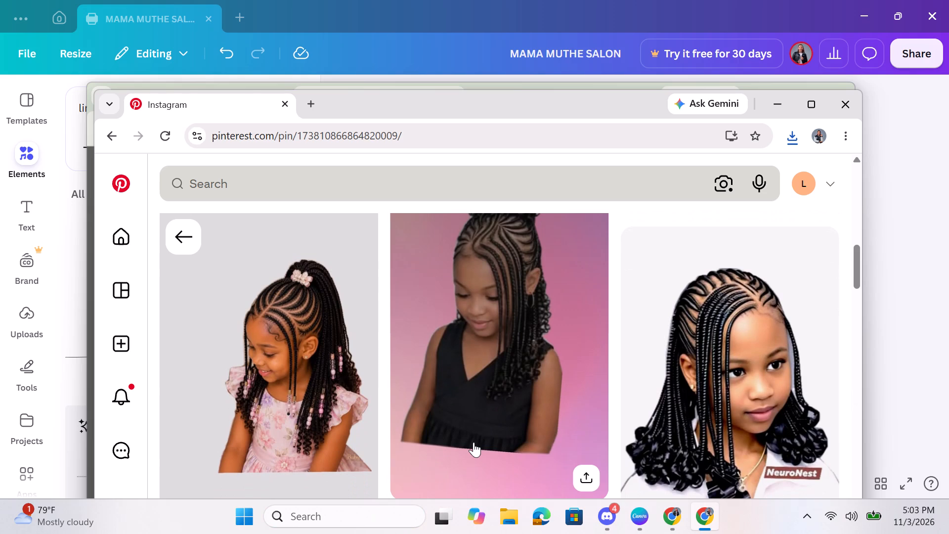
pyautogui.scroll(-3, 474, 442)
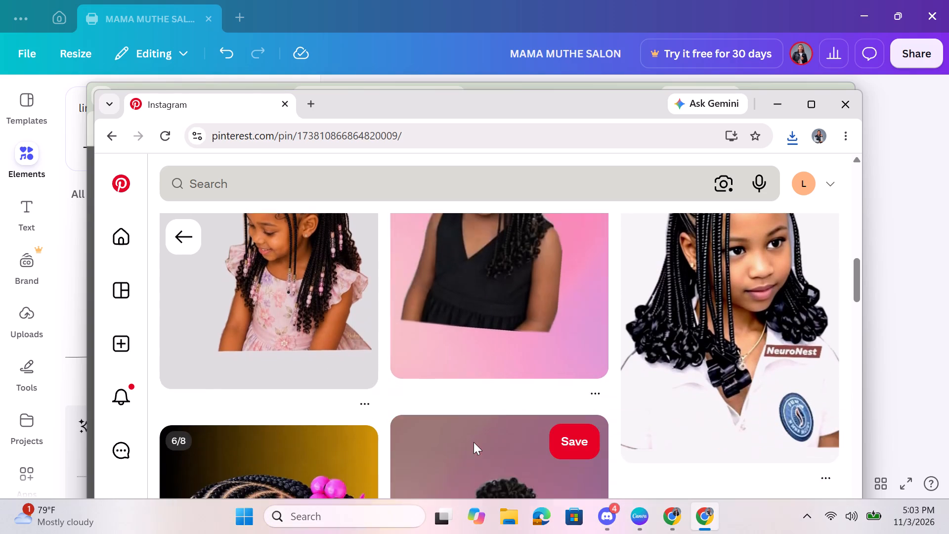
pyautogui.scroll(-2, 474, 442)
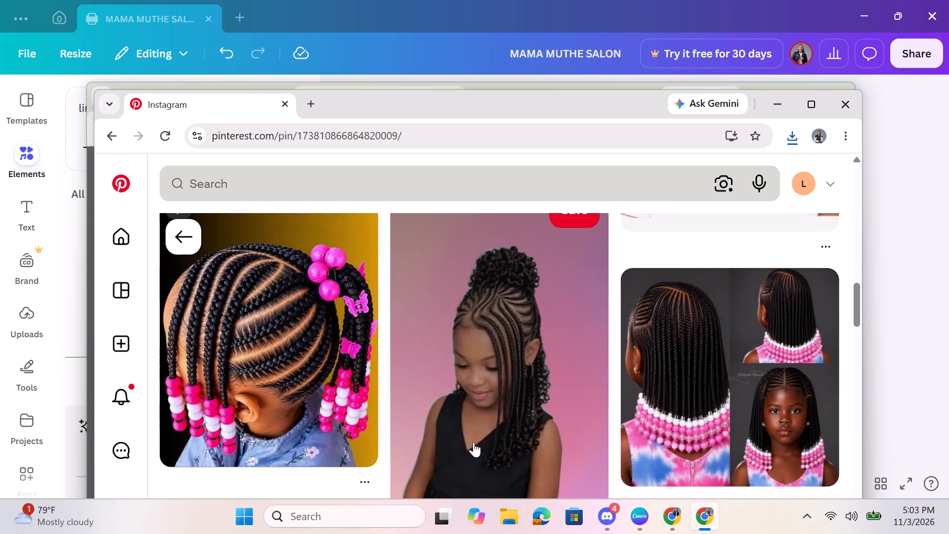
pyautogui.scroll(-1, 474, 442)
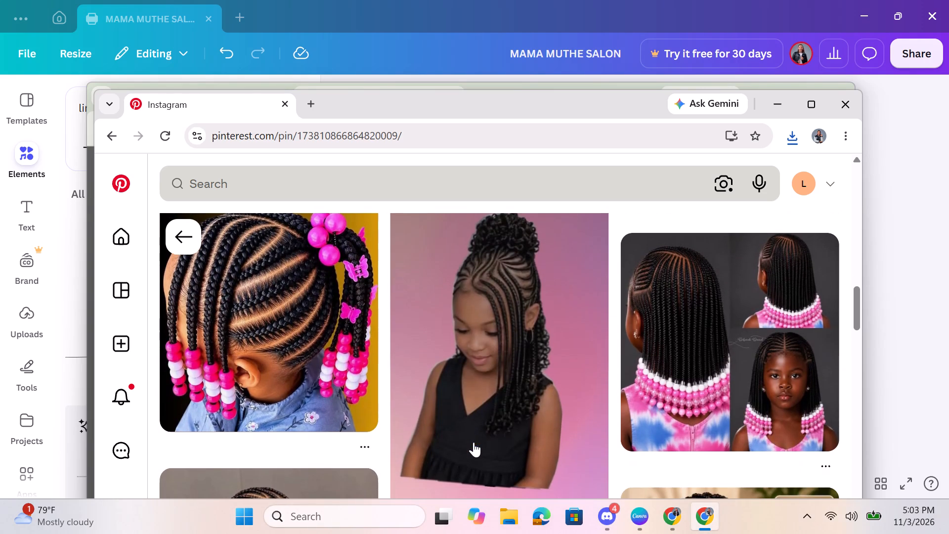
pyautogui.scroll(-1, 474, 442)
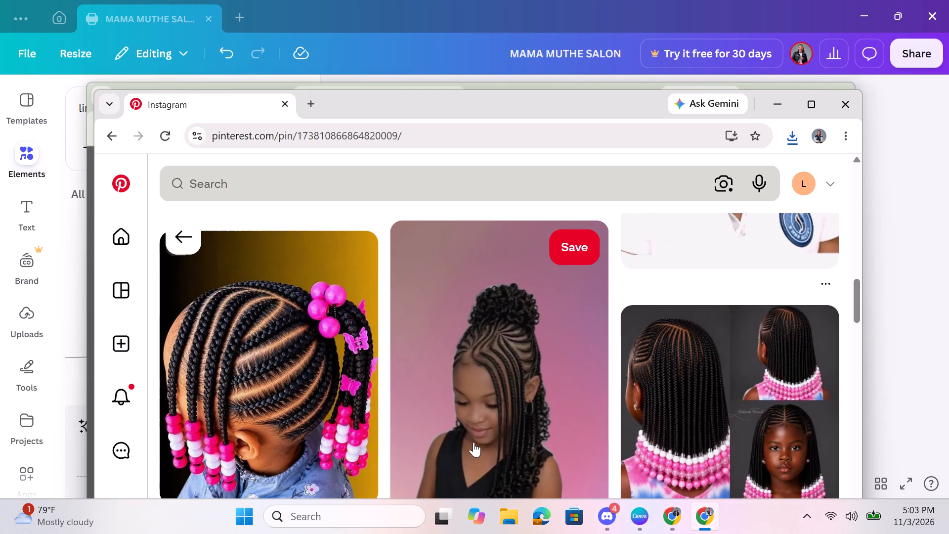
pyautogui.scroll(-1, 474, 442)
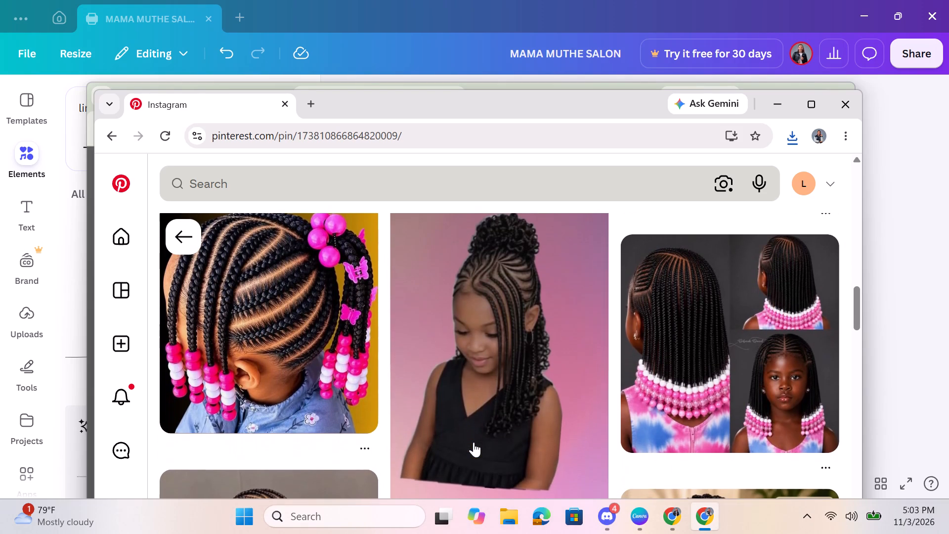
pyautogui.scroll(-3, 474, 442)
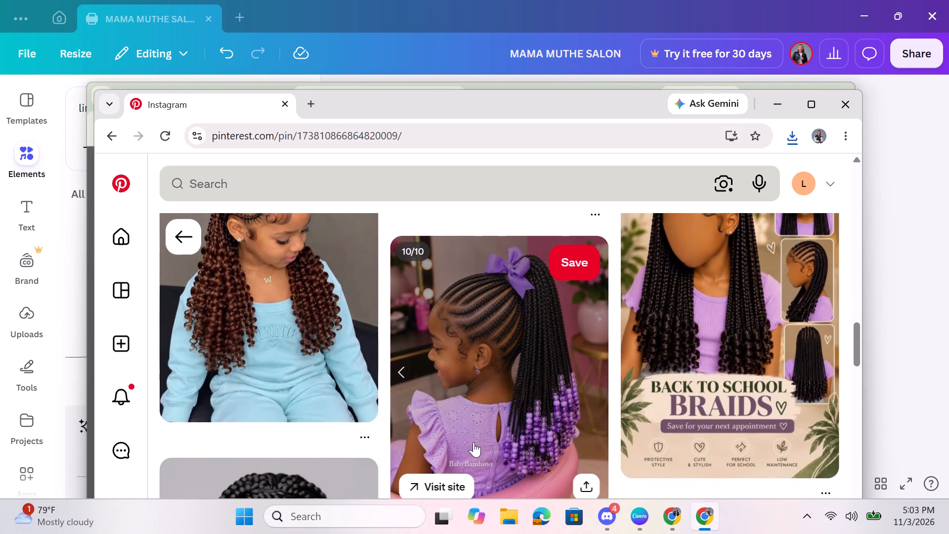
pyautogui.scroll(-2, 474, 442)
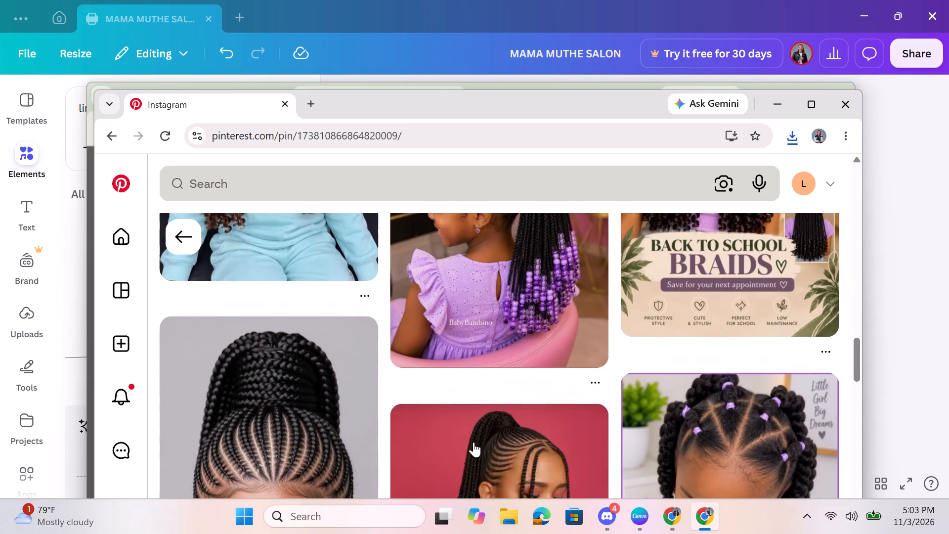
pyautogui.scroll(-3, 474, 442)
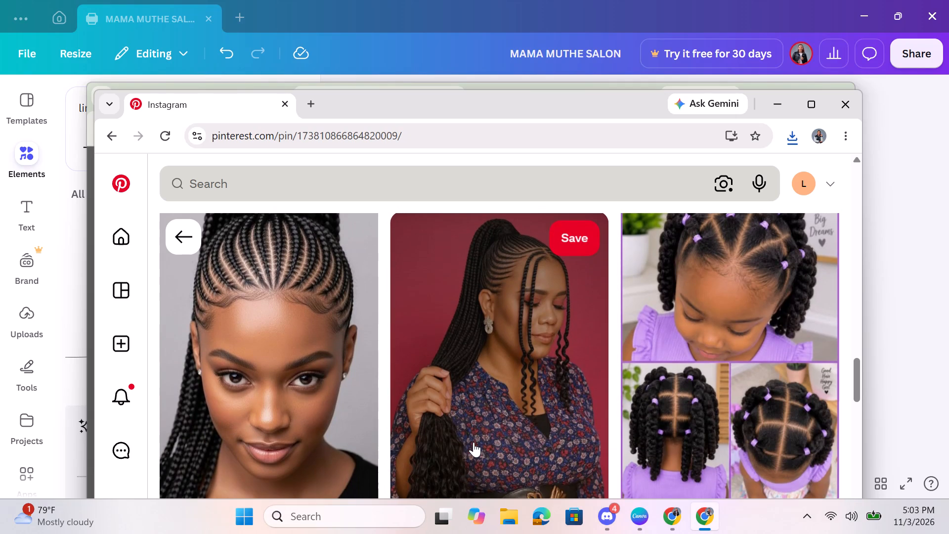
pyautogui.scroll(1, 635, 444)
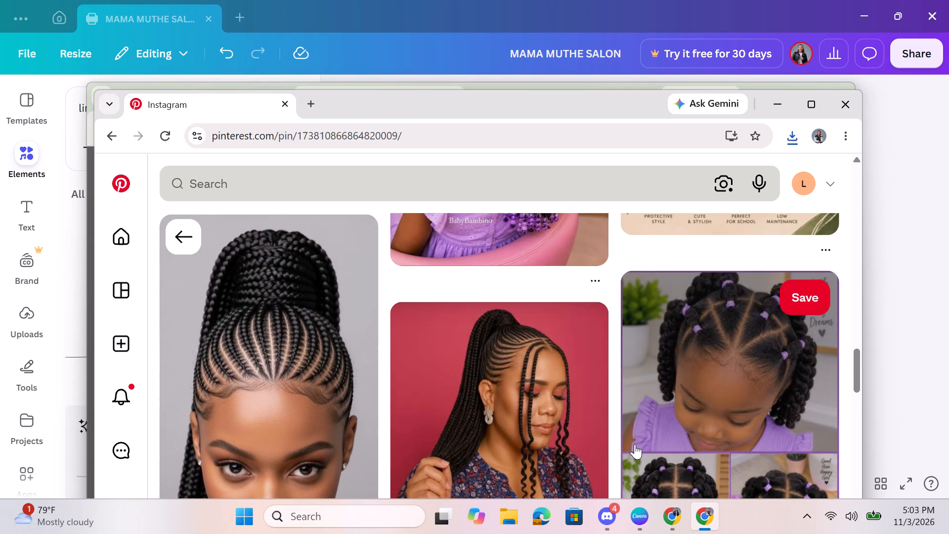
pyautogui.scroll(-1, 635, 444)
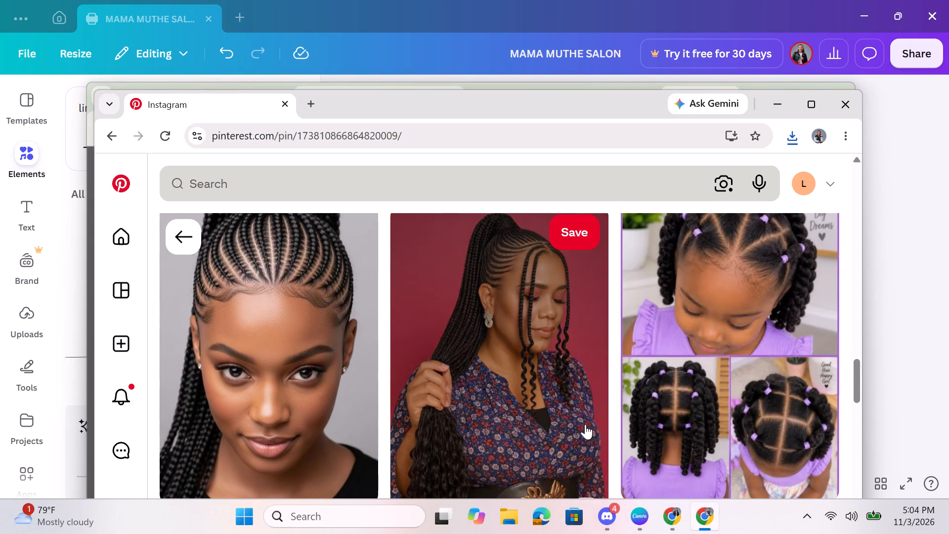
pyautogui.hscroll(-1, 666, 444)
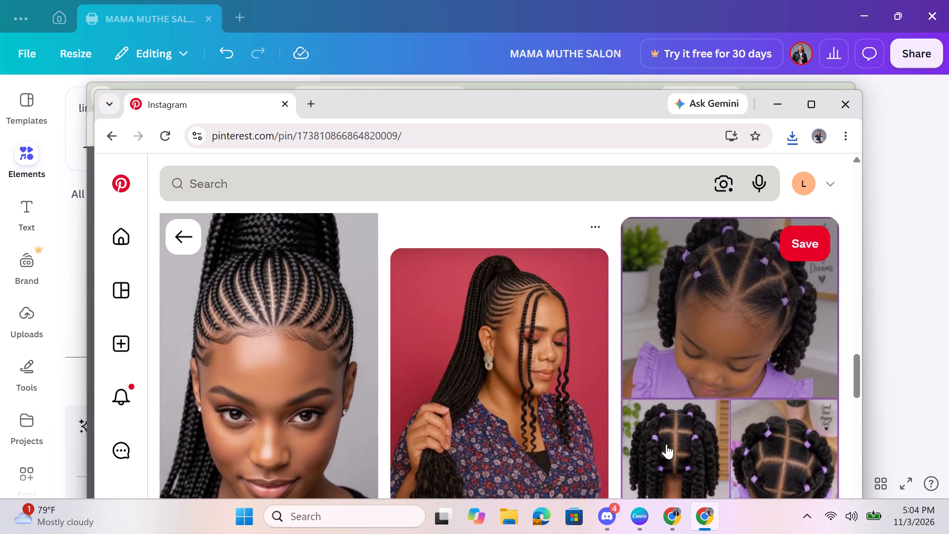
pyautogui.hscroll(-1, 666, 444)
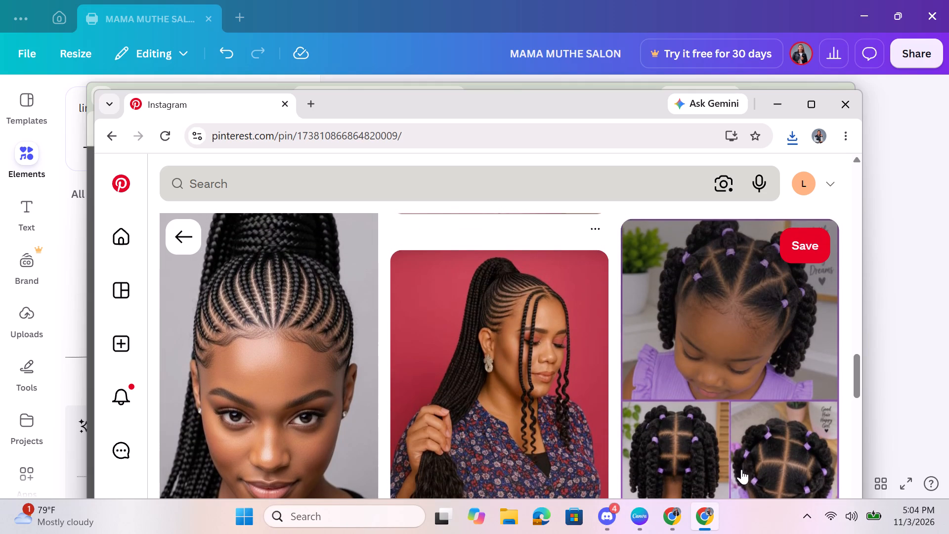
# Open the pin of the girl in a purple ruffled top with twisted braids and purple hair ties, and download its image.
pyautogui.scroll(-1, 715, 421)
pyautogui.click(715, 421)
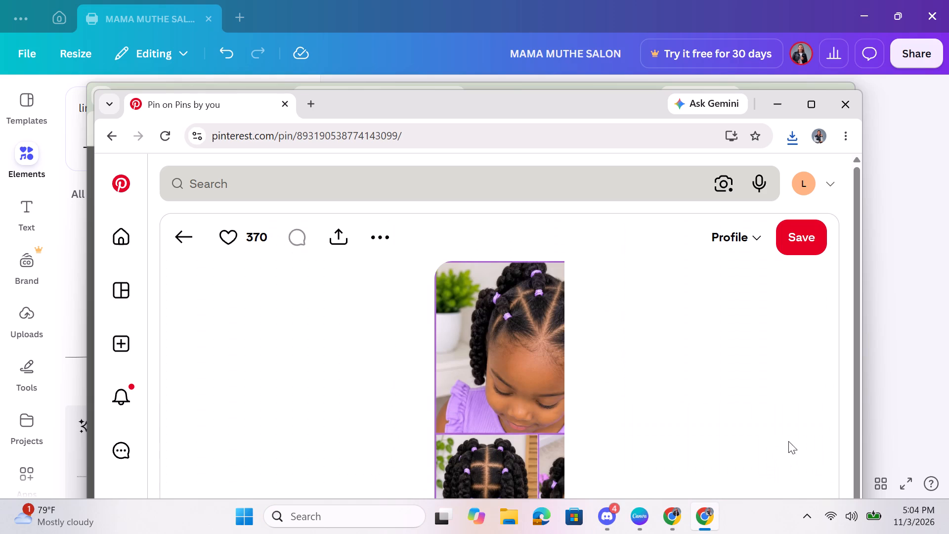
pyautogui.hscroll(-1, 518, 338)
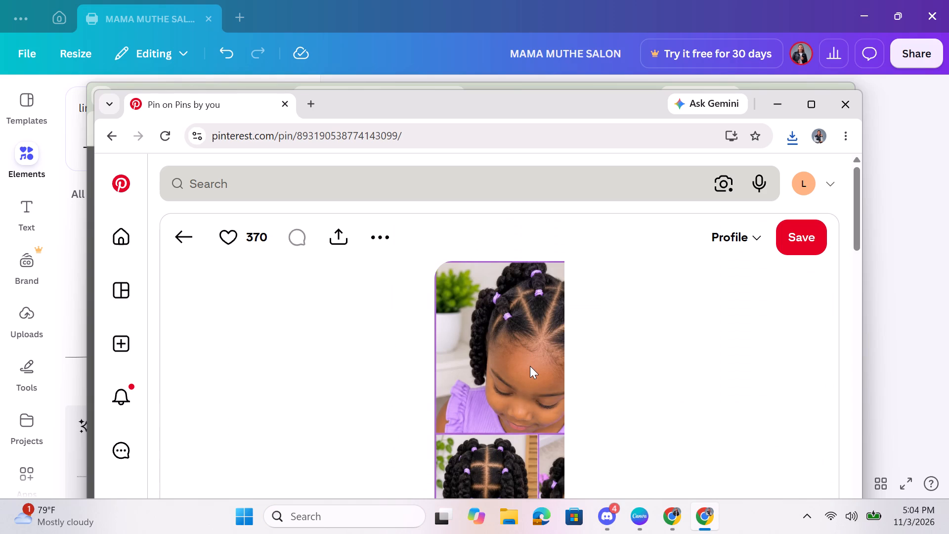
pyautogui.click(530, 366)
pyautogui.doubleClick(530, 366)
pyautogui.hscroll(-1, 529, 366)
pyautogui.scroll(-1, 534, 328)
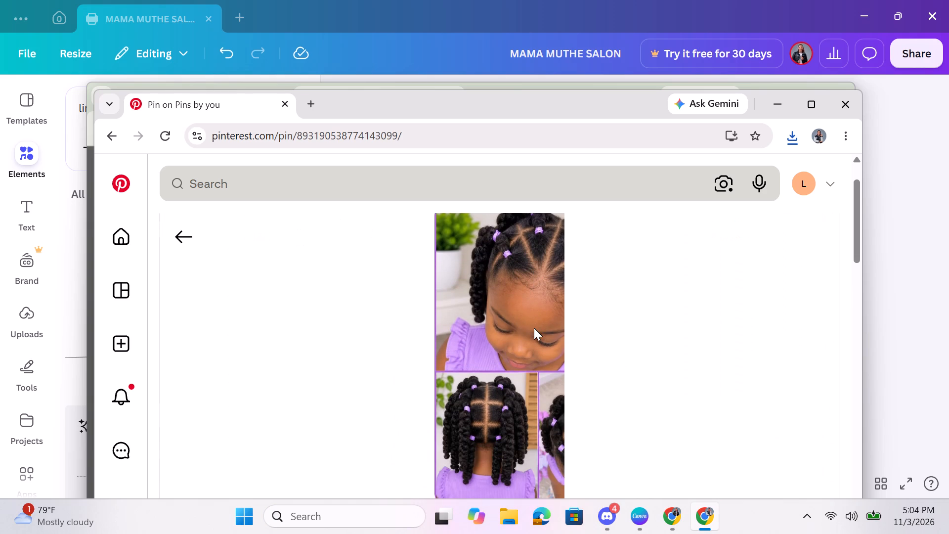
pyautogui.scroll(1, 534, 328)
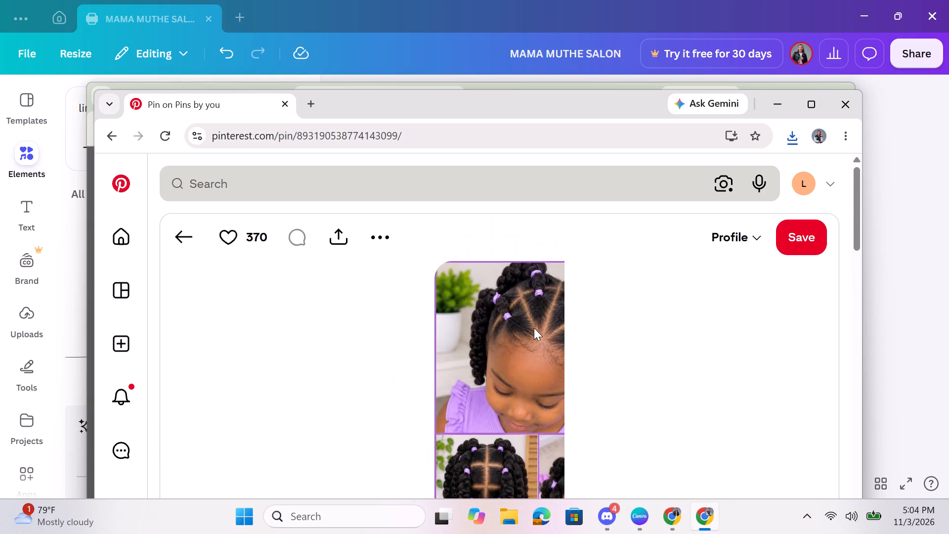
pyautogui.click(376, 231)
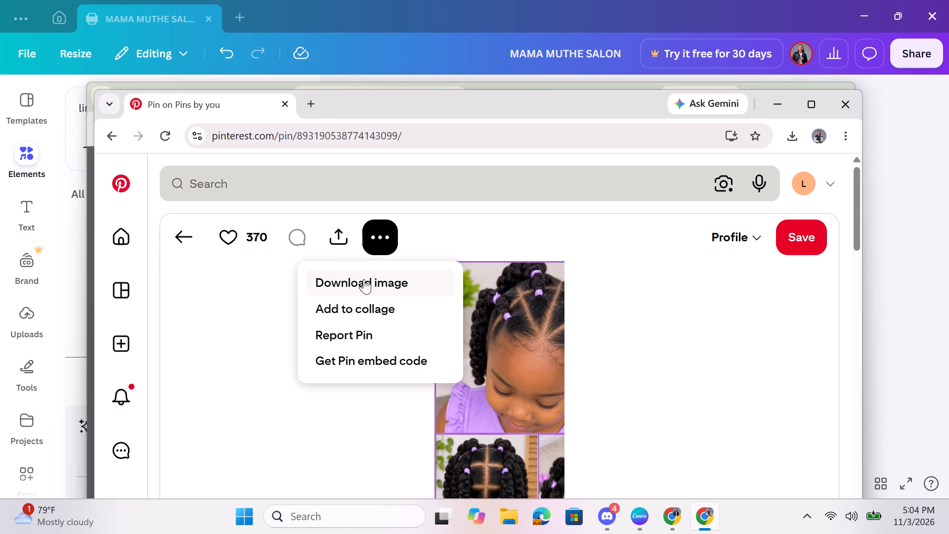
pyautogui.click(396, 272)
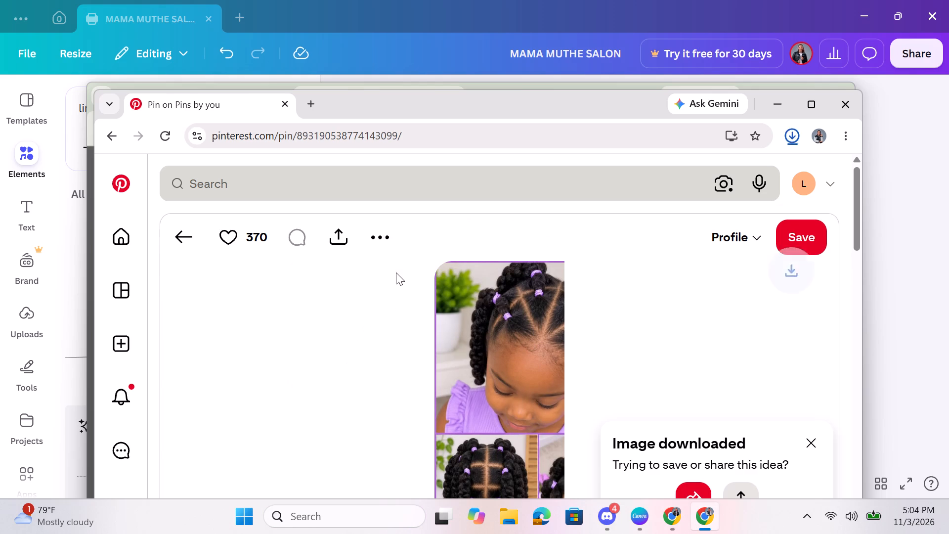
# Switch to the salon flyer in Canva and upload the image download (7) from the Downloads folder.
pyautogui.click(890, 228)
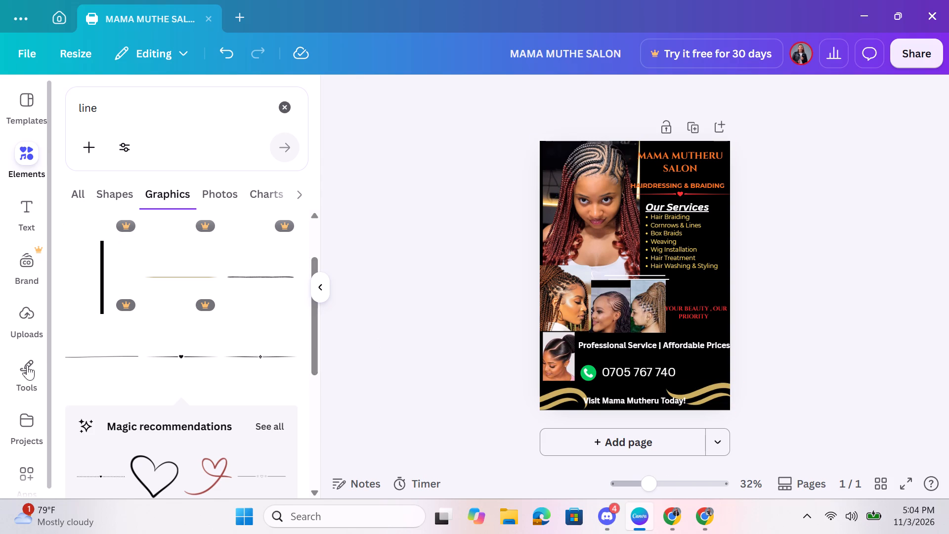
pyautogui.click(39, 301)
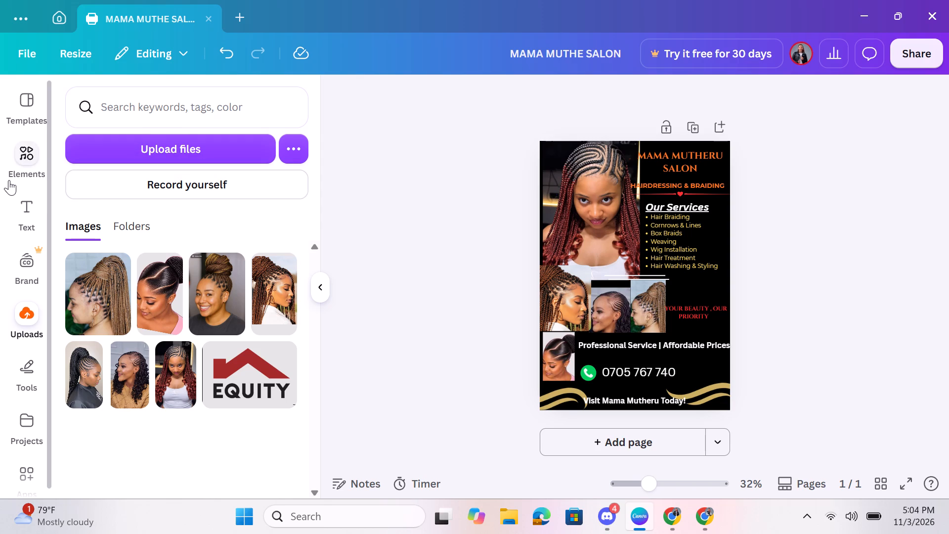
pyautogui.click(186, 147)
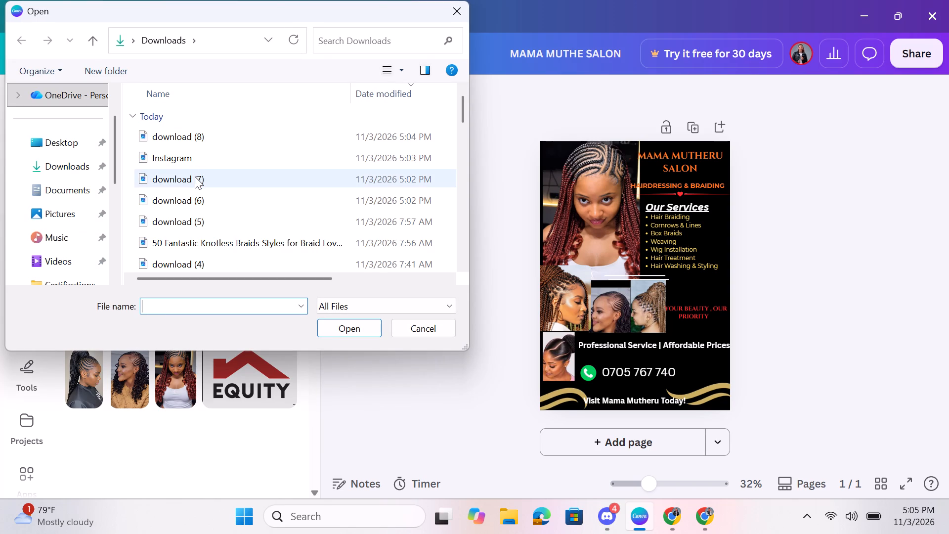
pyautogui.click(195, 177)
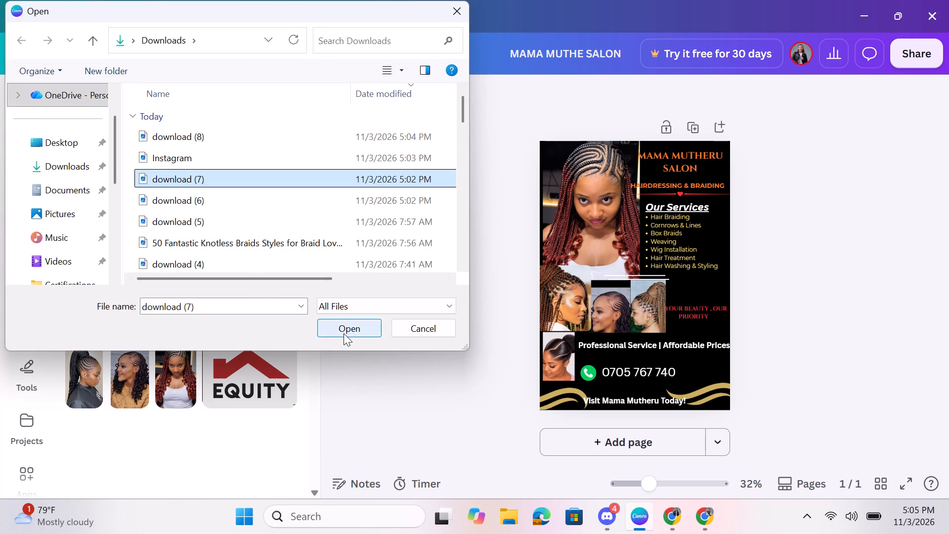
pyautogui.click(344, 333)
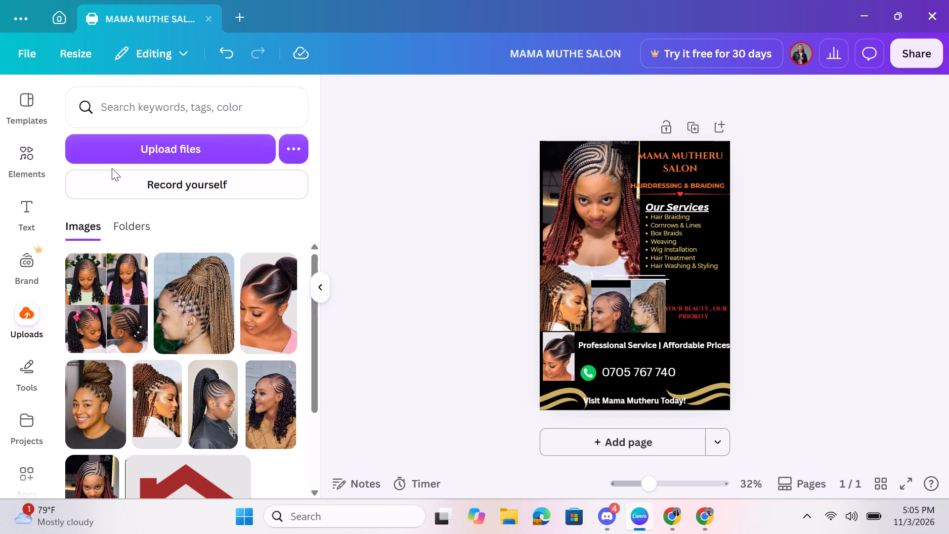
# Upload the image download (6) from the Downloads folder to the design's uploads.
pyautogui.click(122, 147)
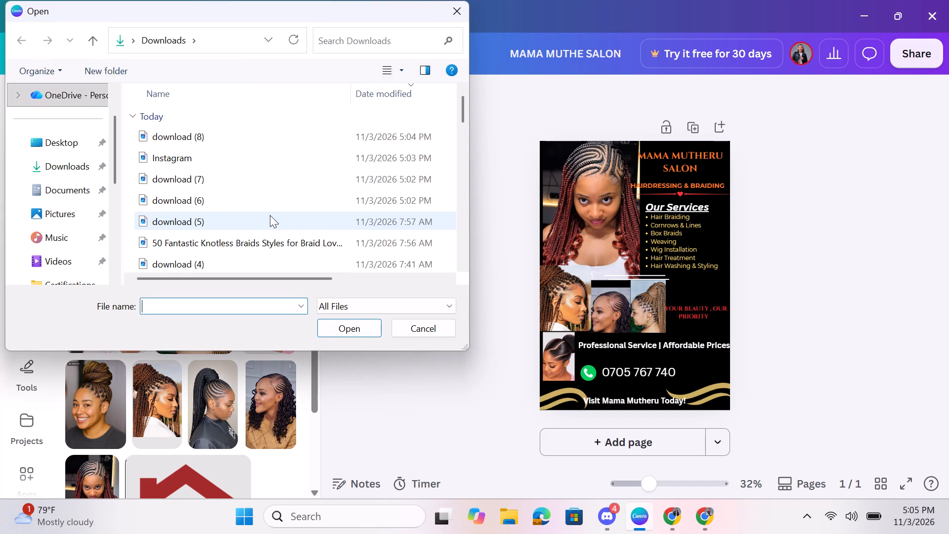
pyautogui.click(245, 192)
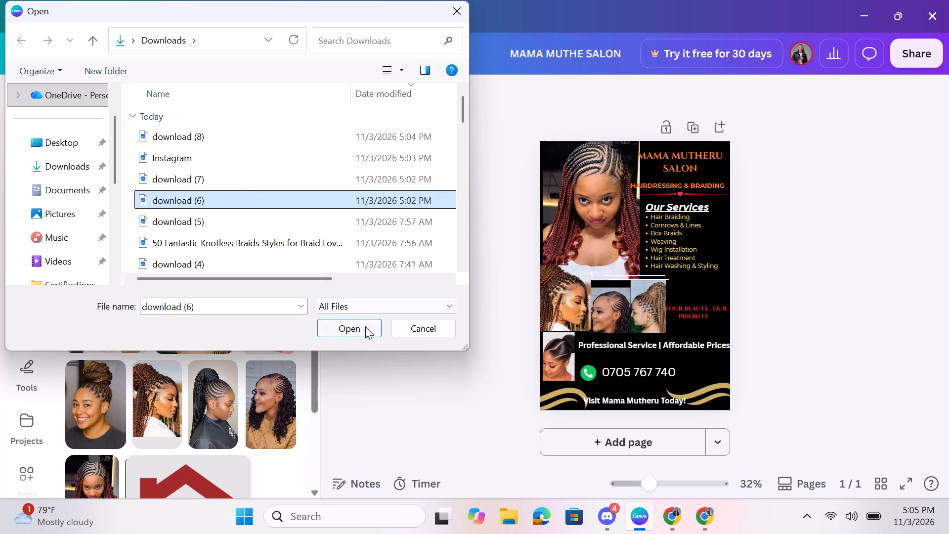
pyautogui.click(361, 321)
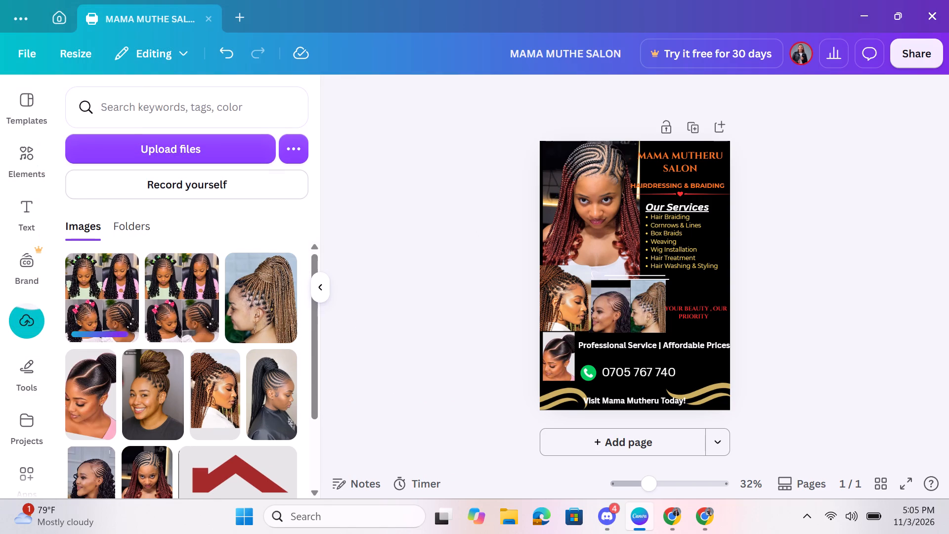
# Upload the image download (8) from the Downloads folder to the design's uploads.
pyautogui.click(156, 151)
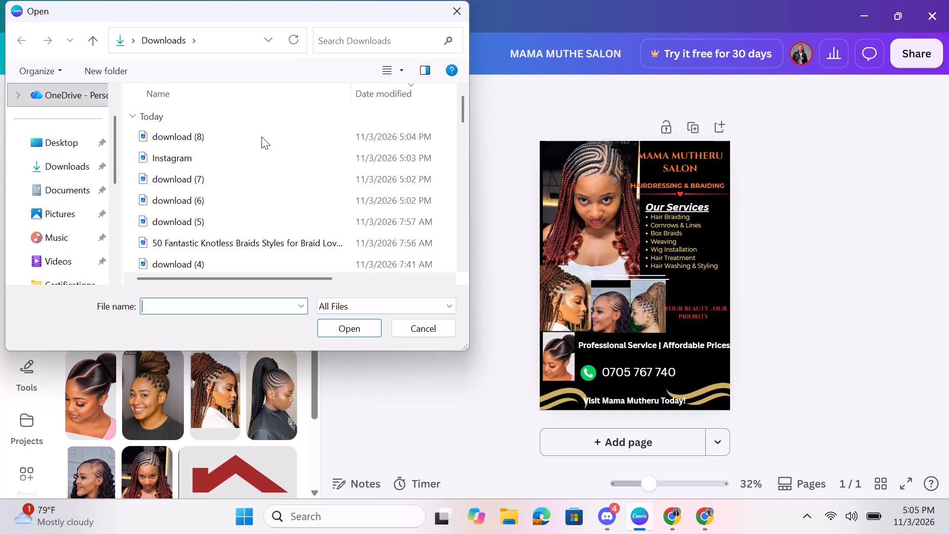
pyautogui.click(258, 134)
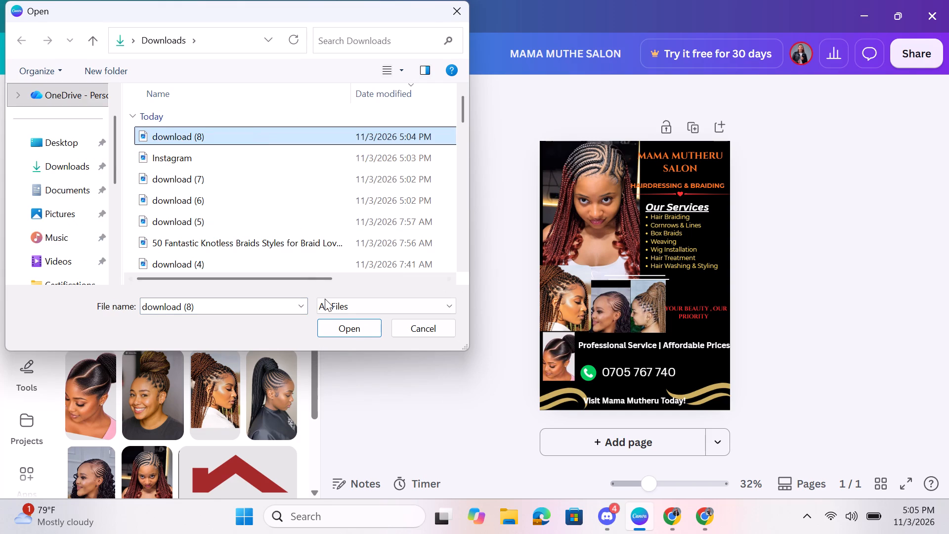
pyautogui.click(356, 327)
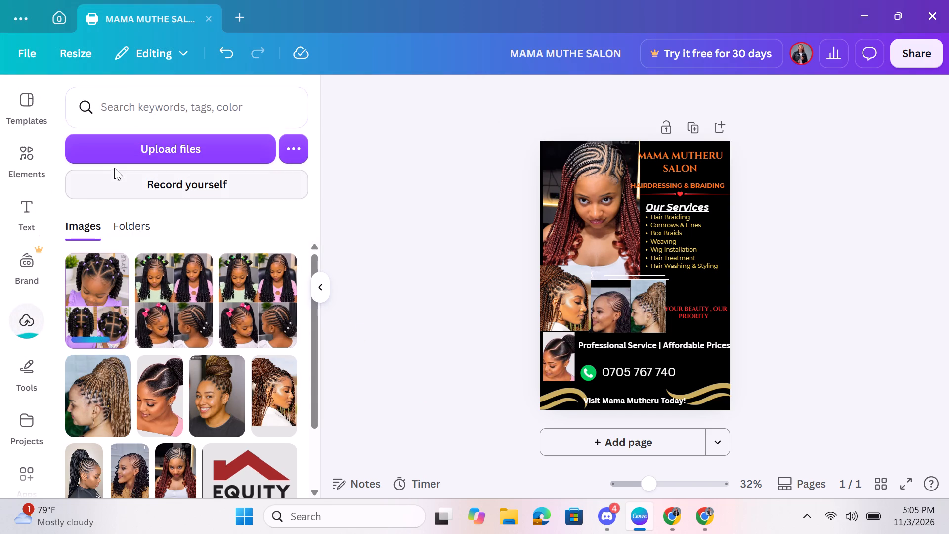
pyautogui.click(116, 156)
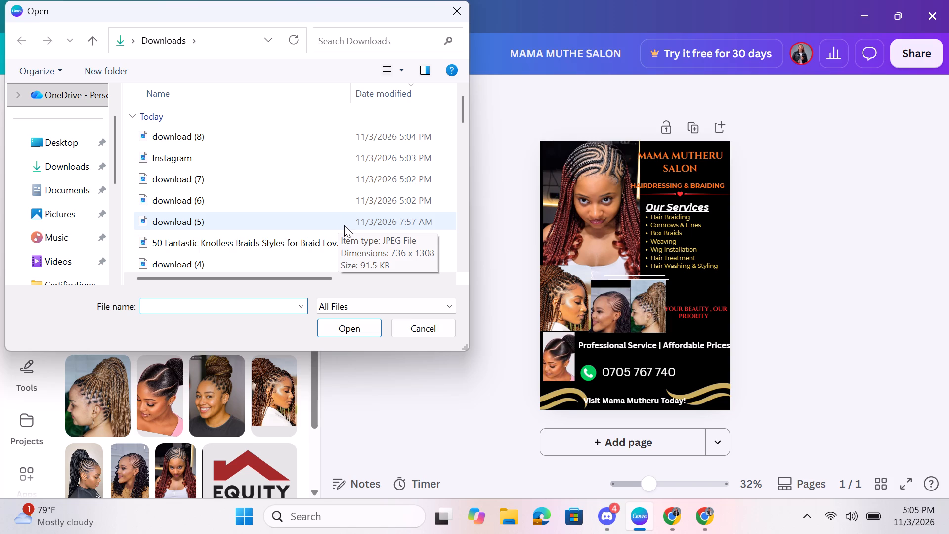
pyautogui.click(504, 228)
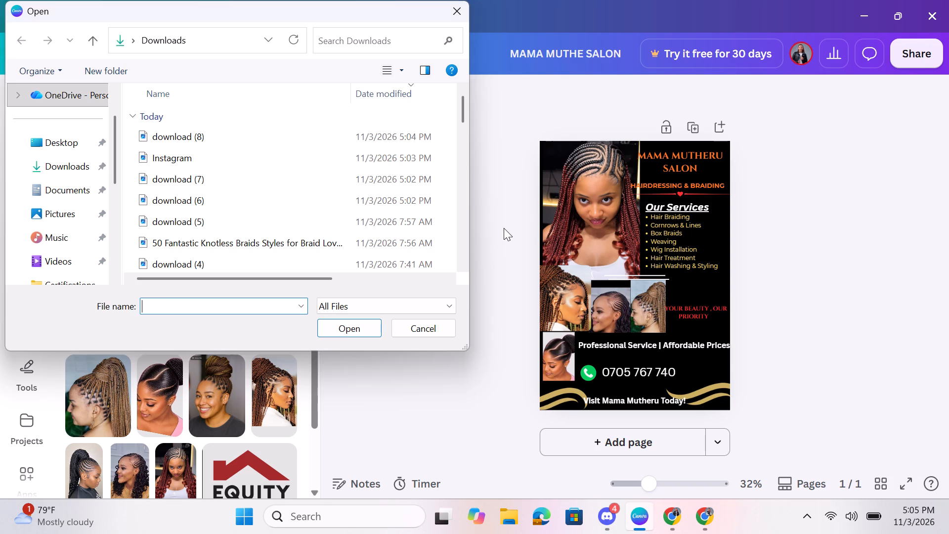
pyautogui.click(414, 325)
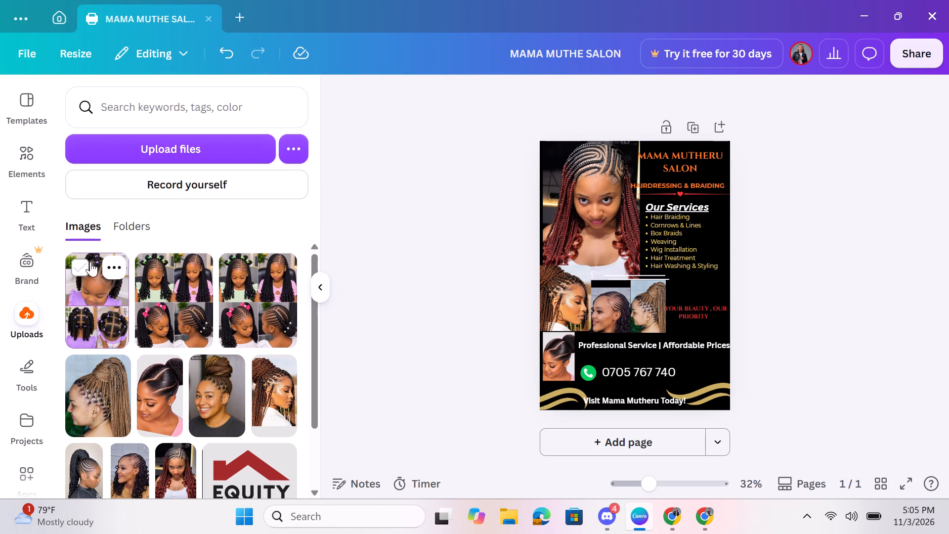
# Add the uploaded photo of the girl in the purple top to the flyer and shrink it to about 112.9 by 169.4.
pyautogui.click(95, 289)
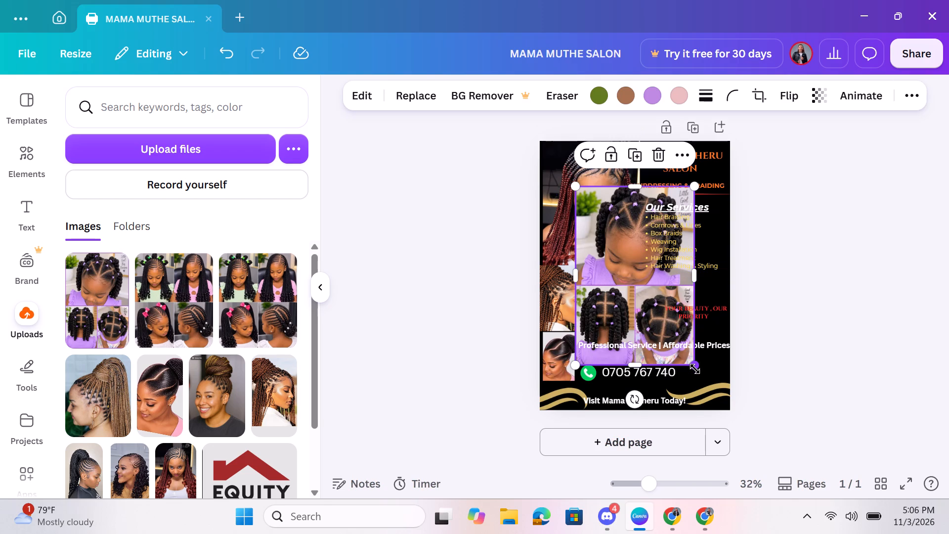
pyautogui.moveTo(695, 369); pyautogui.dragTo(681, 308)
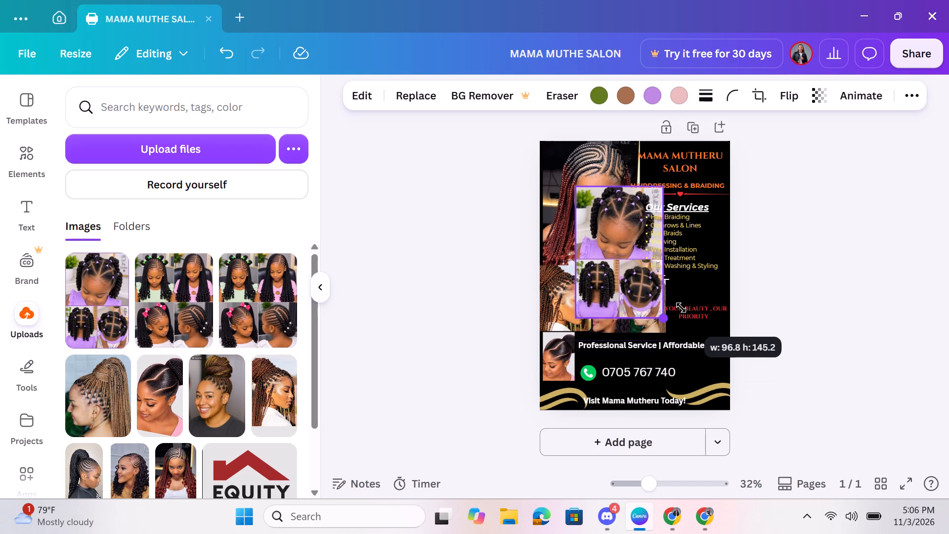
pyautogui.moveTo(681, 308); pyautogui.dragTo(697, 331)
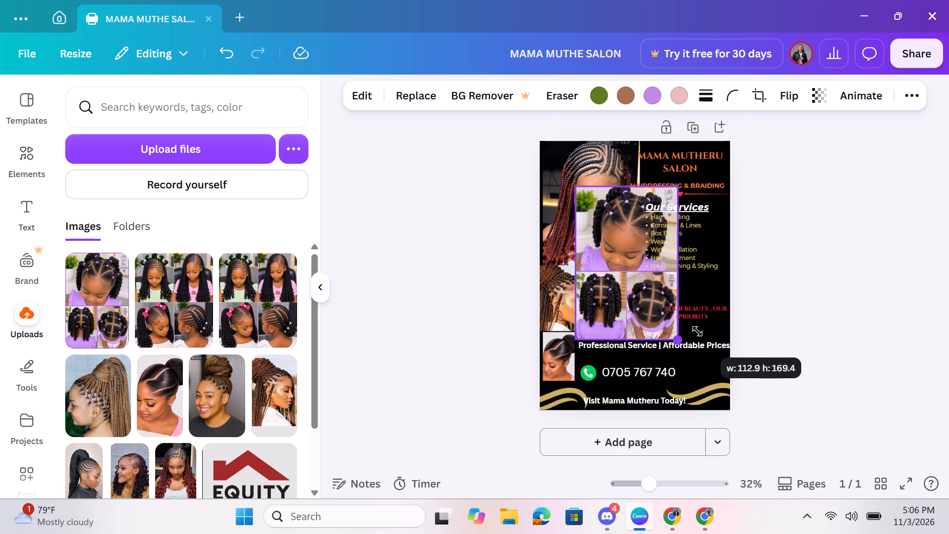
pyautogui.moveTo(697, 331); pyautogui.dragTo(718, 318)
pyautogui.click(639, 283)
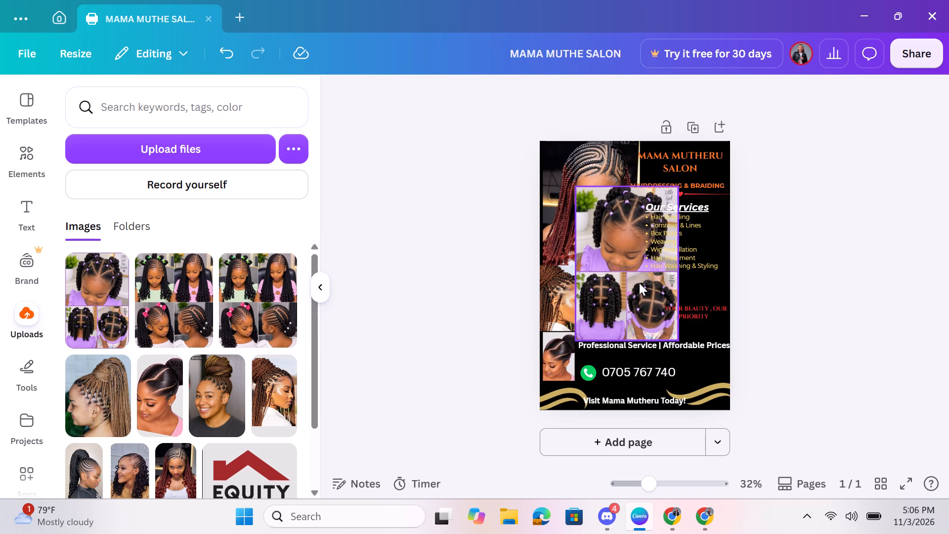
# Crop the girl's photo freeform to its upper picture, cutting off the two smaller hairstyle views beneath.
pyautogui.click(612, 227)
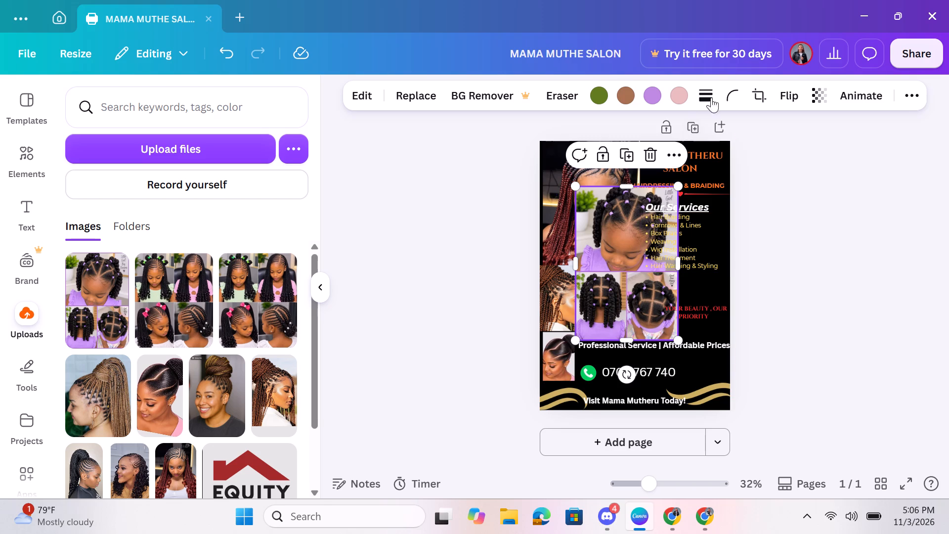
pyautogui.click(758, 93)
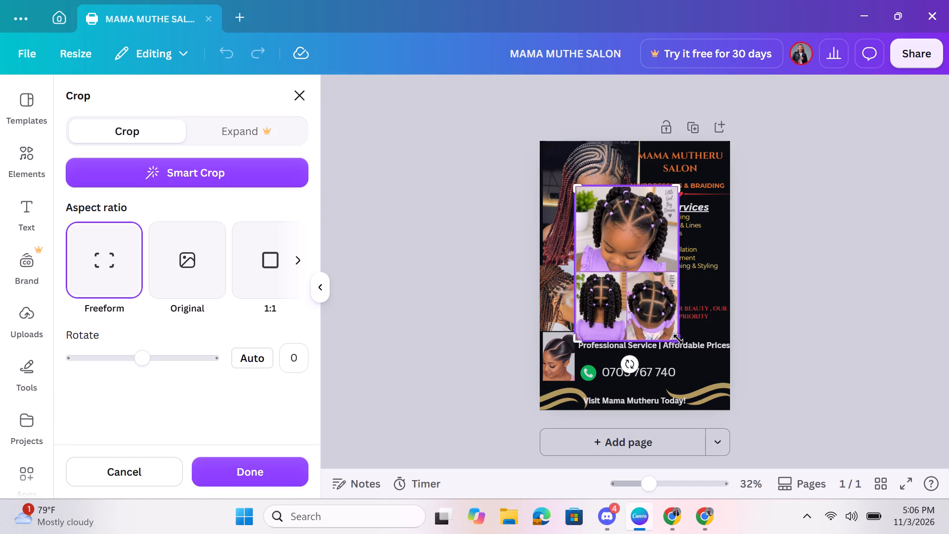
pyautogui.moveTo(676, 332); pyautogui.dragTo(669, 269)
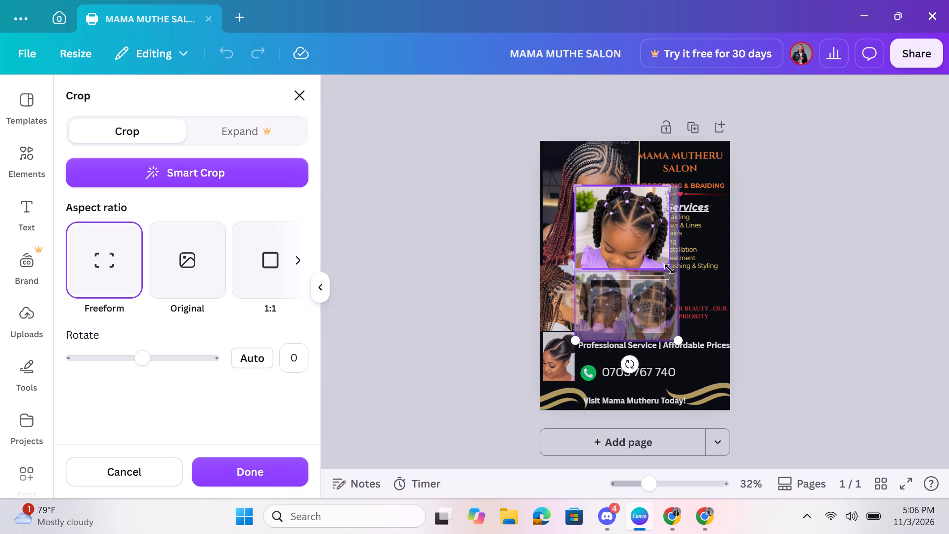
pyautogui.click(748, 256)
# Move the cropped girl's photo to the flyer's lower right corner, beneath the YOUR BEAUTY, OUR PRIORITY text.
pyautogui.moveTo(633, 227); pyautogui.dragTo(633, 228)
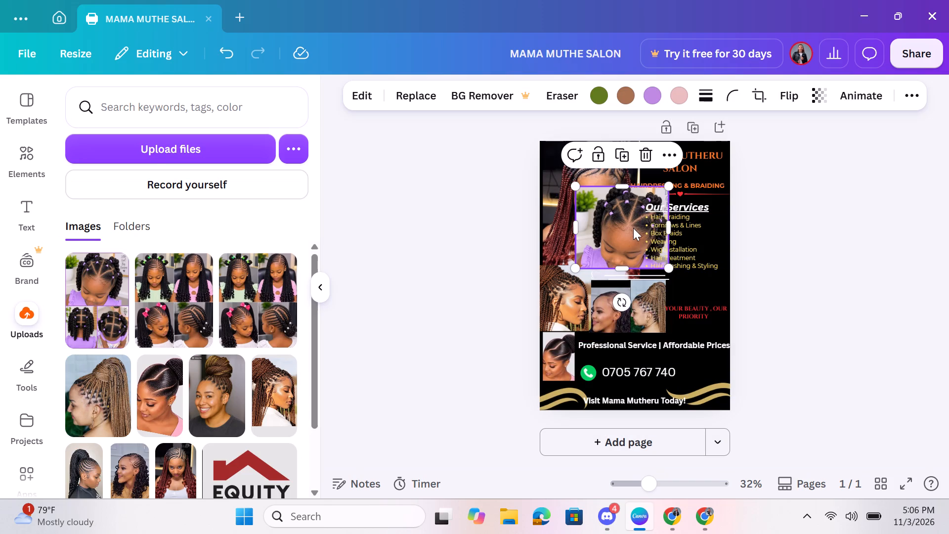
pyautogui.moveTo(633, 228); pyautogui.dragTo(730, 365)
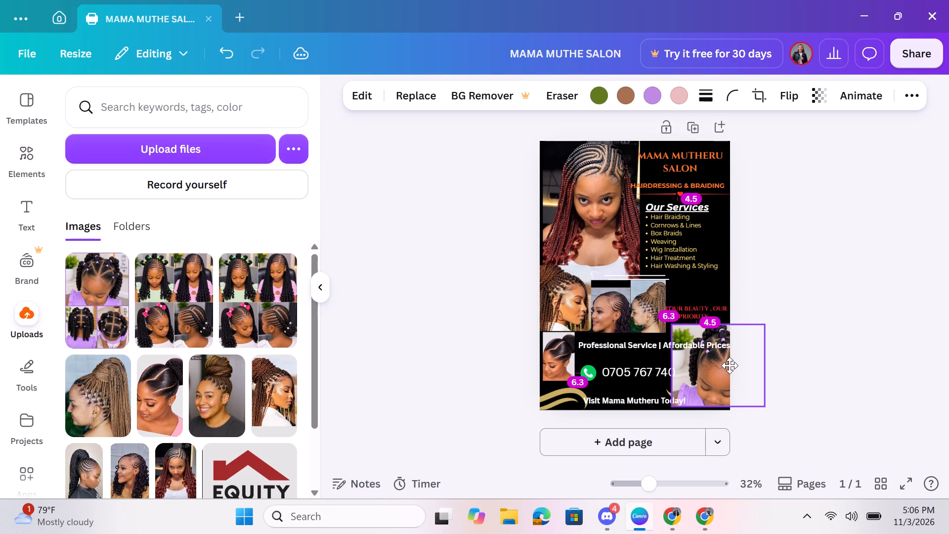
pyautogui.moveTo(730, 365); pyautogui.dragTo(715, 367)
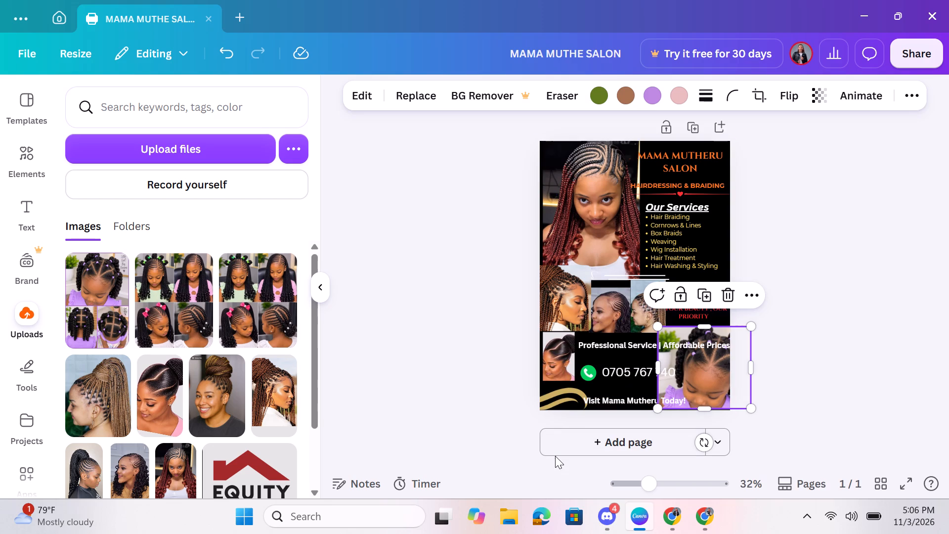
pyautogui.click(555, 456)
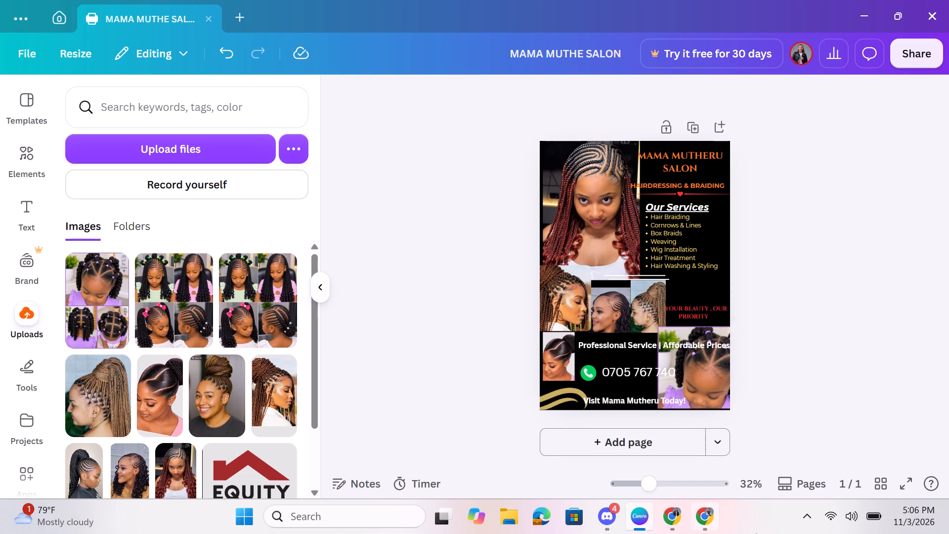
pyautogui.moveTo(713, 394); pyautogui.dragTo(702, 388)
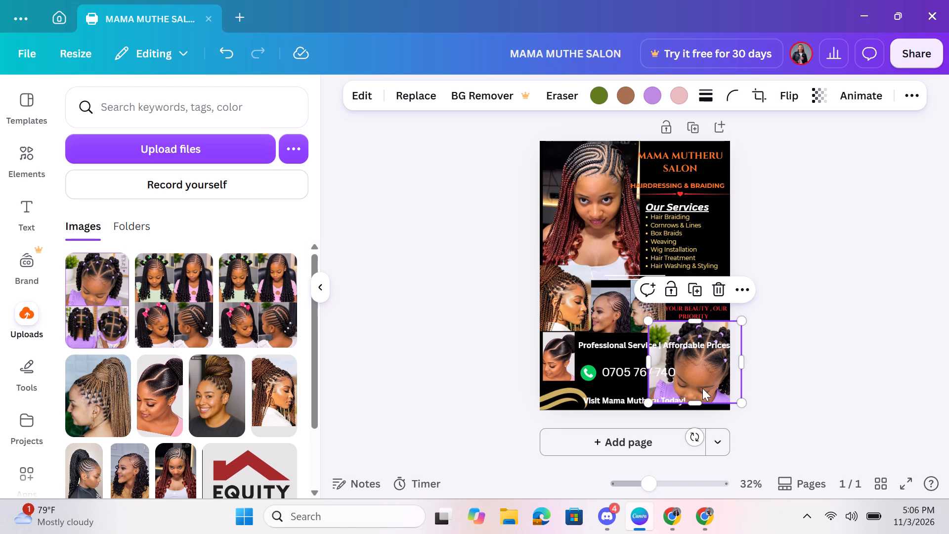
pyautogui.click(807, 386)
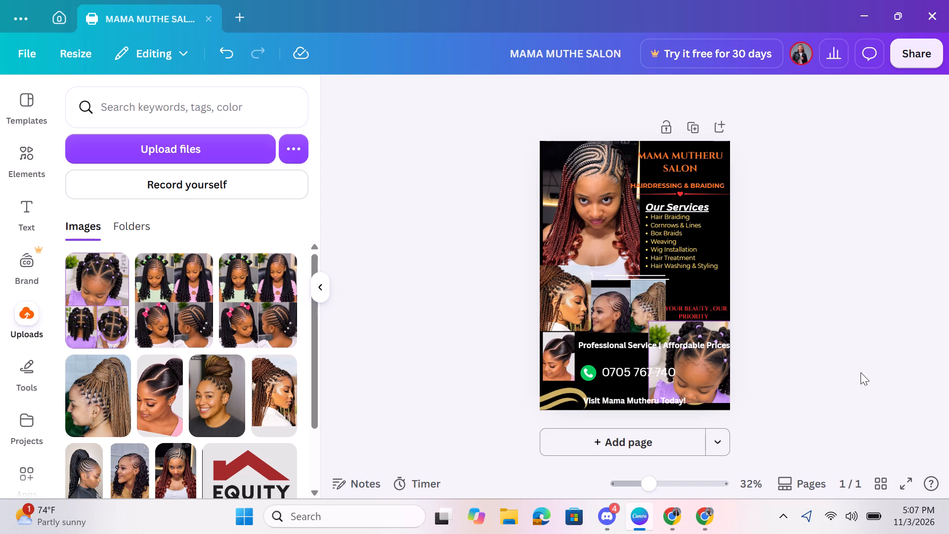
# Change the text colour of the whole "Professional Service | Affordable Prices" line to the default coral red.
pyautogui.click(649, 345)
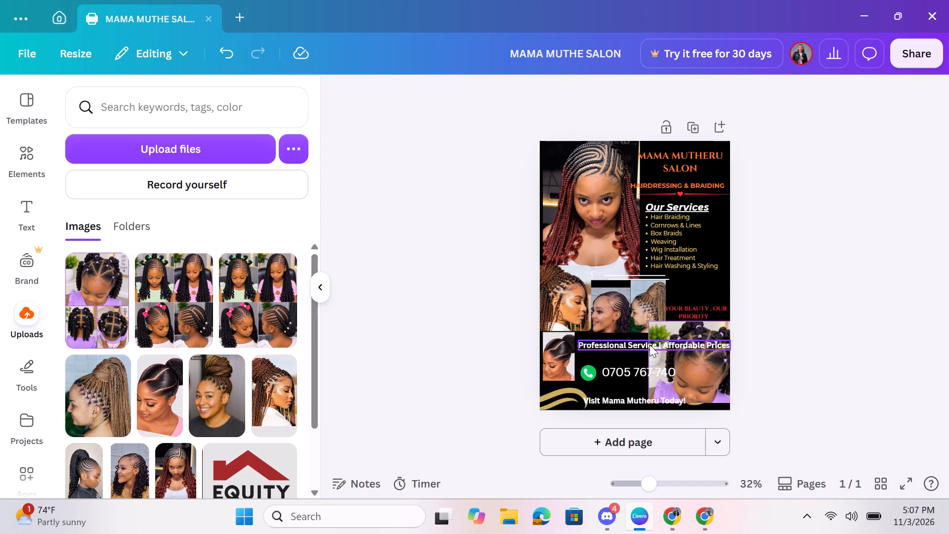
pyautogui.click(540, 100)
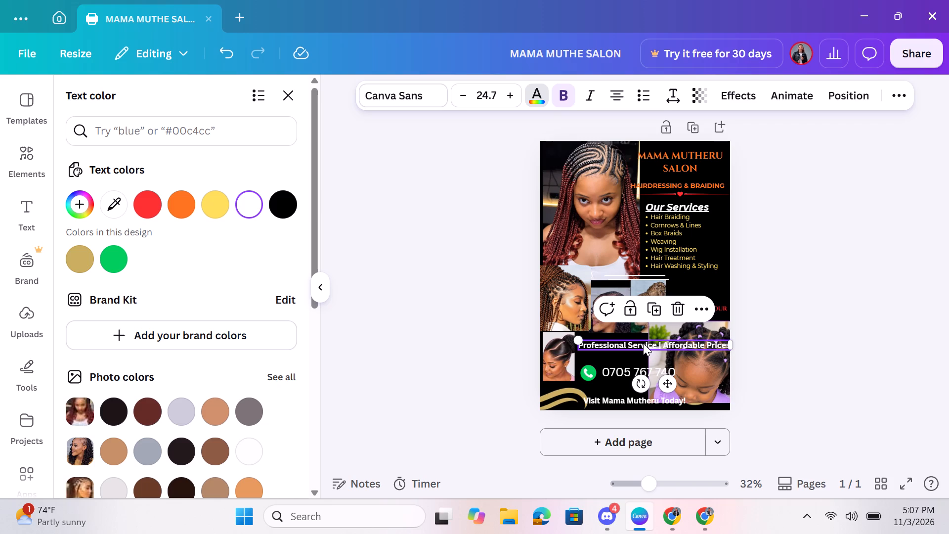
pyautogui.doubleClick(643, 343)
pyautogui.doubleClick(643, 343)
pyautogui.doubleClick(643, 343)
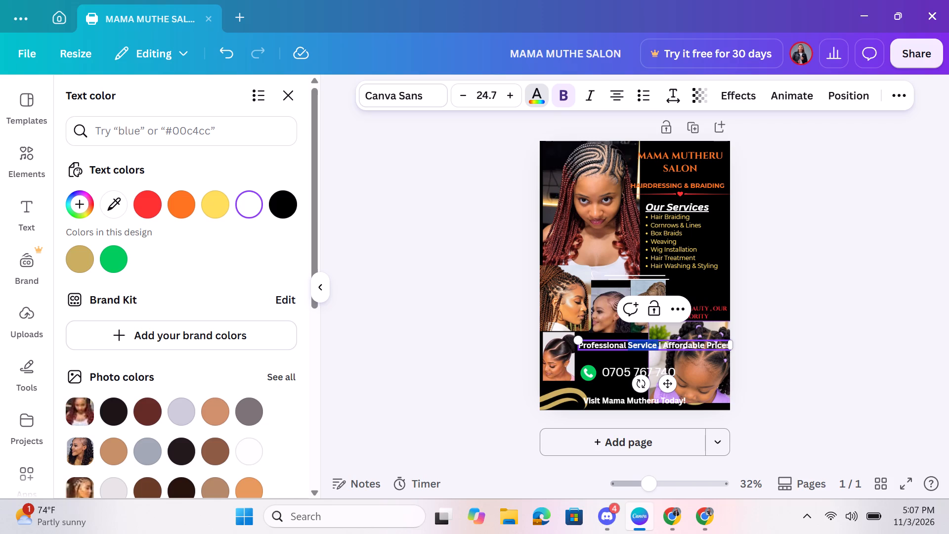
pyautogui.doubleClick(645, 343)
pyautogui.doubleClick(645, 343)
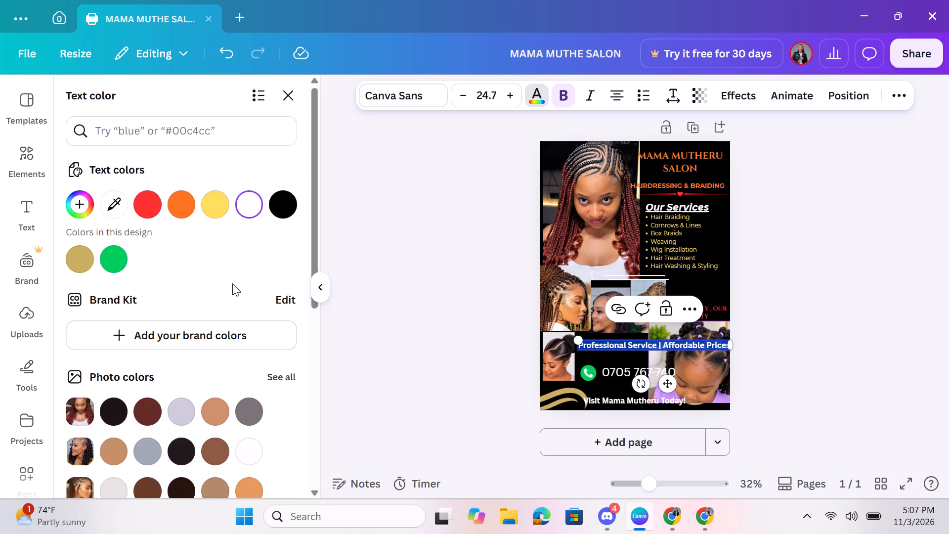
pyautogui.scroll(-1, 230, 288)
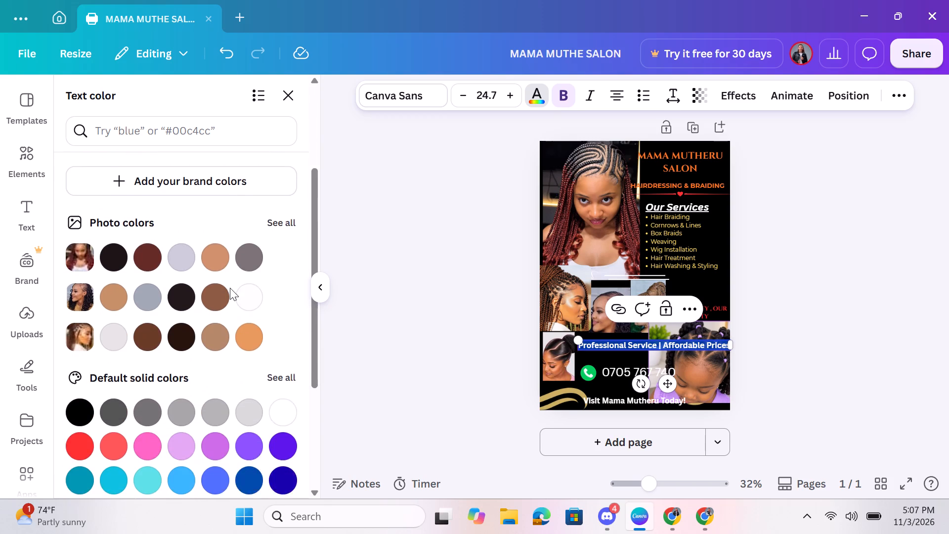
pyautogui.scroll(-2, 230, 288)
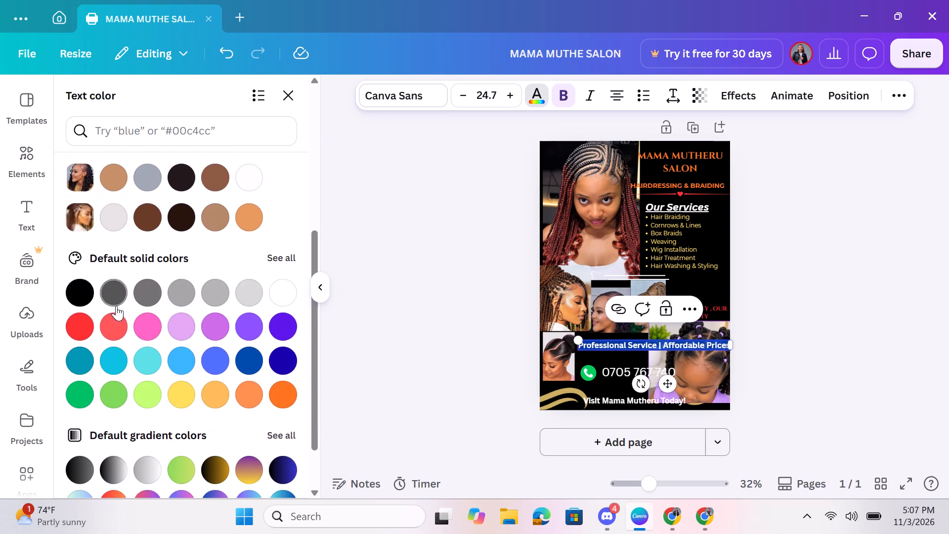
pyautogui.click(114, 317)
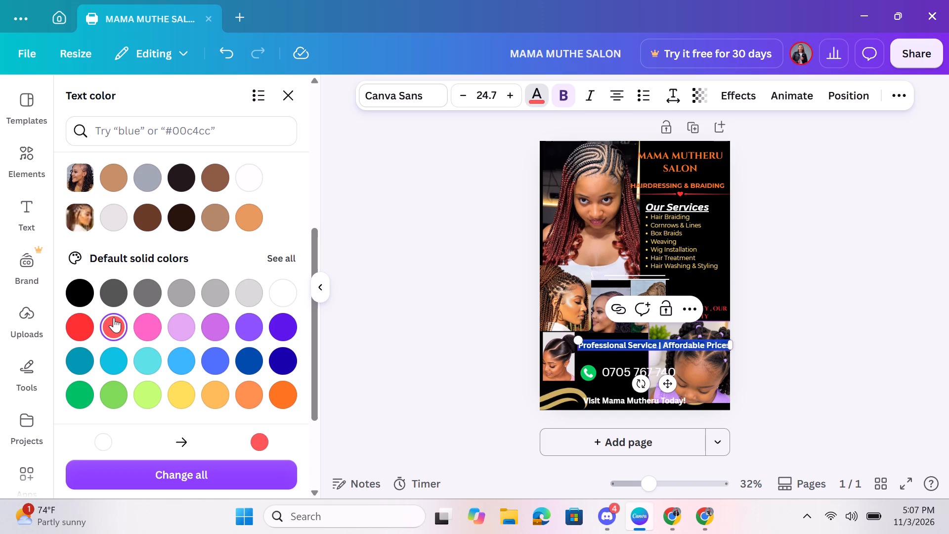
pyautogui.click(724, 338)
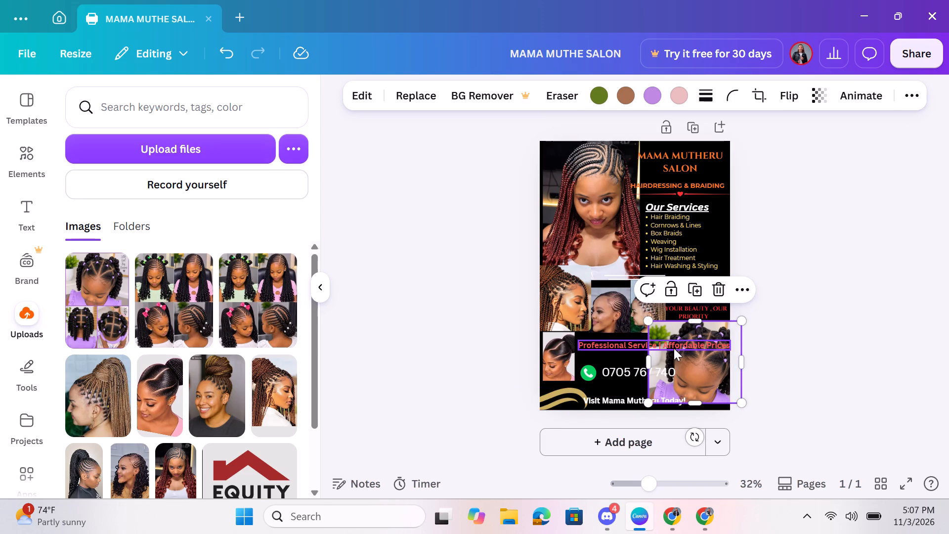
pyautogui.click(430, 436)
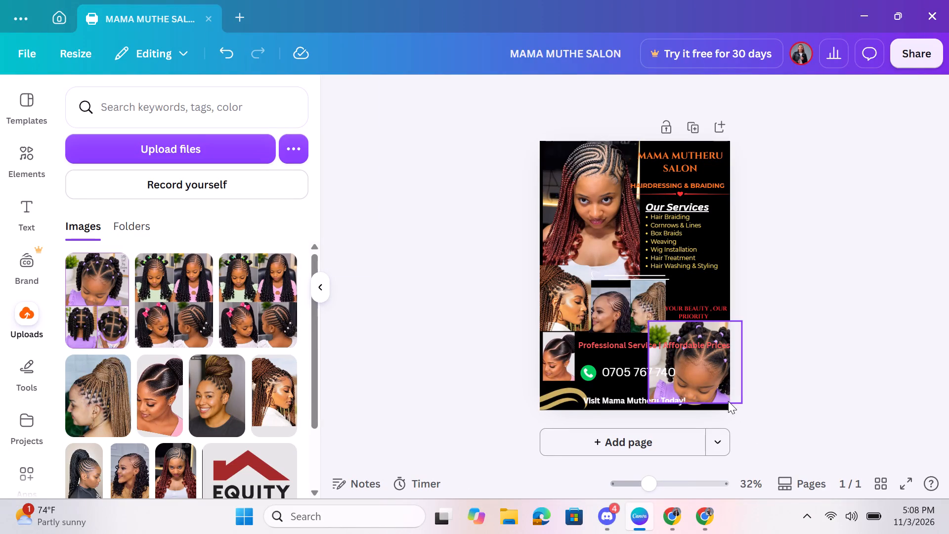
# Move the girl's photo up and inward so it lies fully within the flyer's right edge.
pyautogui.moveTo(728, 401); pyautogui.dragTo(727, 400)
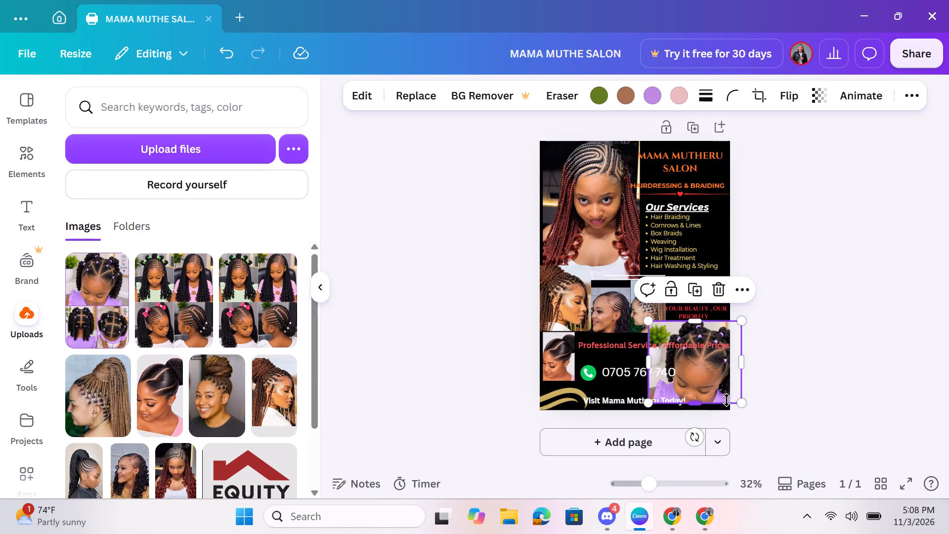
pyautogui.moveTo(727, 400); pyautogui.dragTo(707, 393)
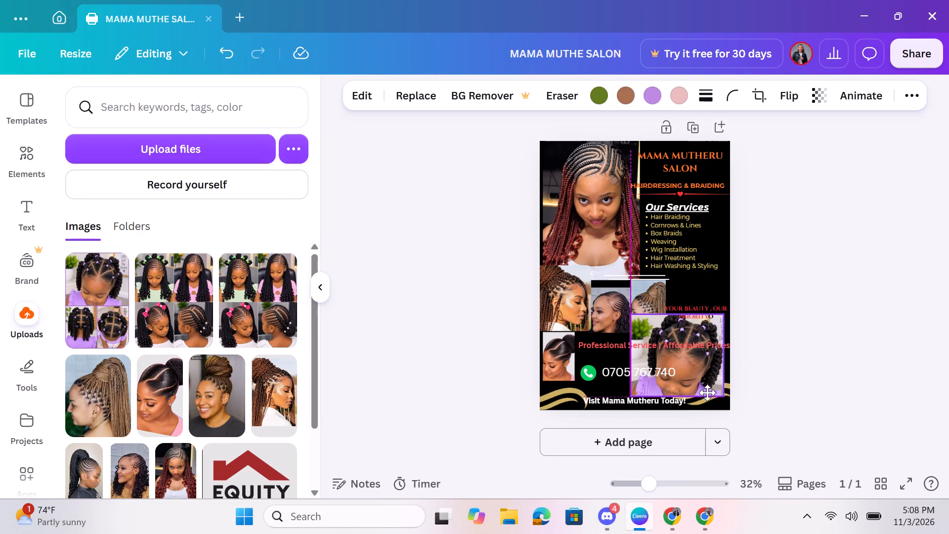
pyautogui.moveTo(707, 393); pyautogui.dragTo(710, 392)
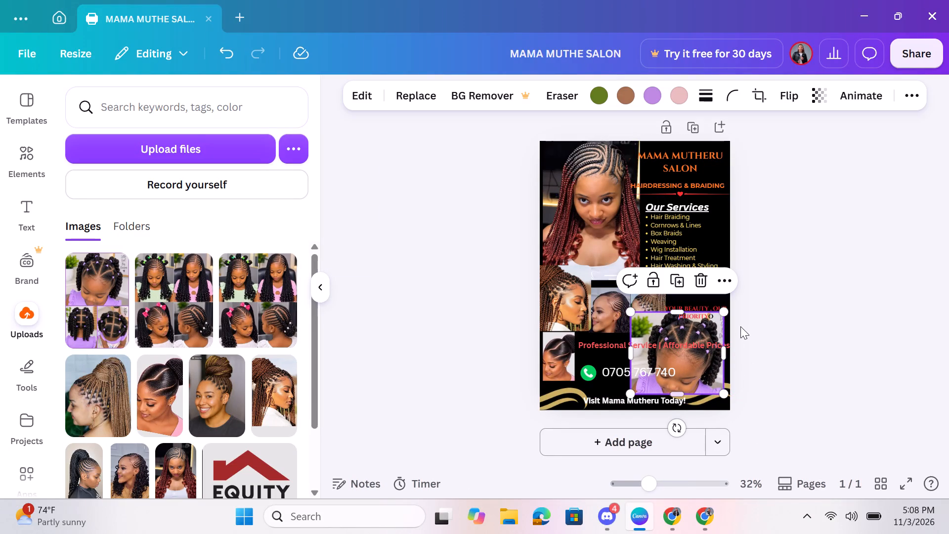
# Shrink the girl's photo proportionally from several corners, to 90 by 79.1, to 78.8 by 69.3, and further to a small thumbnail.
pyautogui.moveTo(725, 312); pyautogui.dragTo(717, 327)
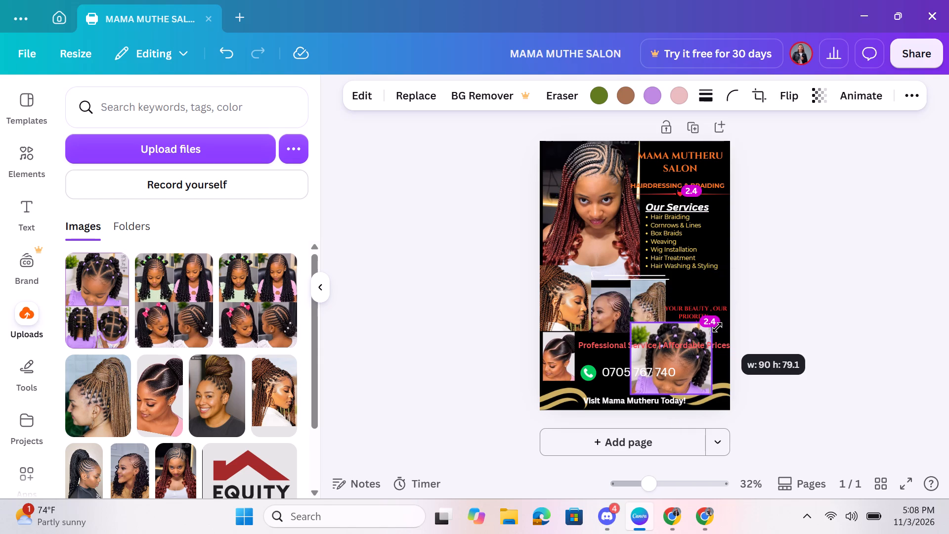
pyautogui.moveTo(717, 327); pyautogui.dragTo(717, 327)
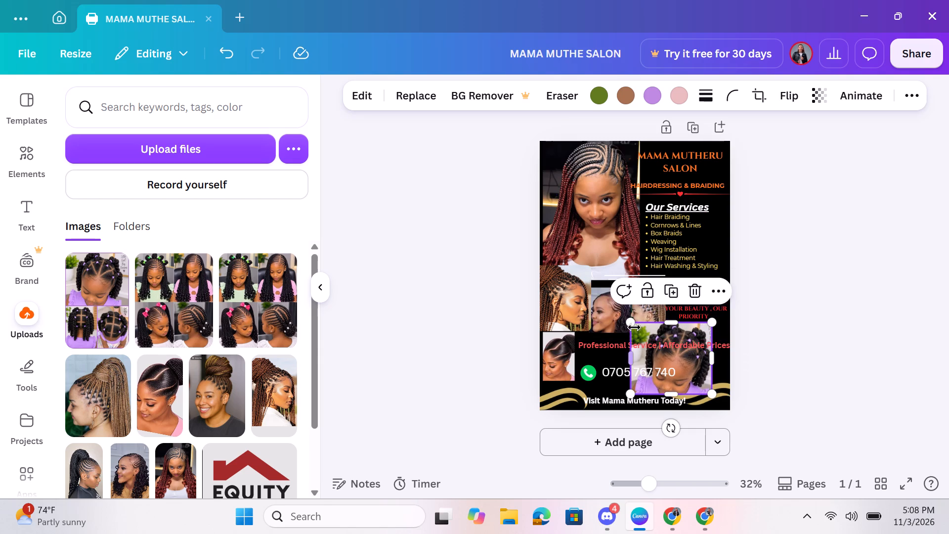
pyautogui.moveTo(629, 324); pyautogui.dragTo(639, 333)
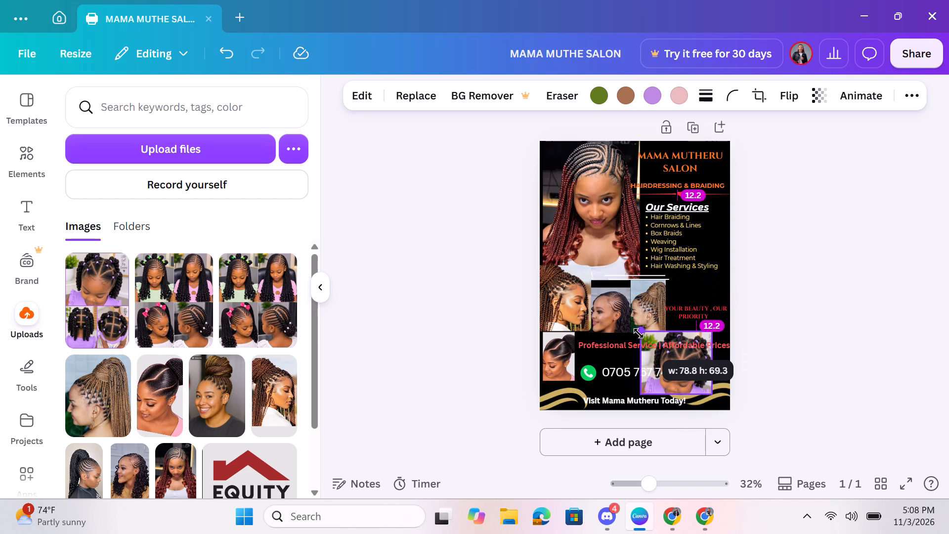
pyautogui.moveTo(639, 333); pyautogui.dragTo(639, 333)
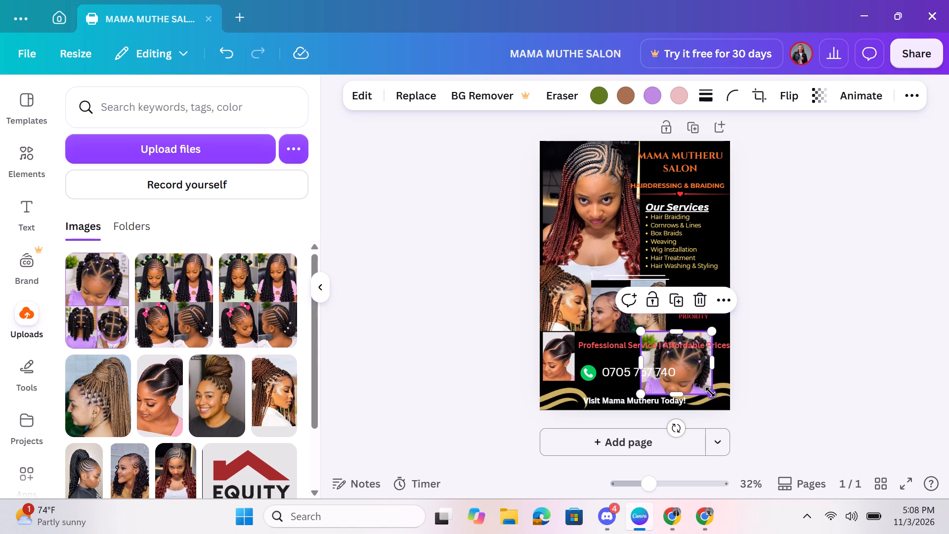
pyautogui.moveTo(710, 392); pyautogui.dragTo(695, 383)
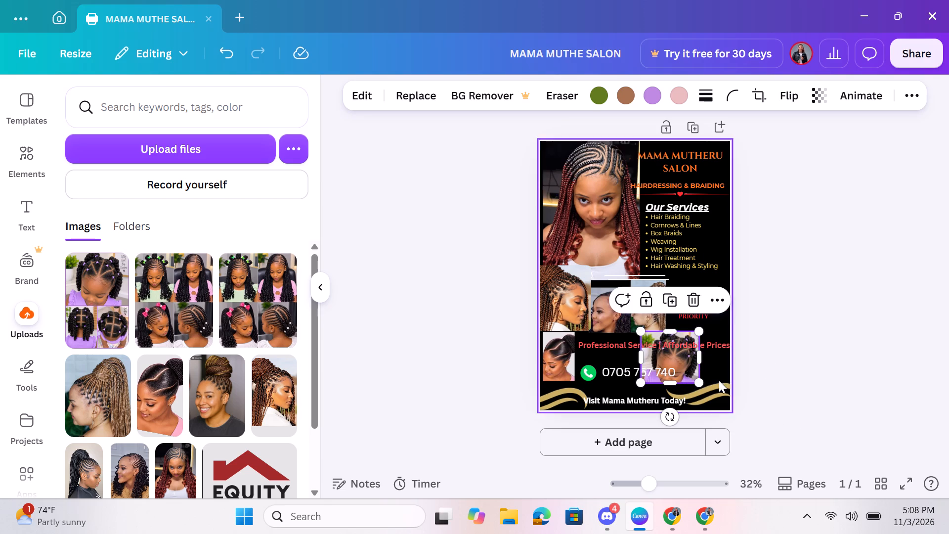
# Move the small girl's photo outward to the flyer's right edge, directly beneath the YOUR BEAUTY, OUR PRIORITY text.
pyautogui.click(680, 366)
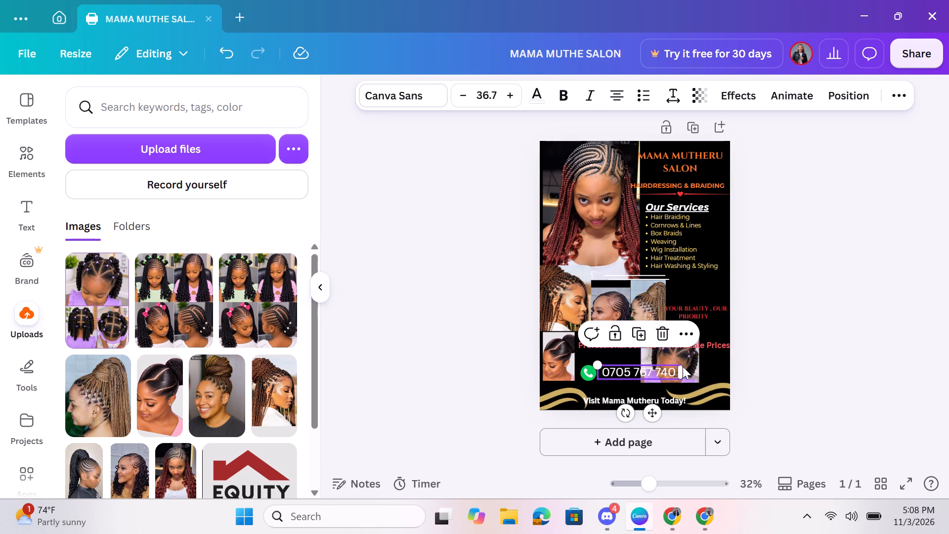
pyautogui.click(719, 365)
pyautogui.moveTo(690, 358); pyautogui.dragTo(708, 355)
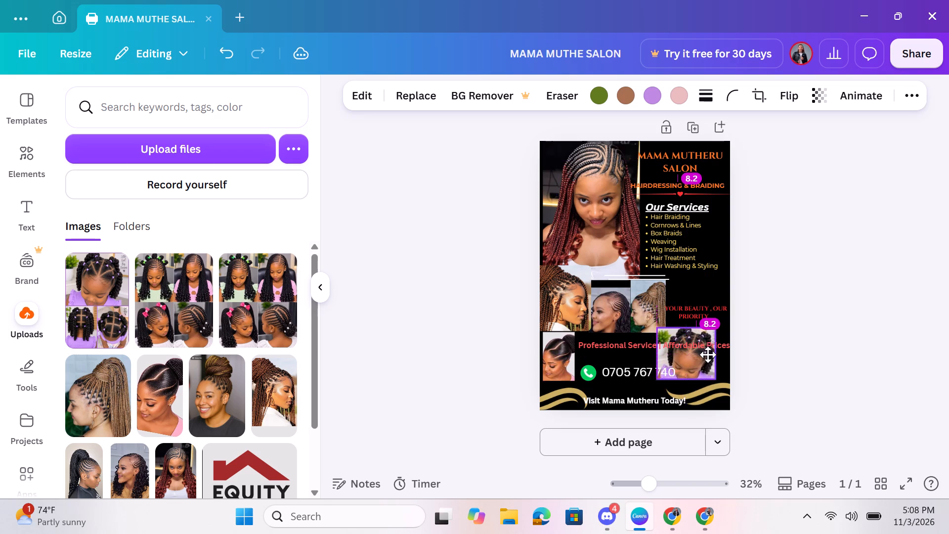
pyautogui.moveTo(708, 355); pyautogui.dragTo(712, 352)
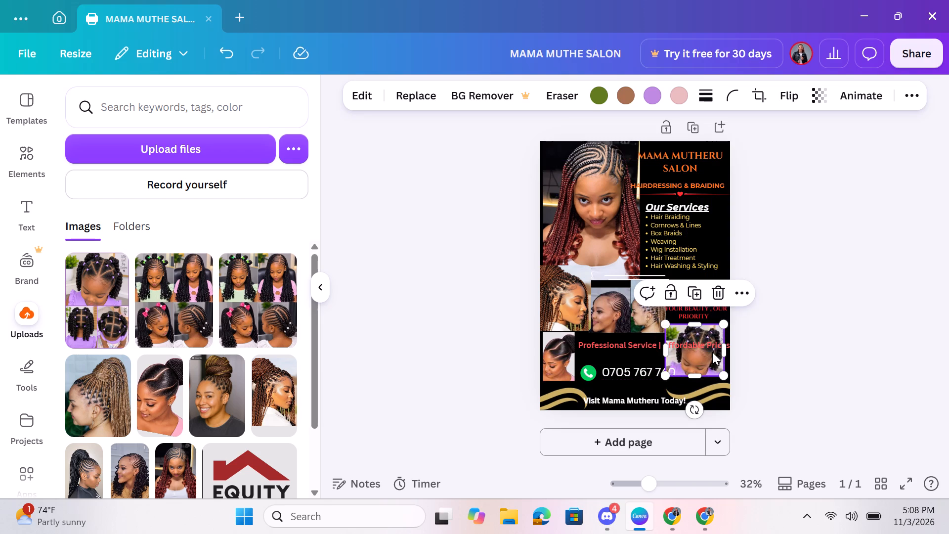
pyautogui.click(785, 349)
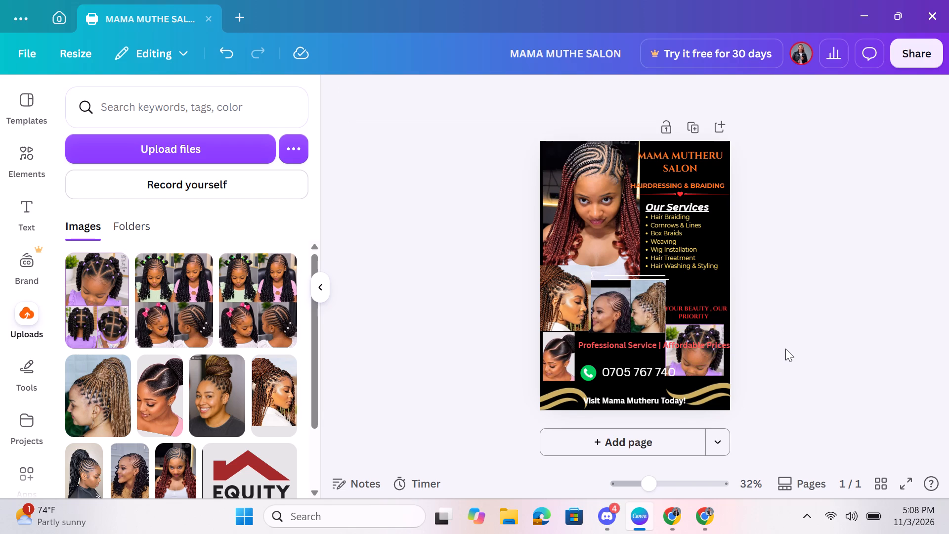
# Increase the font size of the MAMA MUTHERU SALON title to 32.7.
pyautogui.click(686, 148)
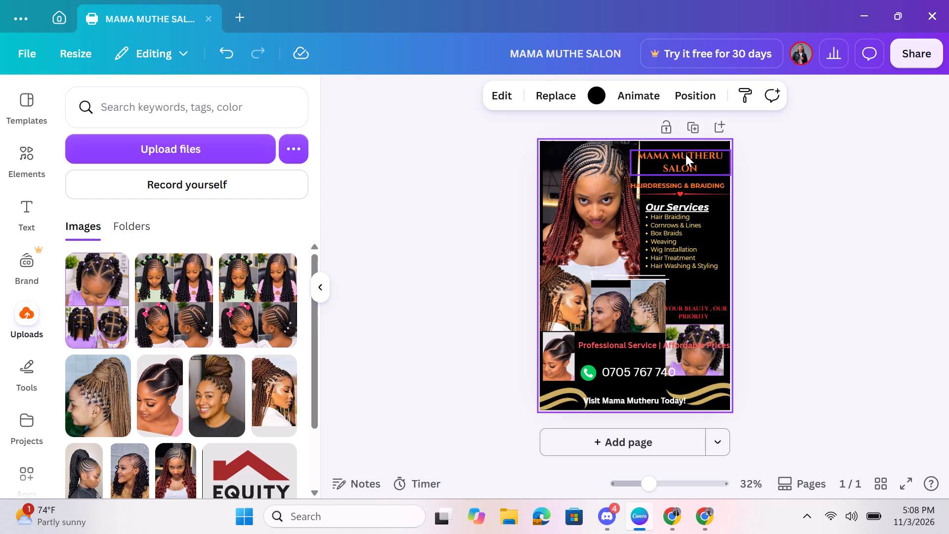
pyautogui.click(686, 154)
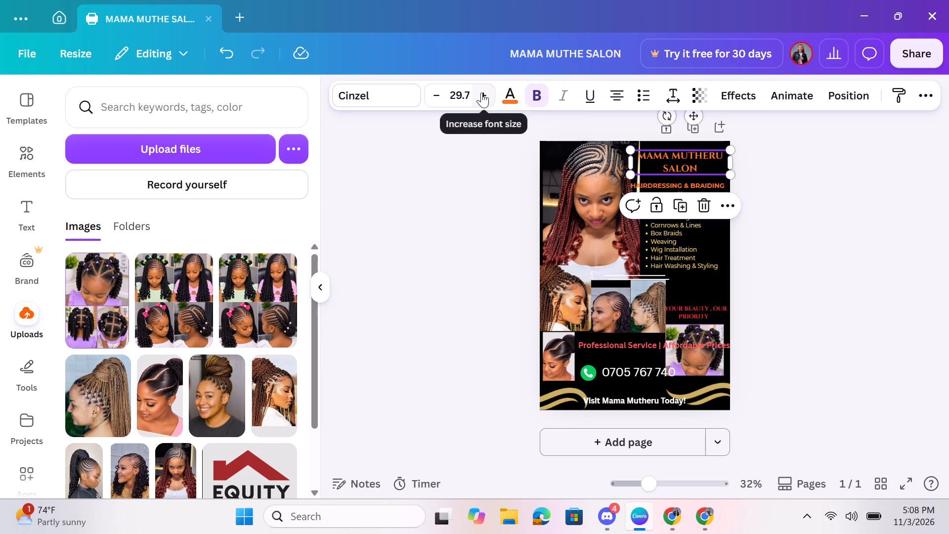
pyautogui.click(481, 92)
pyautogui.click(481, 92)
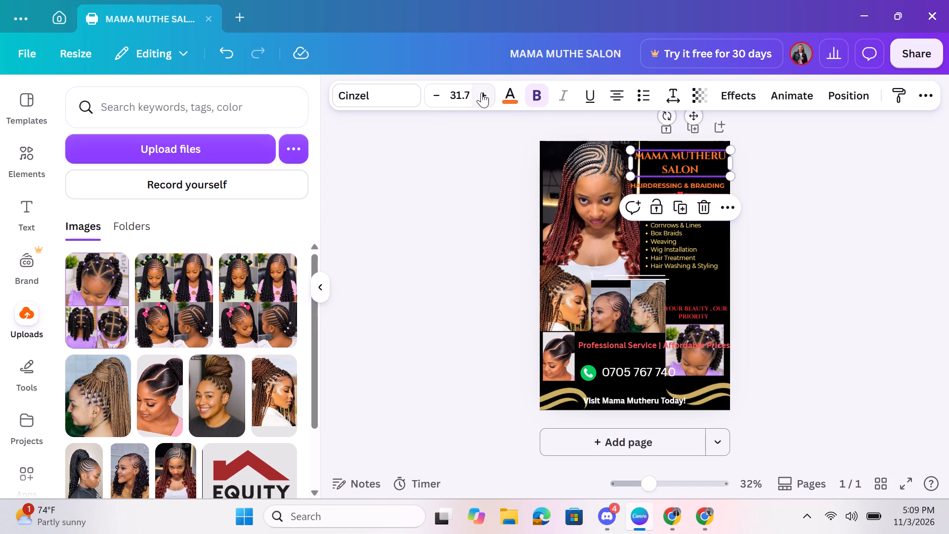
pyautogui.click(481, 92)
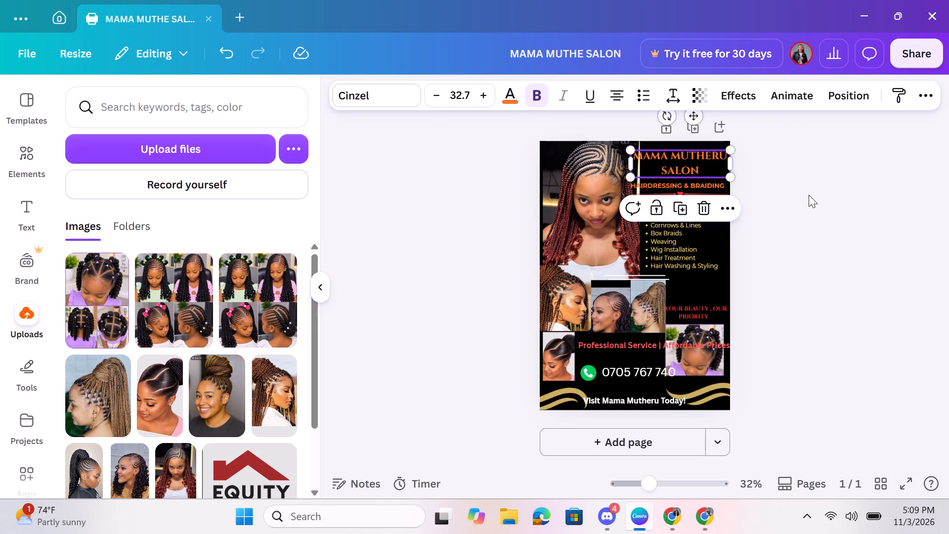
pyautogui.click(809, 195)
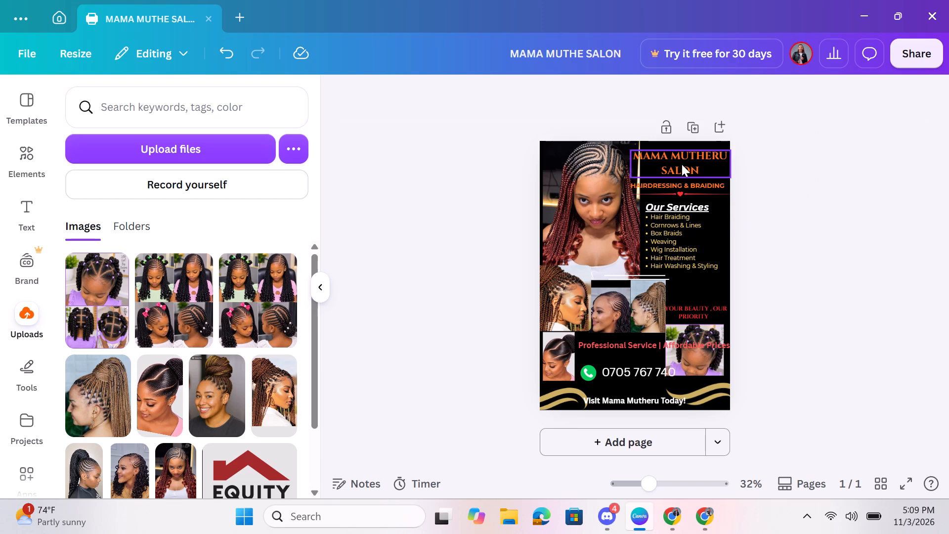
# Increase the font size of the HAIRDRESSING & BRAIDING line by one increment.
pyautogui.click(682, 164)
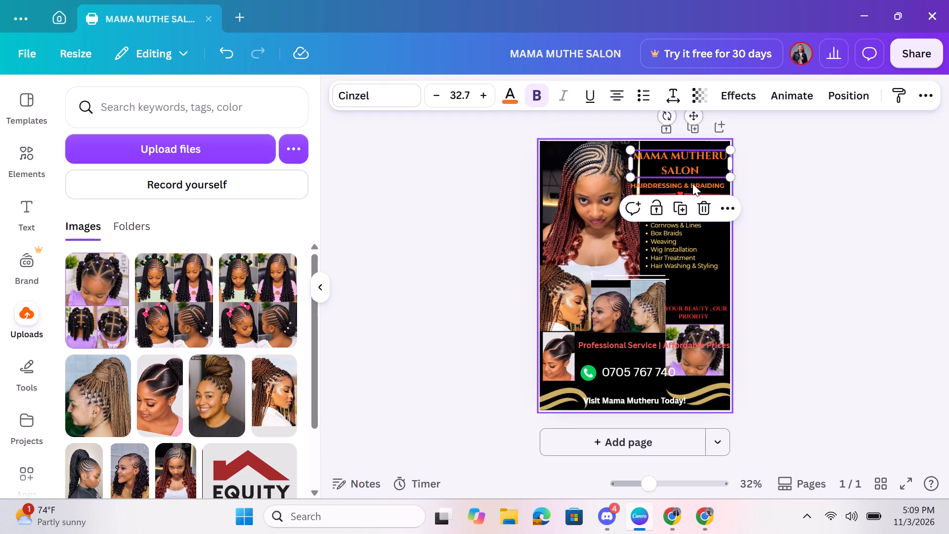
pyautogui.click(692, 183)
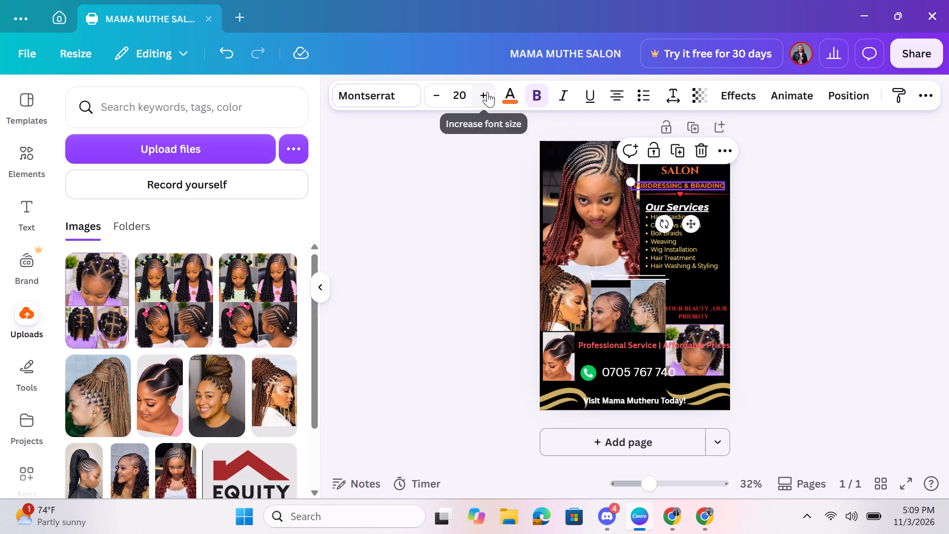
pyautogui.click(483, 92)
pyautogui.click(801, 159)
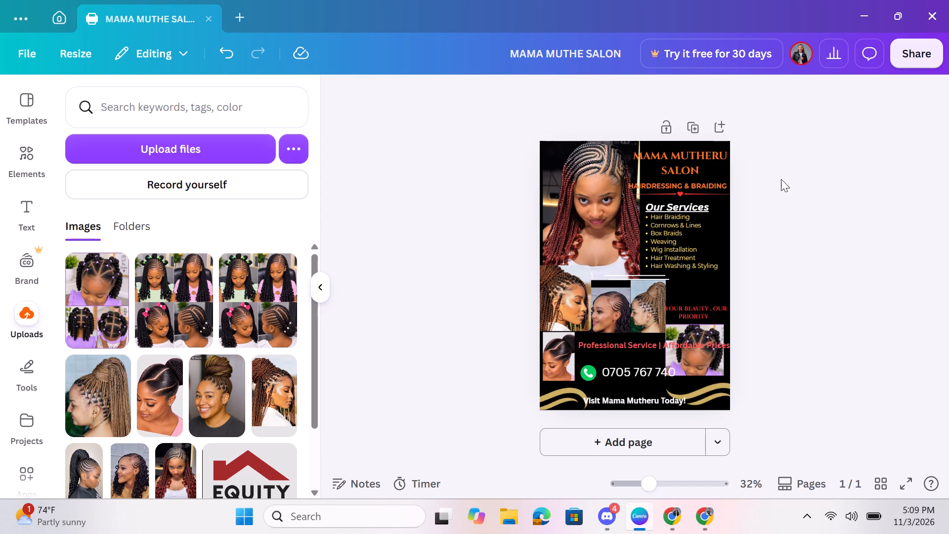
# Increase the font size of the bulleted services list under Our Services to 20.4.
pyautogui.click(673, 235)
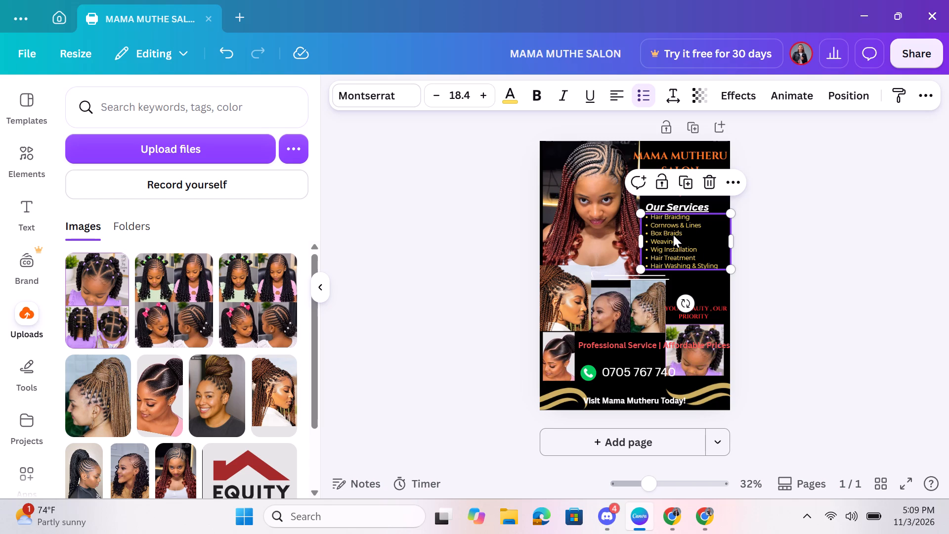
pyautogui.click(481, 96)
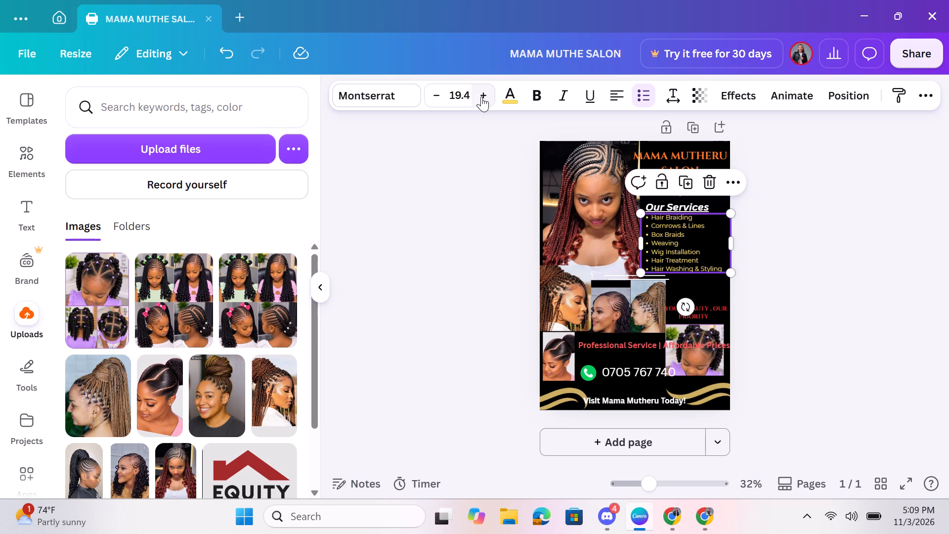
pyautogui.click(481, 96)
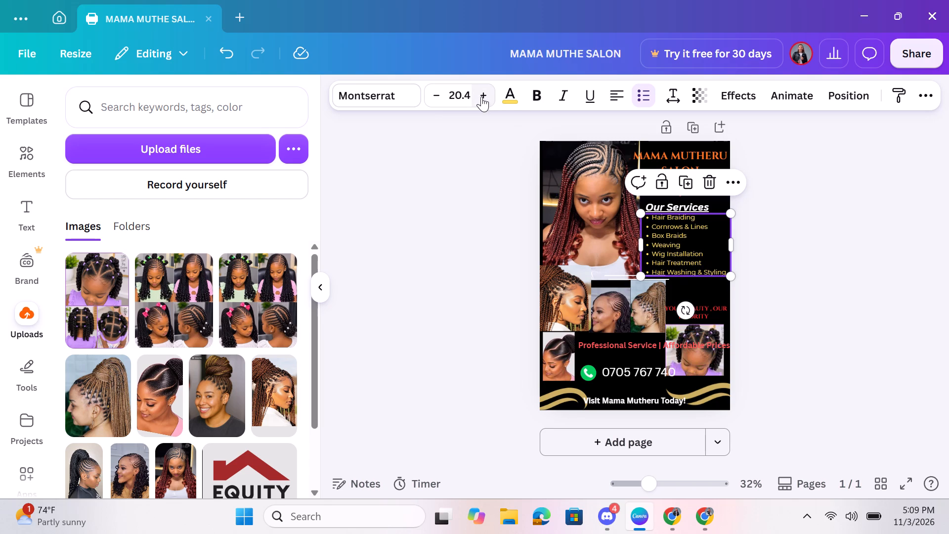
pyautogui.click(860, 258)
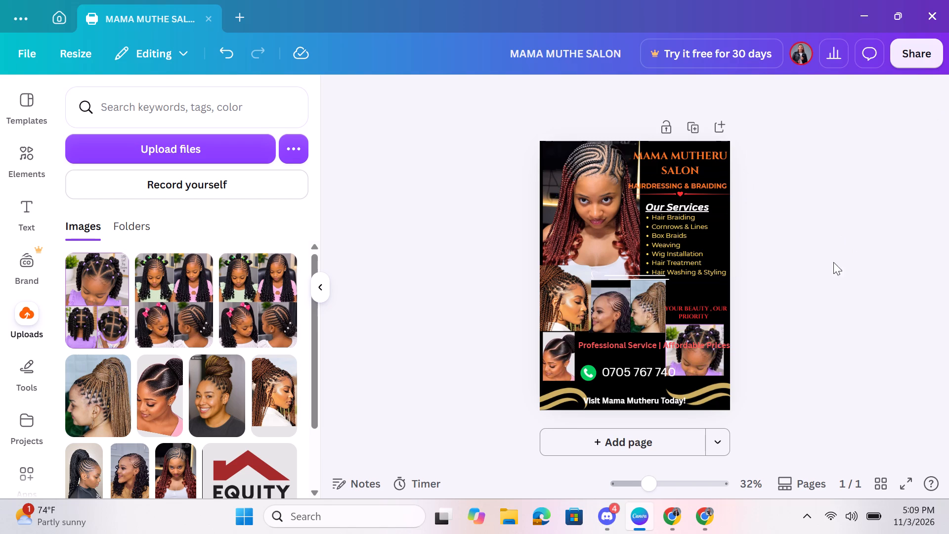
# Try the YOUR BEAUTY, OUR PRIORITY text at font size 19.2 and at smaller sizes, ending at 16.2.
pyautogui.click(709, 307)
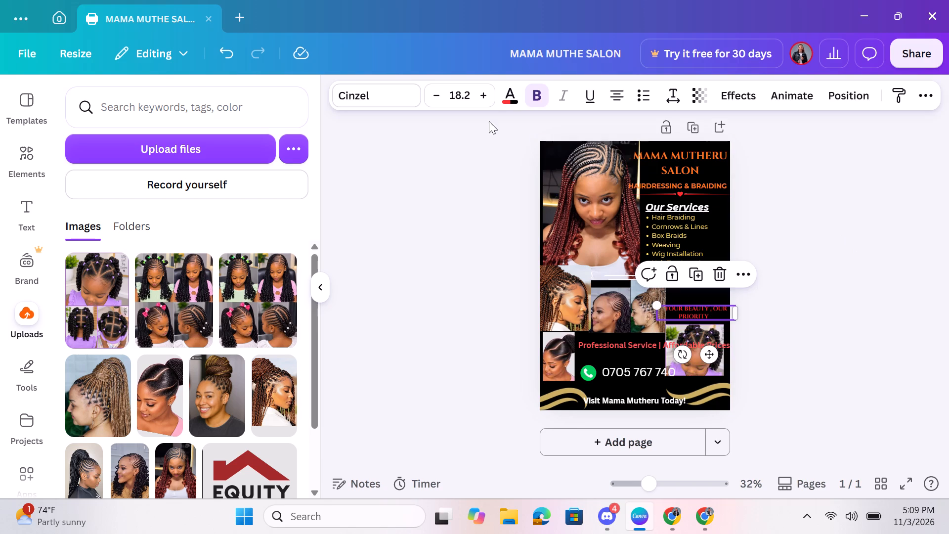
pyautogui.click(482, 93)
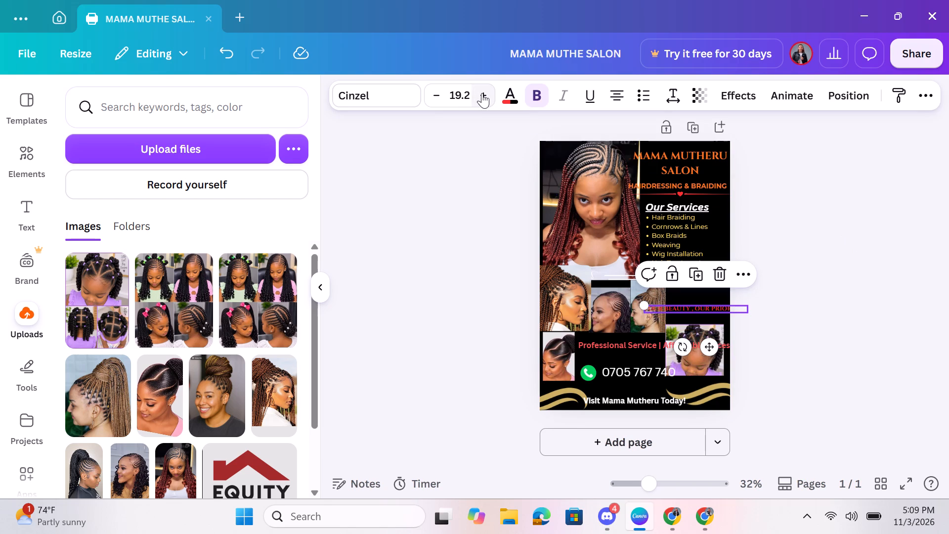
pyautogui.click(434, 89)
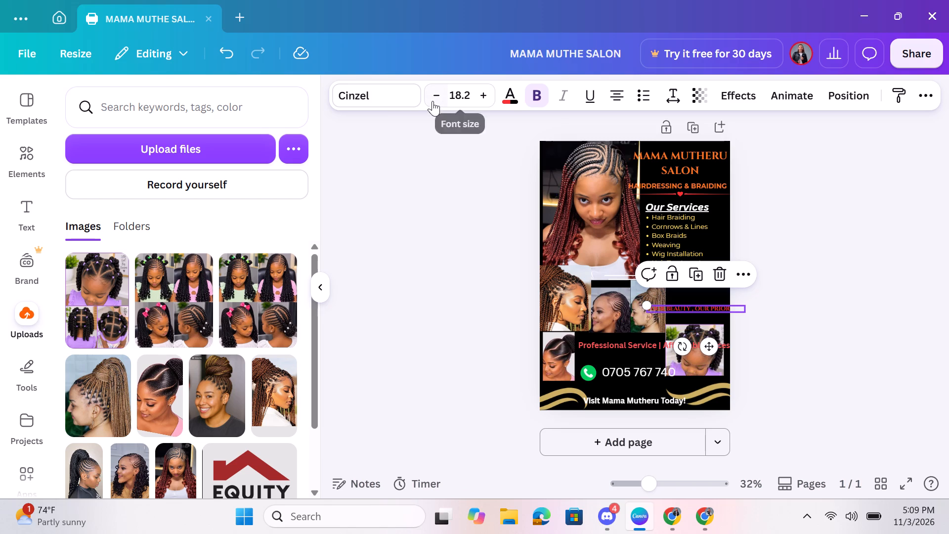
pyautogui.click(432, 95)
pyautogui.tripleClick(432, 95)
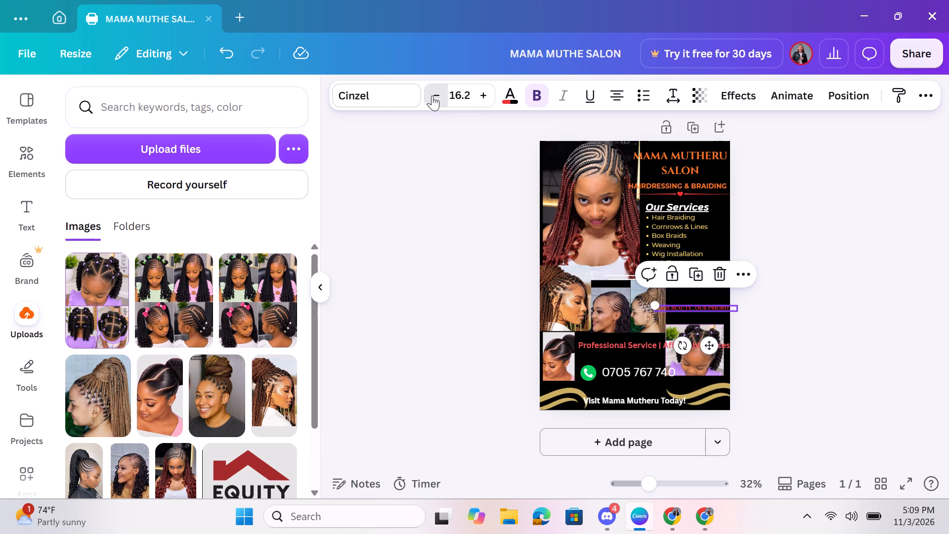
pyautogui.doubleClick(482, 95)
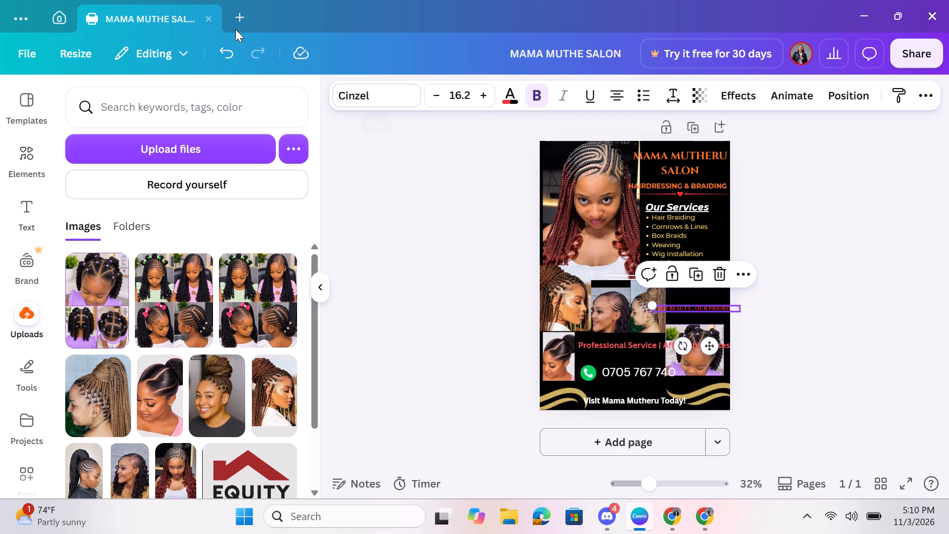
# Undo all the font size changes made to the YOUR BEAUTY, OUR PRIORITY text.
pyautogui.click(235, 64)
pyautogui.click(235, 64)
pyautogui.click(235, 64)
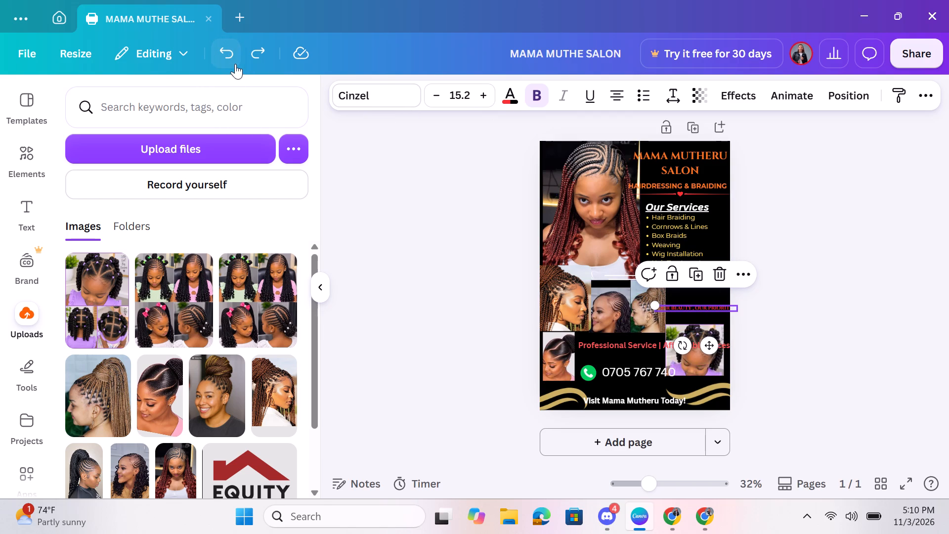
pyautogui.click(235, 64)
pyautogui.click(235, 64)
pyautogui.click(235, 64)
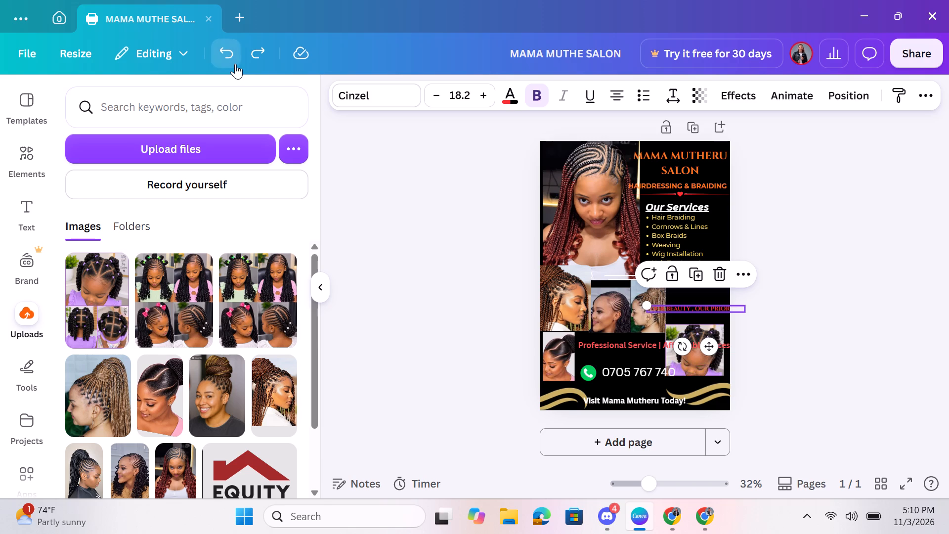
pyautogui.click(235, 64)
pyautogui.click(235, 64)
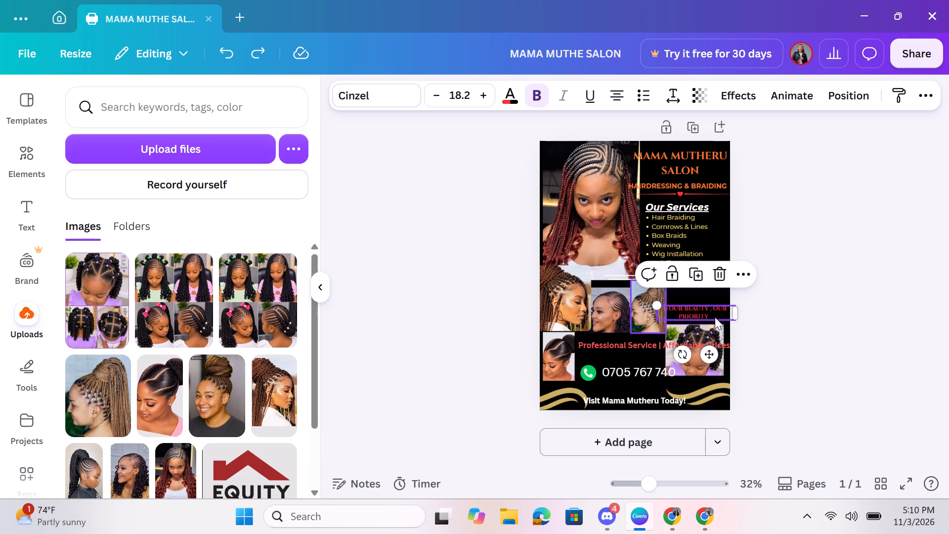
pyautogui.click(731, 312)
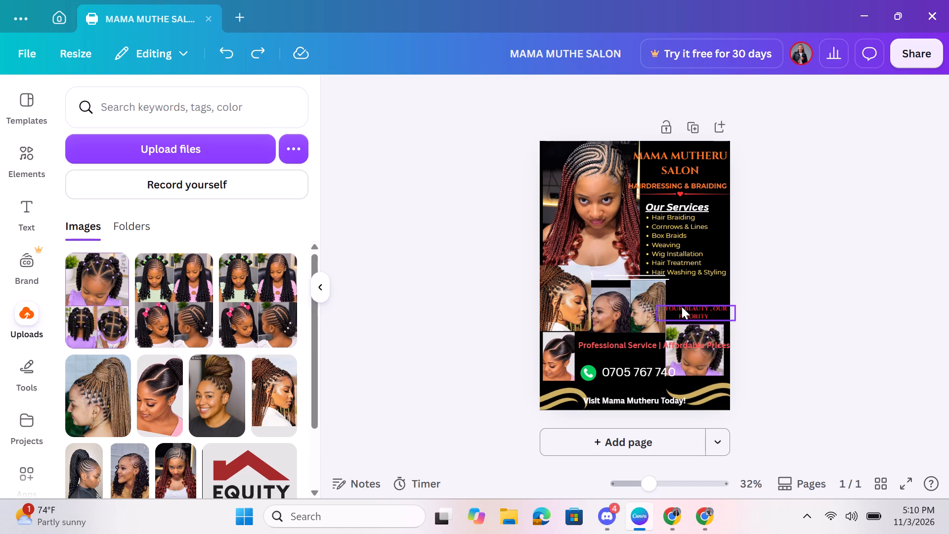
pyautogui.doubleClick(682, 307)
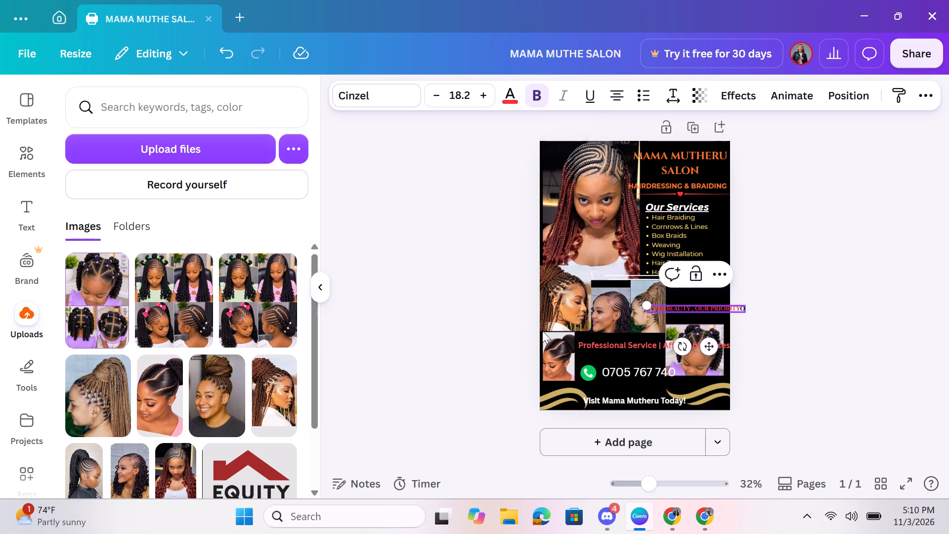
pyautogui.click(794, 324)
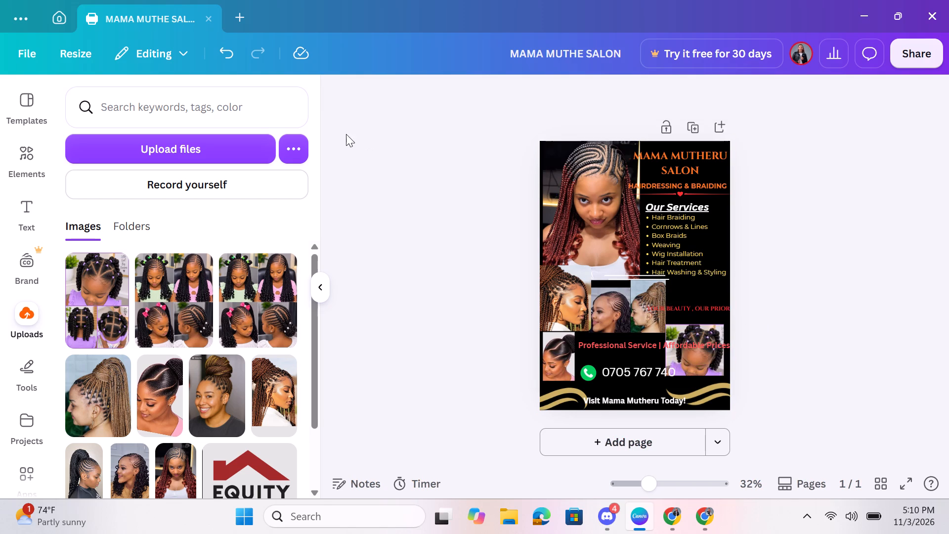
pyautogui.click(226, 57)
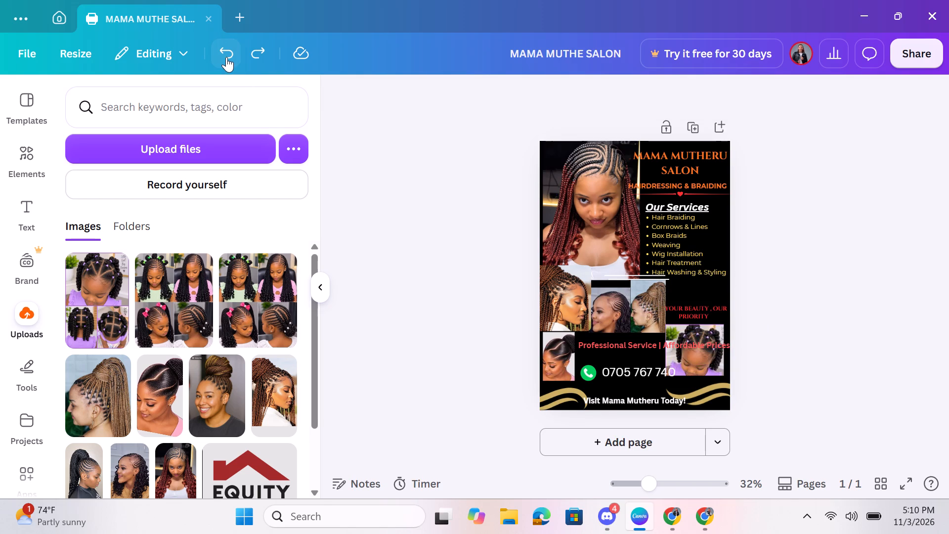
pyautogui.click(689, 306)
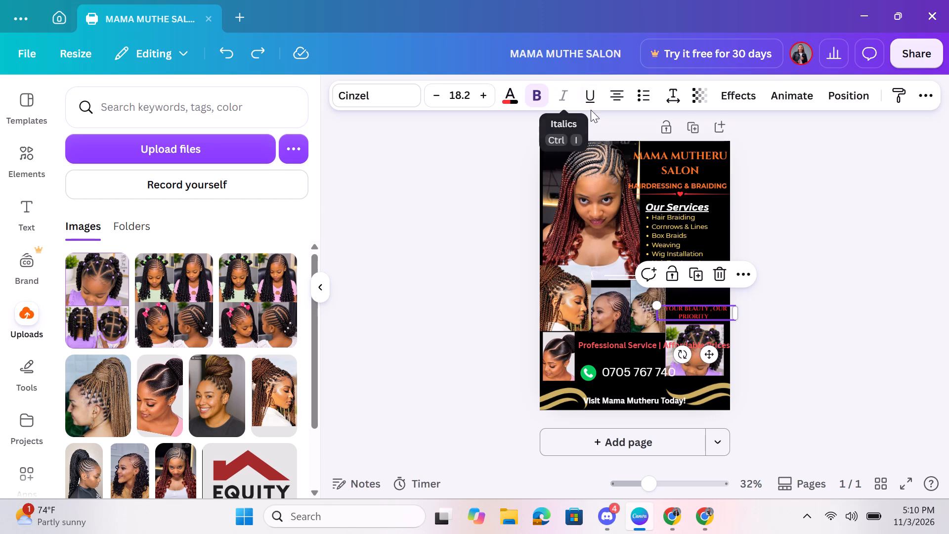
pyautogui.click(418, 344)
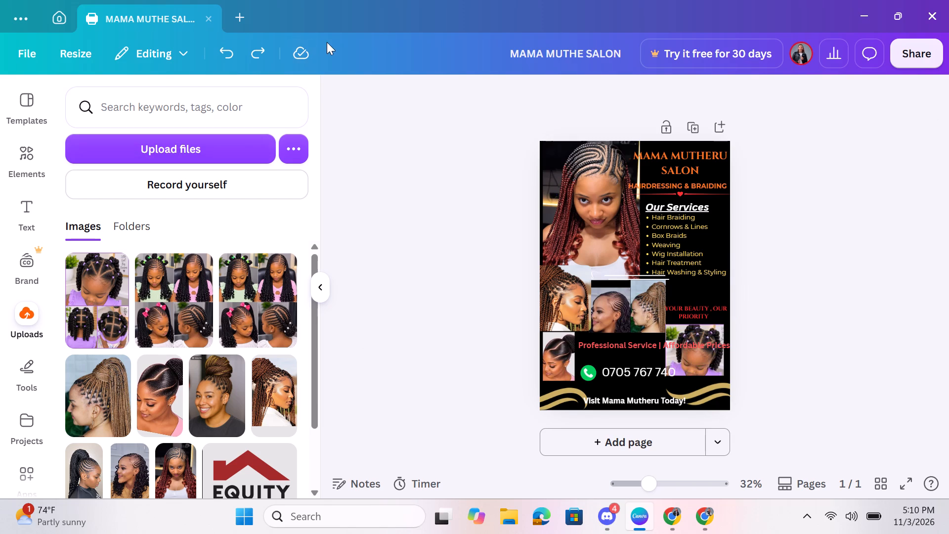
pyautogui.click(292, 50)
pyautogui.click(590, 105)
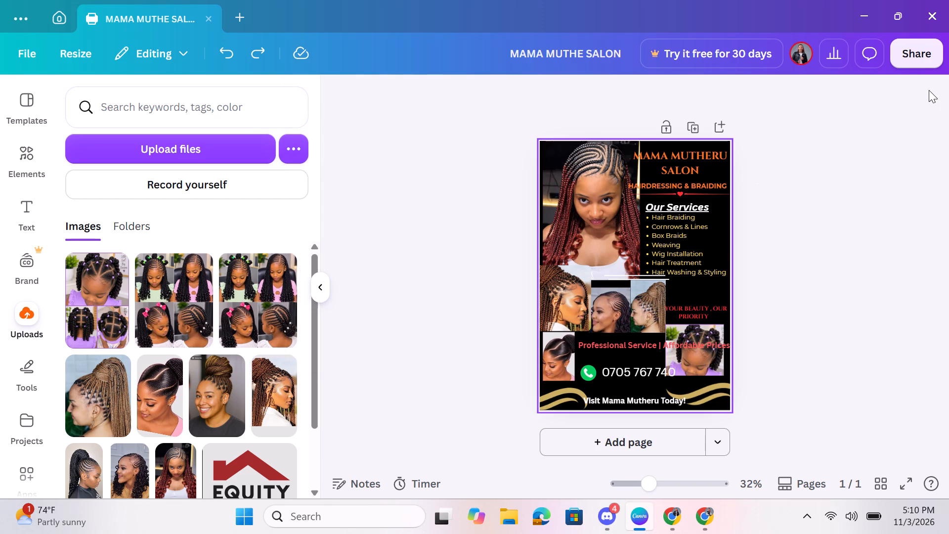
# Set the flyer's download file type to PDF and try to download it with the Digital preset.
pyautogui.click(922, 47)
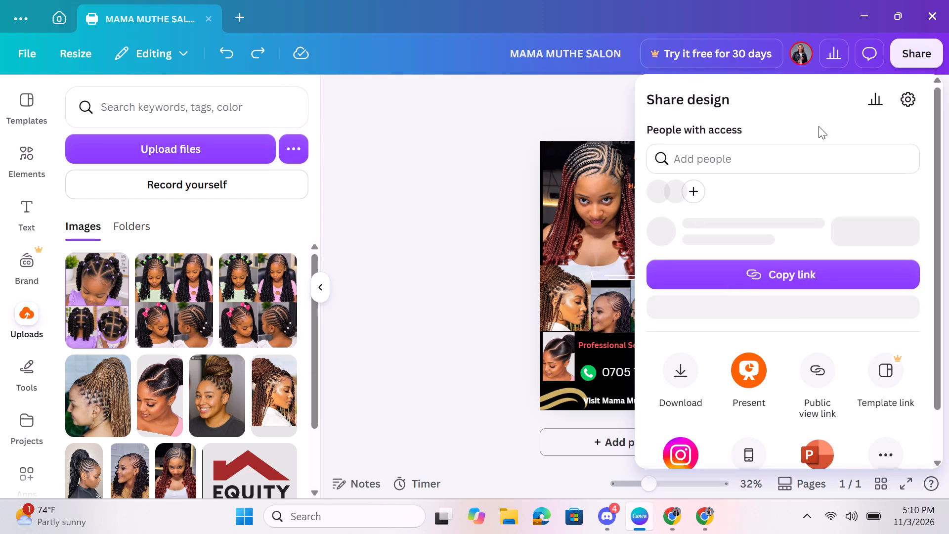
pyautogui.click(688, 414)
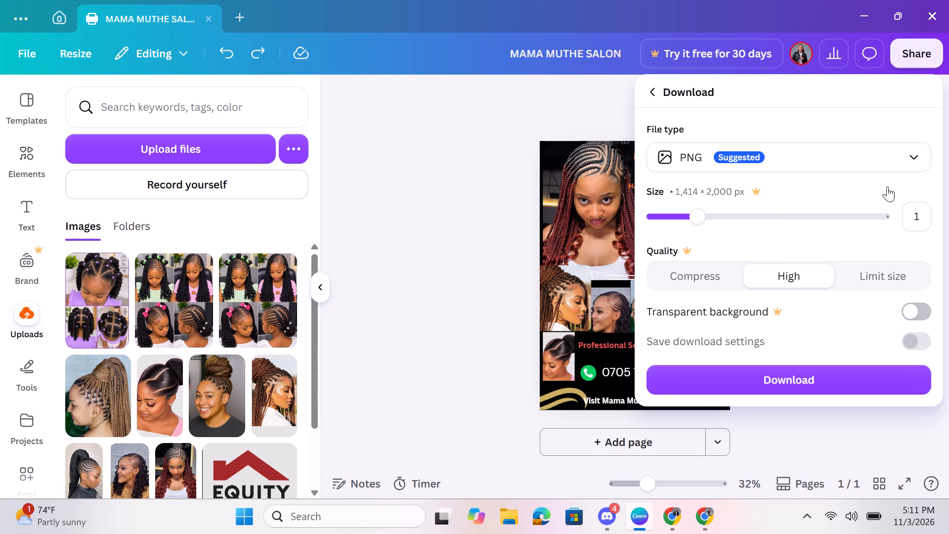
pyautogui.click(917, 153)
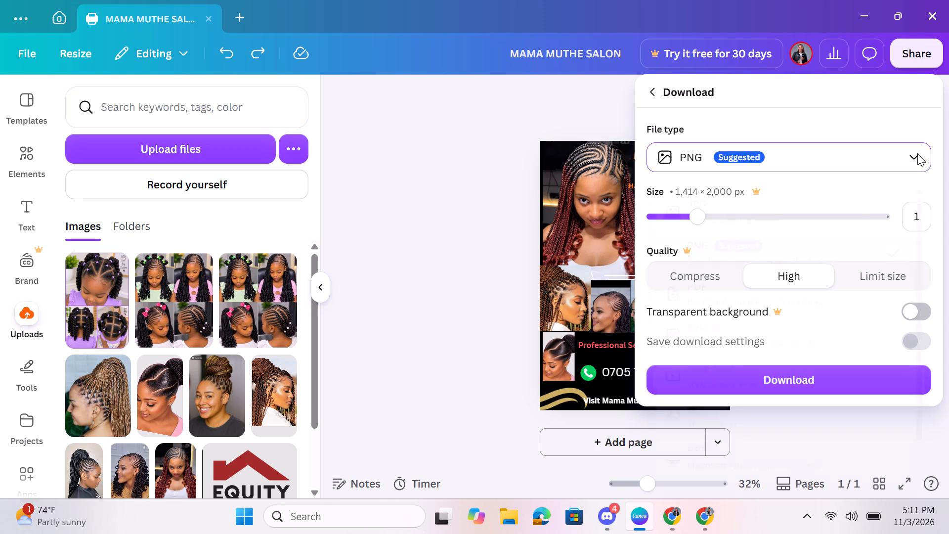
pyautogui.click(761, 299)
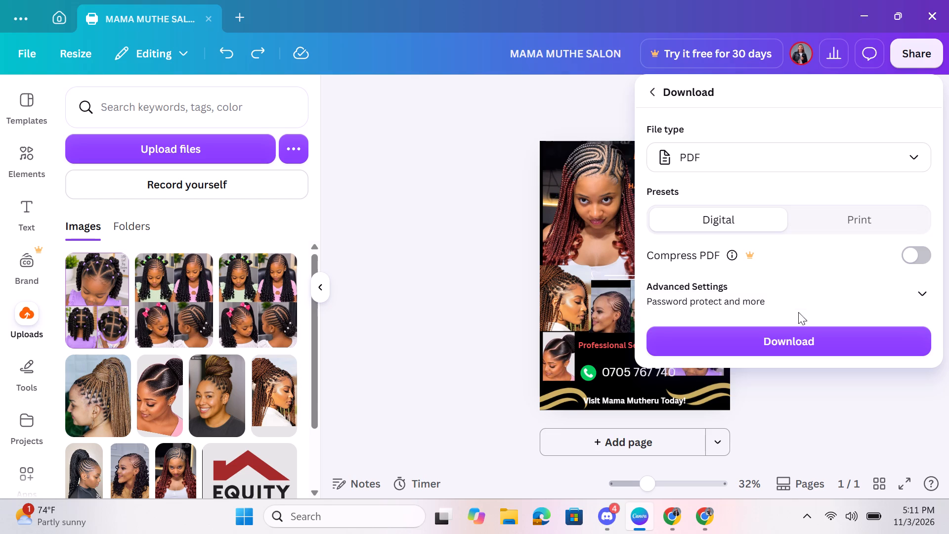
pyautogui.click(858, 225)
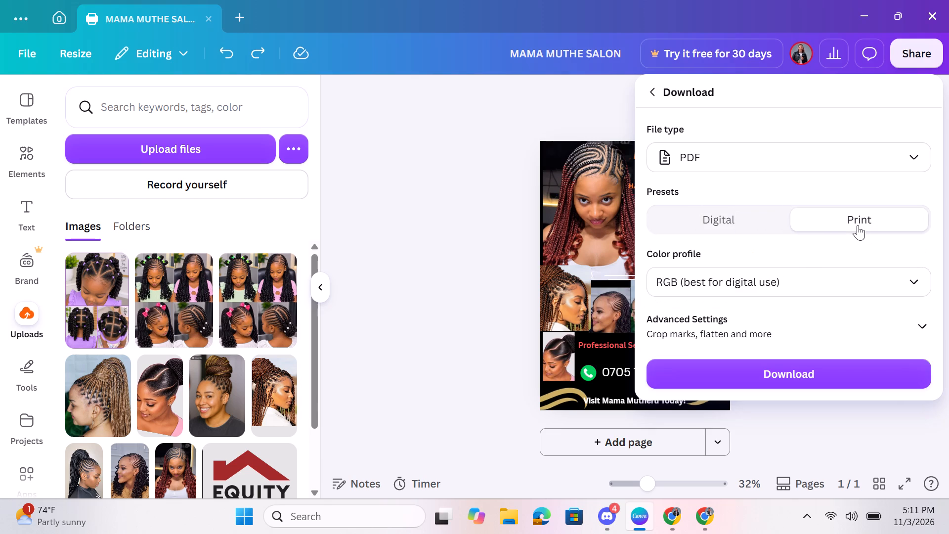
pyautogui.click(737, 217)
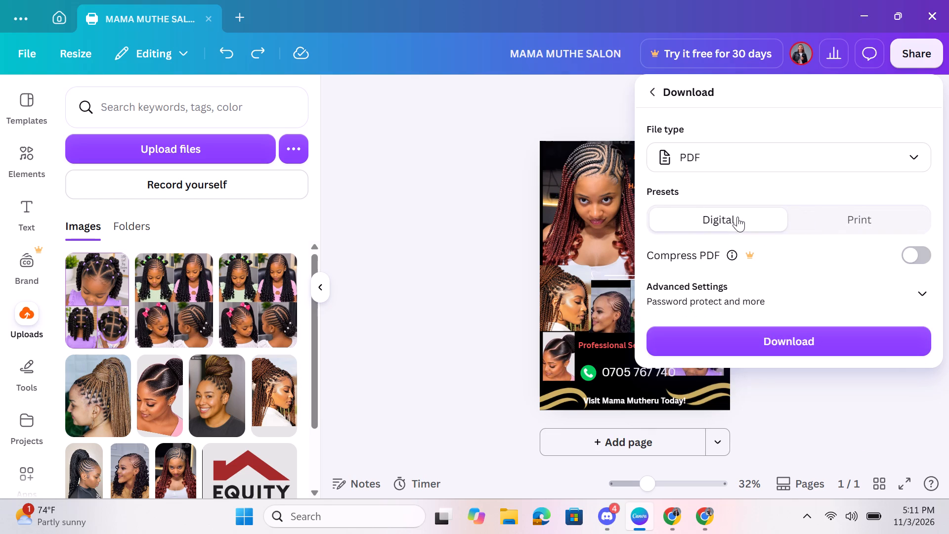
pyautogui.click(768, 337)
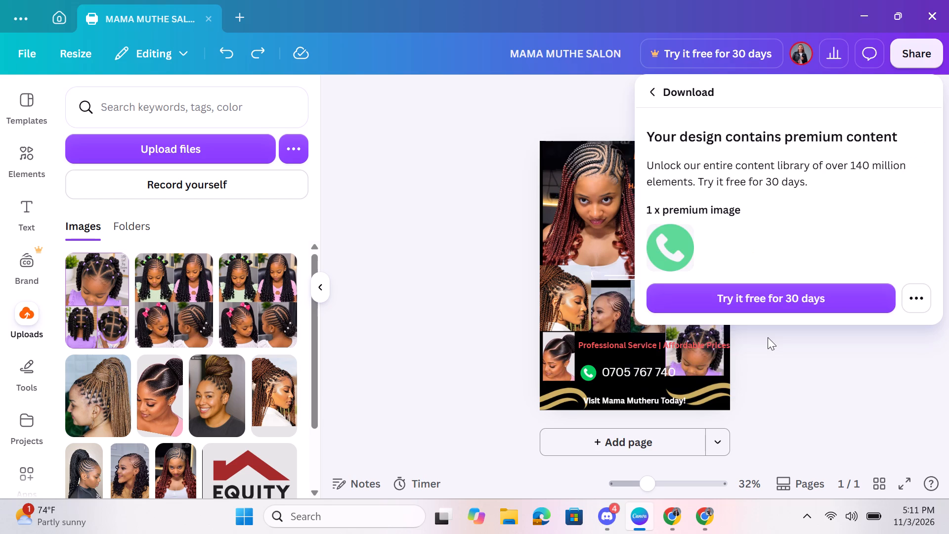
pyautogui.click(655, 88)
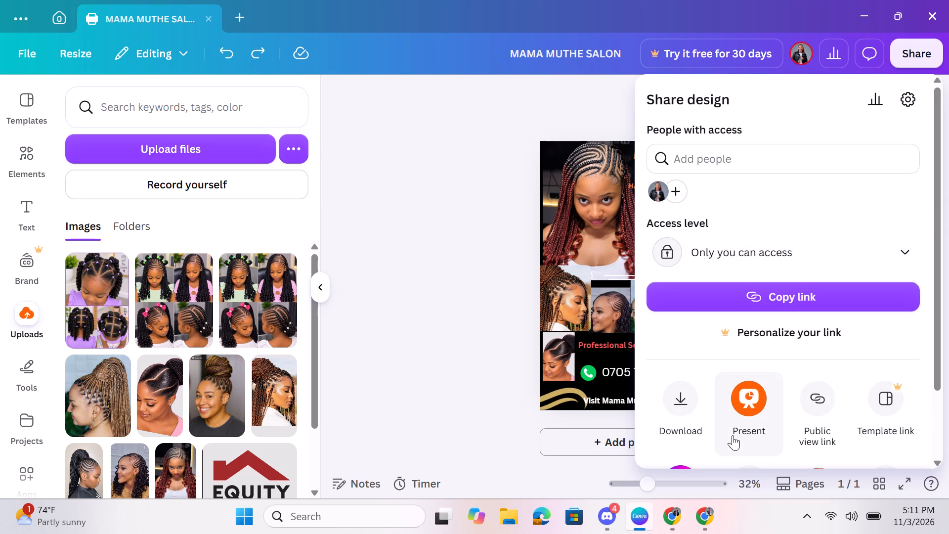
# Download the flyer as a PDF with the Print preset, as a free watermarked draft, saved in Downloads as MAMA MUTHE SALON.
pyautogui.click(681, 413)
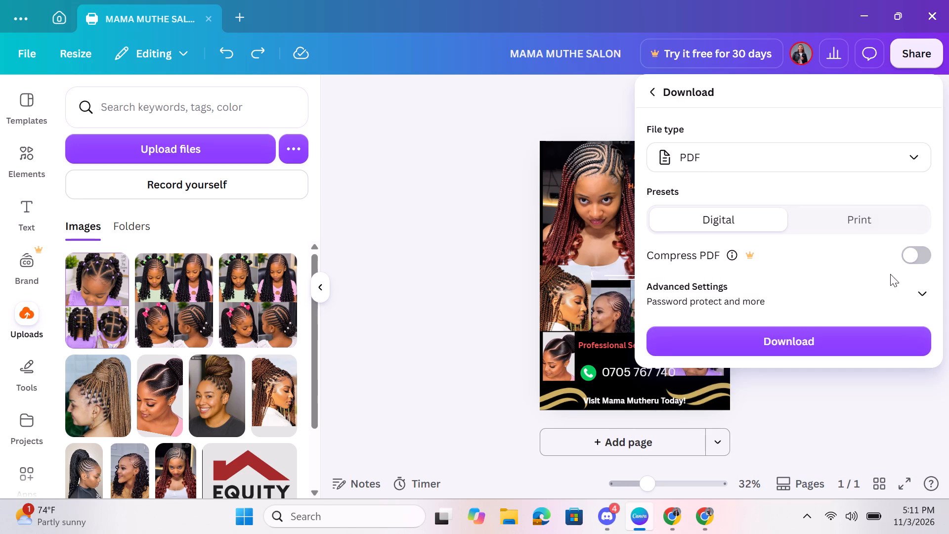
pyautogui.click(859, 225)
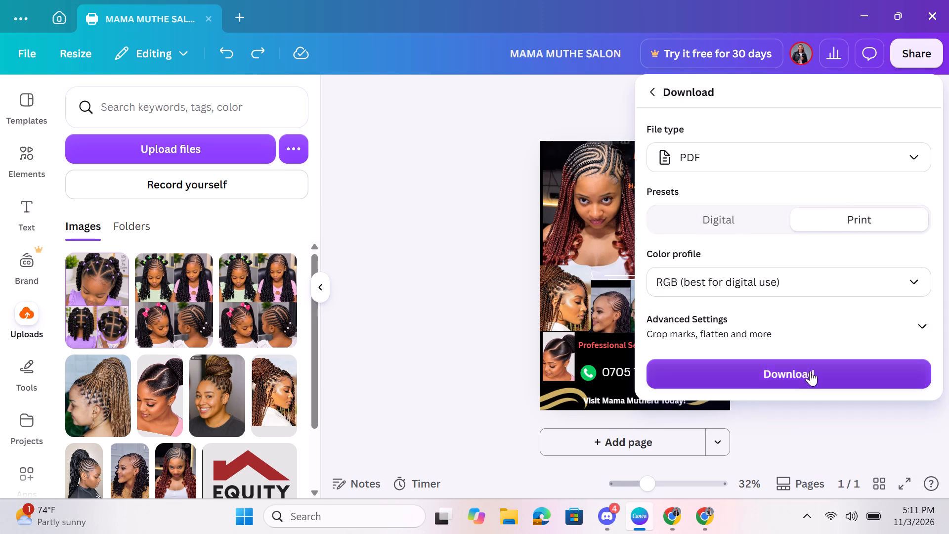
pyautogui.click(809, 371)
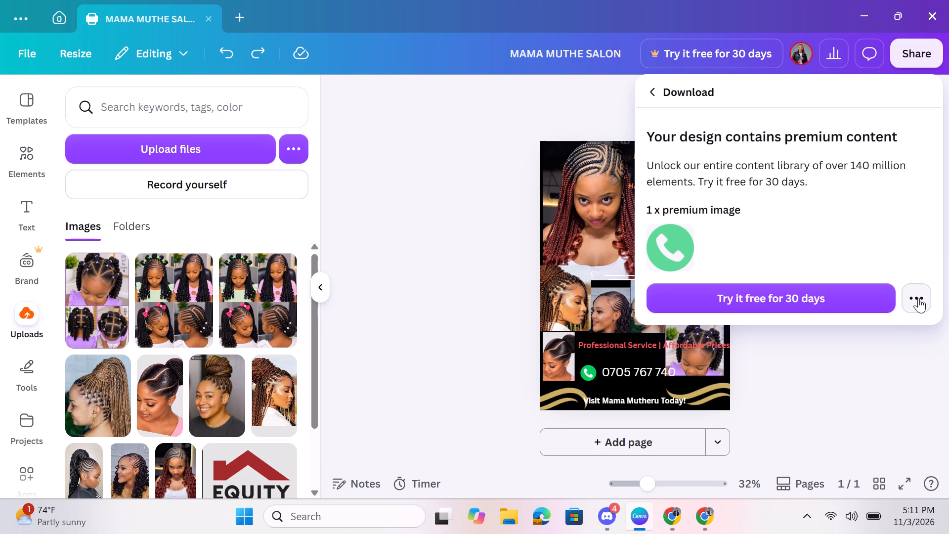
pyautogui.click(918, 298)
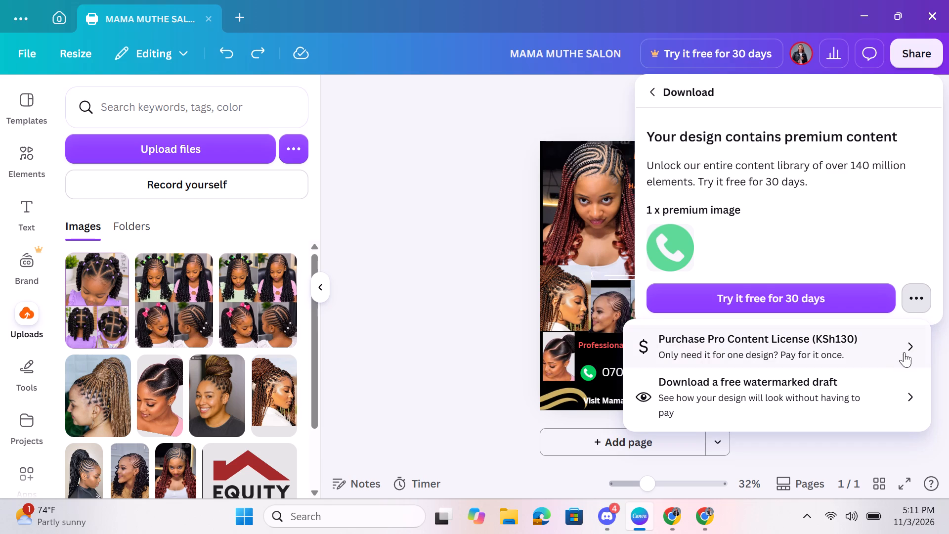
pyautogui.click(908, 397)
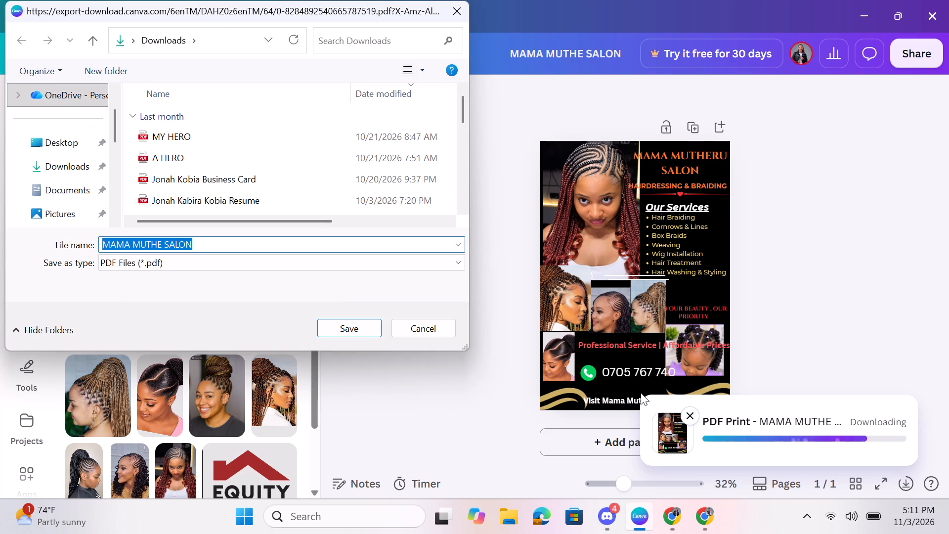
pyautogui.click(359, 325)
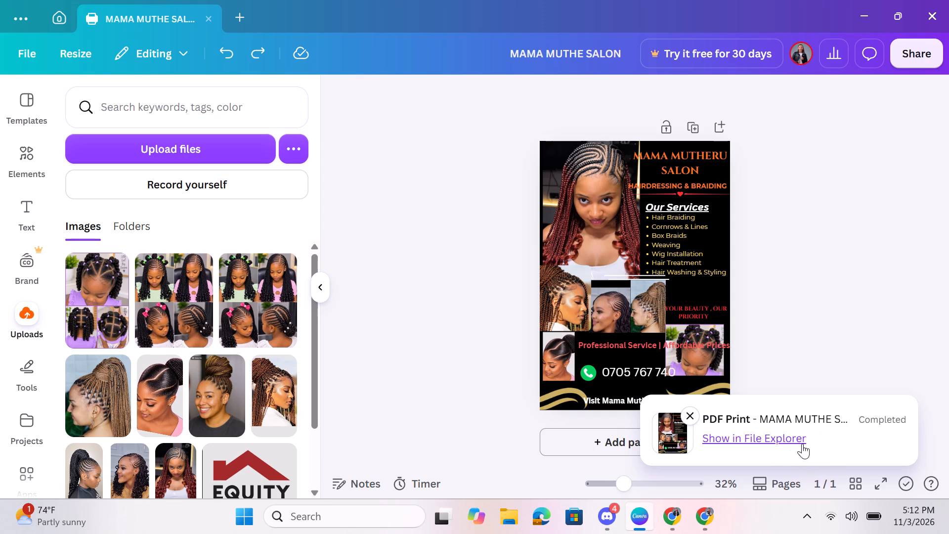
# Open the downloaded MAMA MUTHE SALON PDF from the Downloads folder, review the whole flyer page, and close it.
pyautogui.click(774, 439)
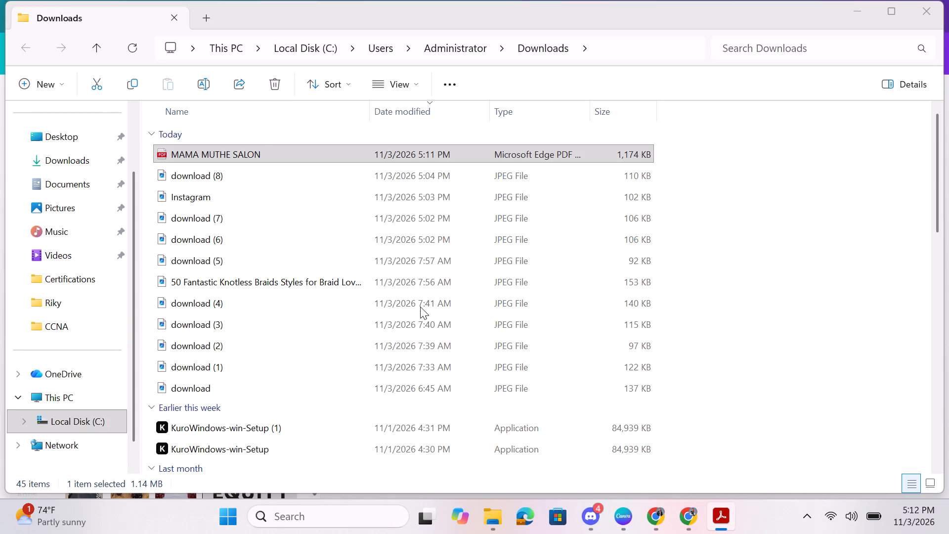
pyautogui.doubleClick(512, 152)
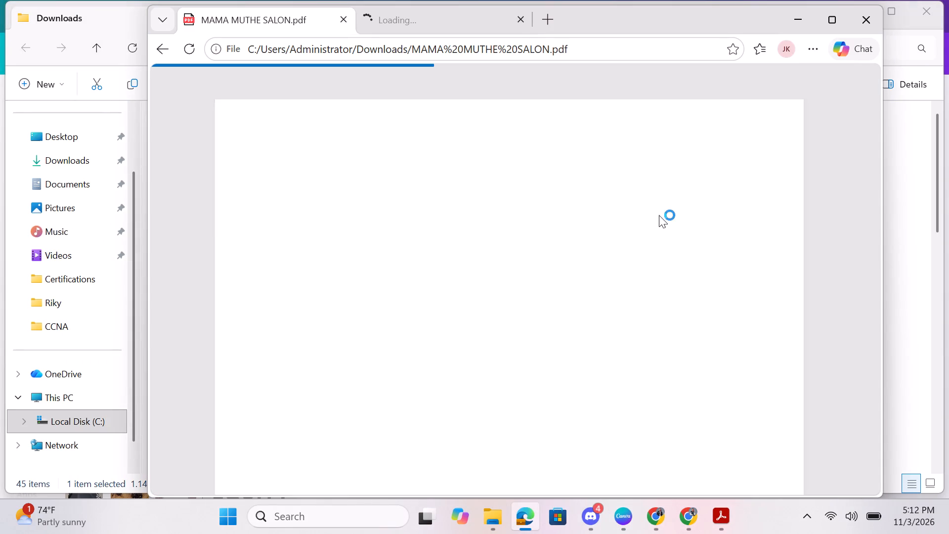
pyautogui.scroll(-1, 589, 256)
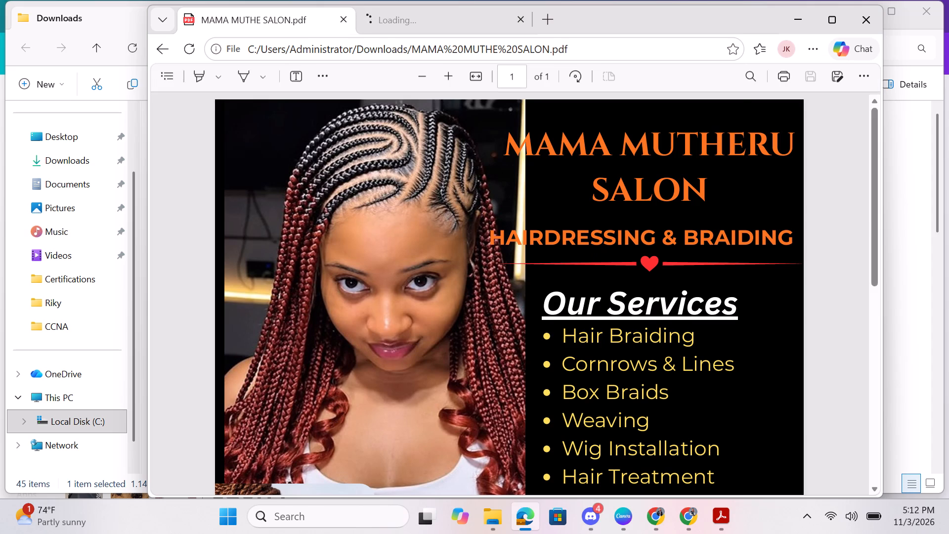
pyautogui.scroll(-2, 589, 256)
pyautogui.scroll(1, 589, 256)
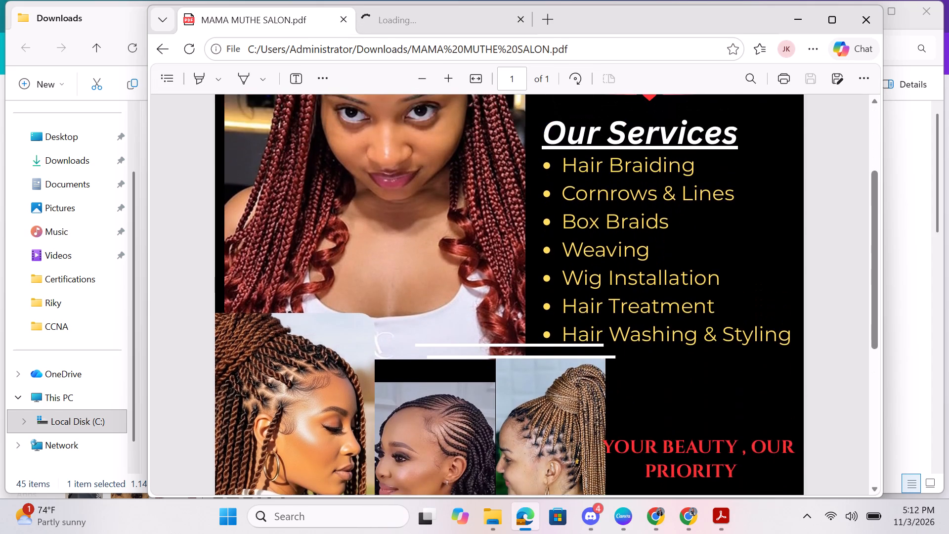
pyautogui.scroll(1, 589, 256)
pyautogui.scroll(-4, 589, 256)
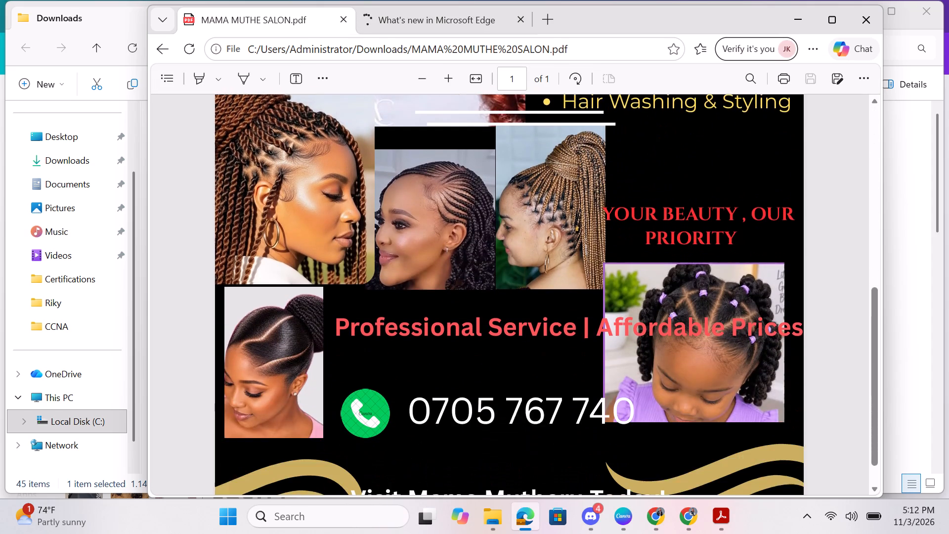
pyautogui.scroll(-1, 589, 256)
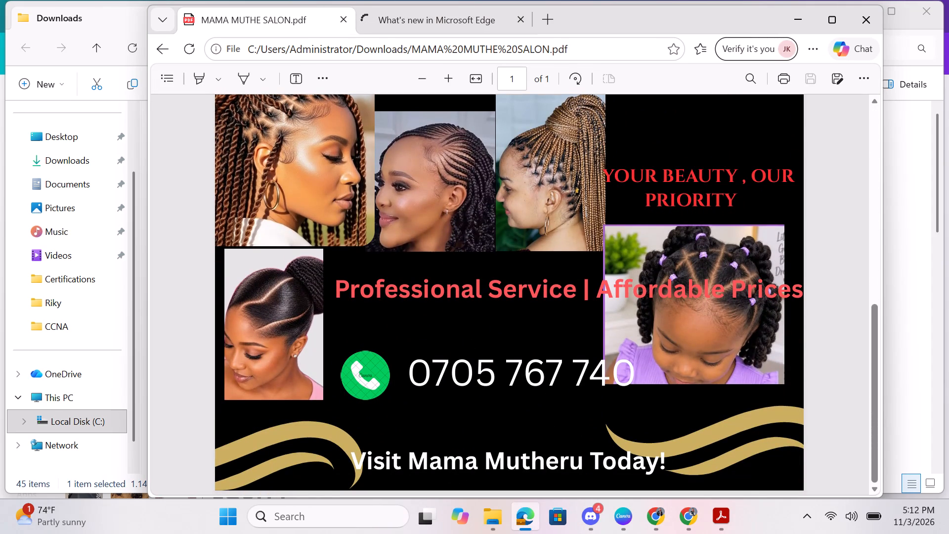
pyautogui.scroll(2, 589, 256)
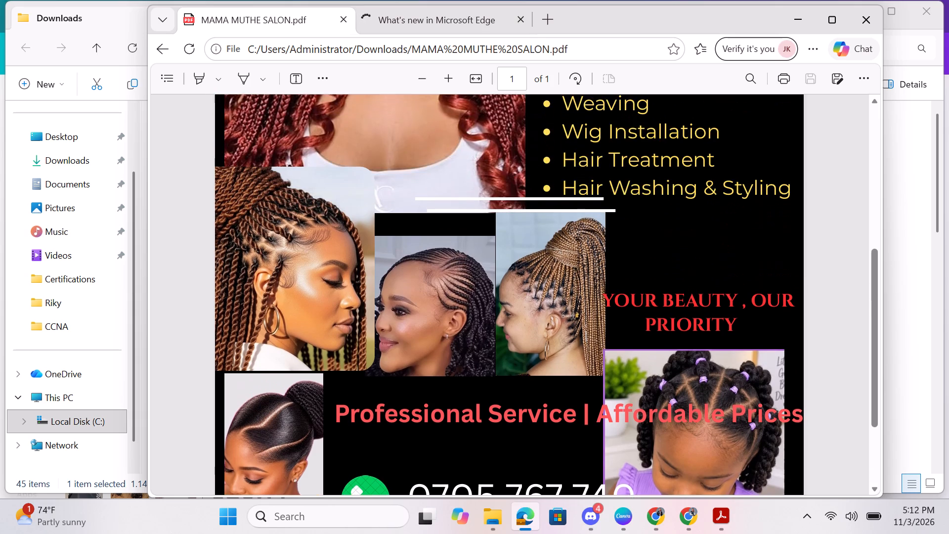
pyautogui.scroll(2, 589, 256)
pyautogui.scroll(-1, 589, 256)
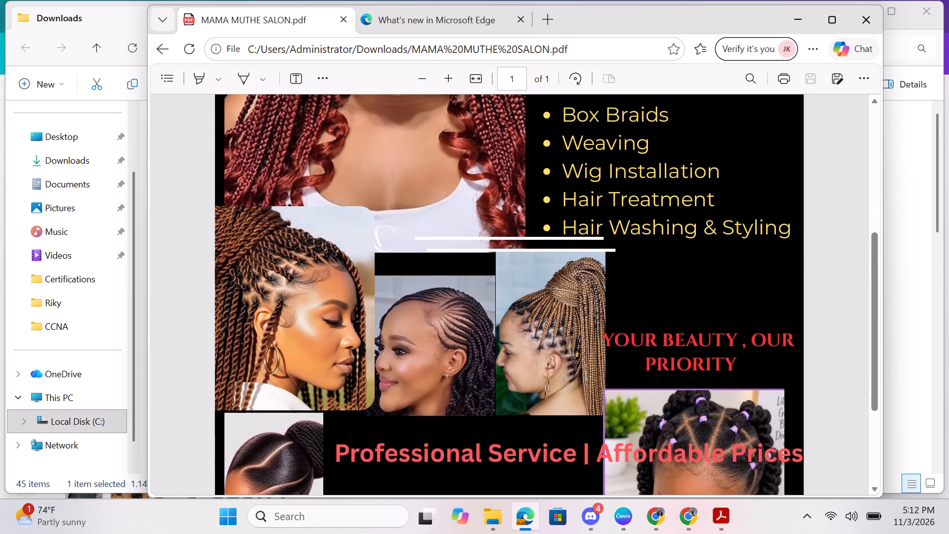
pyautogui.scroll(-2, 589, 256)
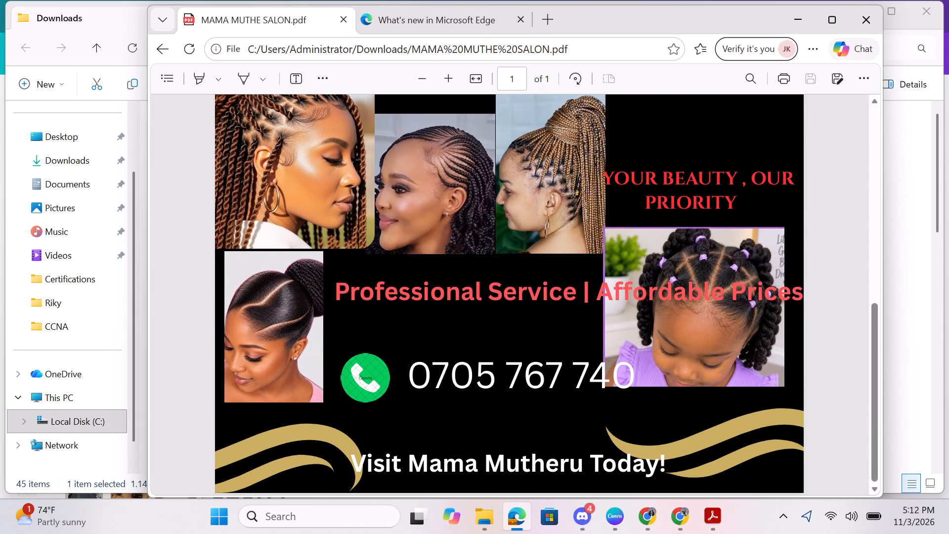
pyautogui.scroll(-2, 589, 256)
pyautogui.scroll(6, 589, 256)
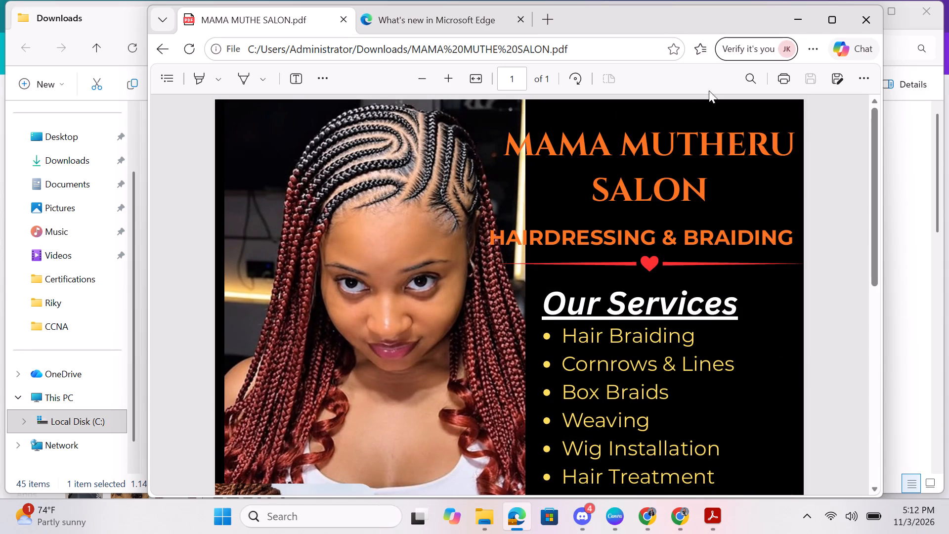
pyautogui.click(867, 20)
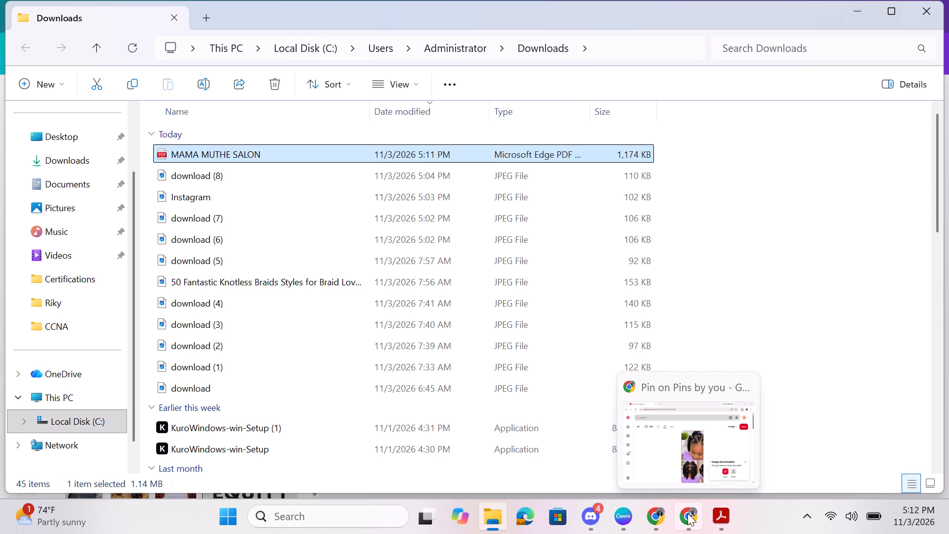
# Switch back to Canva and dismiss the PDF Print download notification.
pyautogui.click(622, 515)
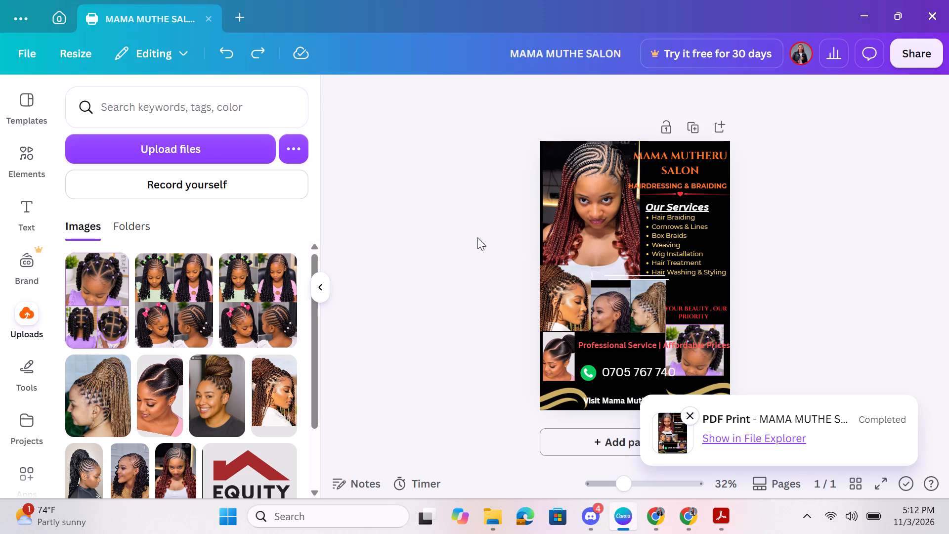
pyautogui.moveTo(690, 409); pyautogui.dragTo(690, 414)
pyautogui.click(690, 414)
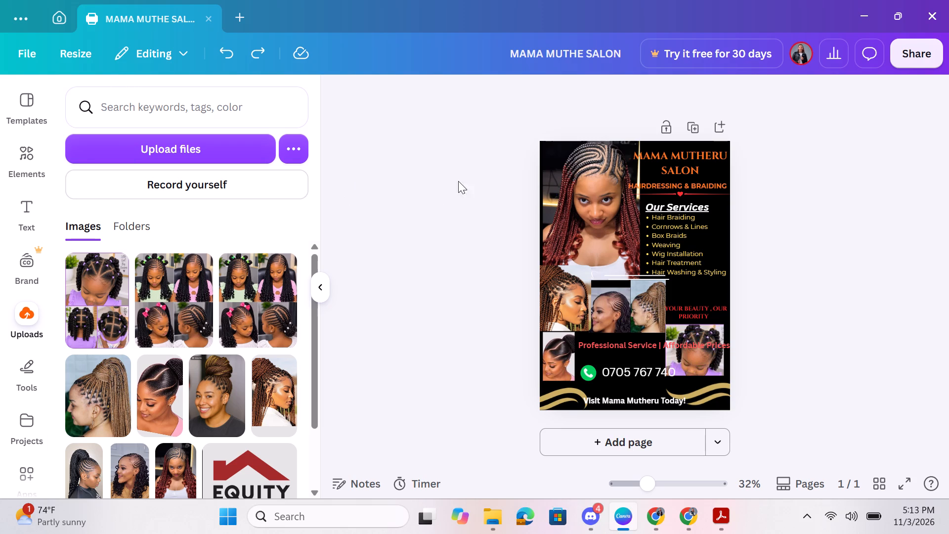
# Open the design's save status details.
pyautogui.click(301, 51)
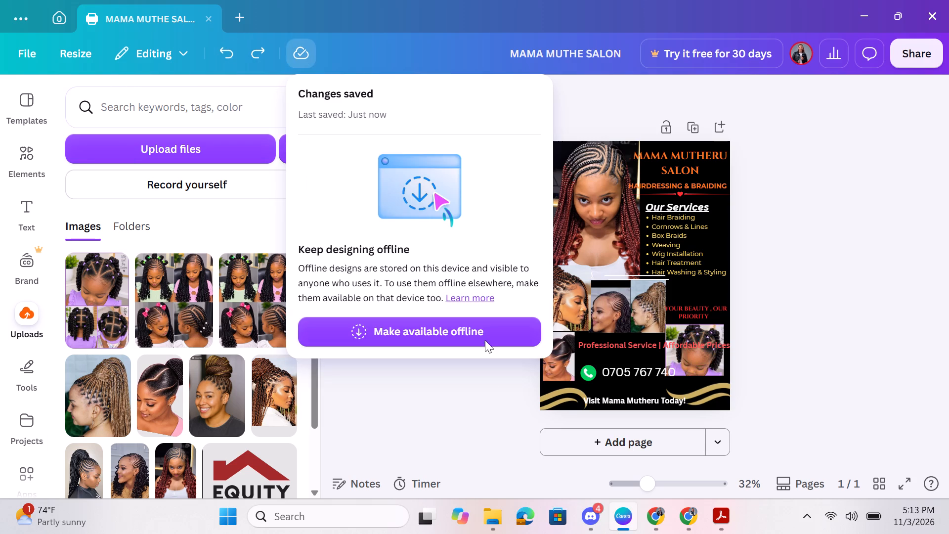